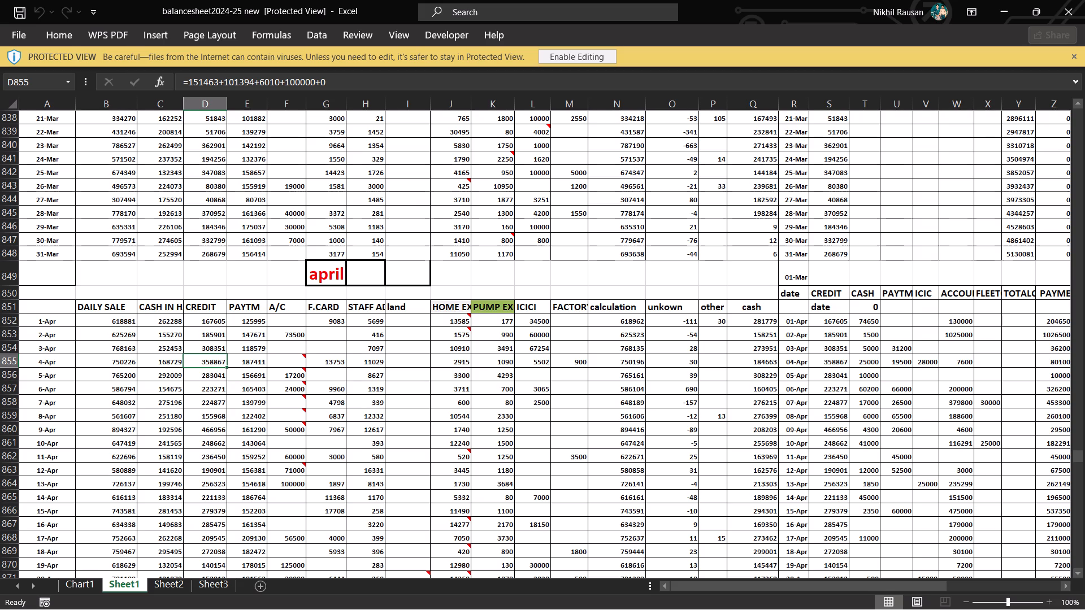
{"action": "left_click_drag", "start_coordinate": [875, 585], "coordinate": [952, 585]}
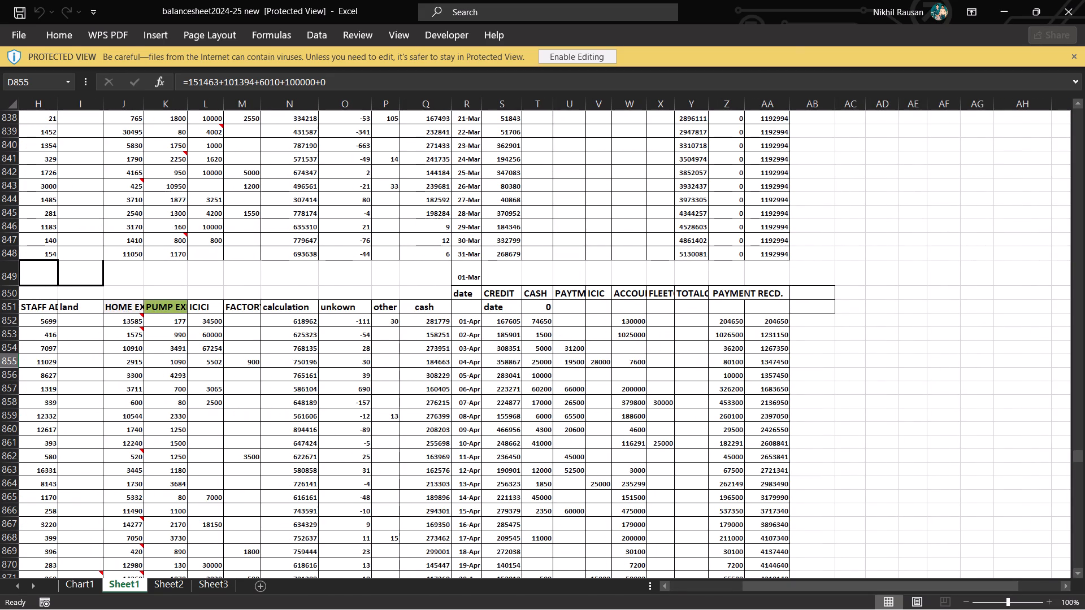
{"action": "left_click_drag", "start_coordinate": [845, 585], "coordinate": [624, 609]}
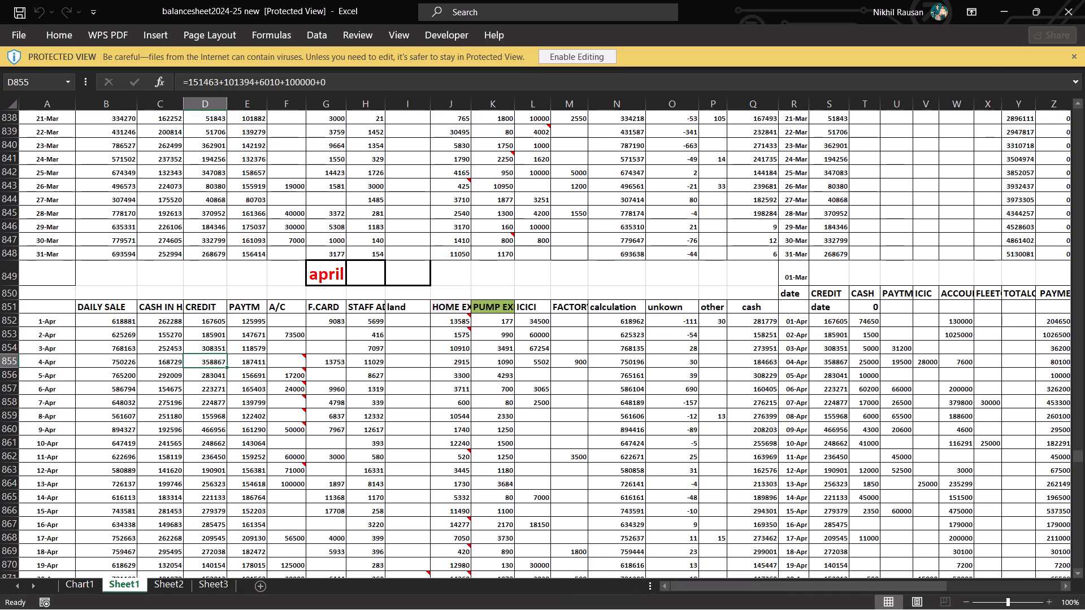
Switch to TallyPrime and set the sales voucher register date to 5-4-2026.
{"action": "key", "text": "alt+Tab"}
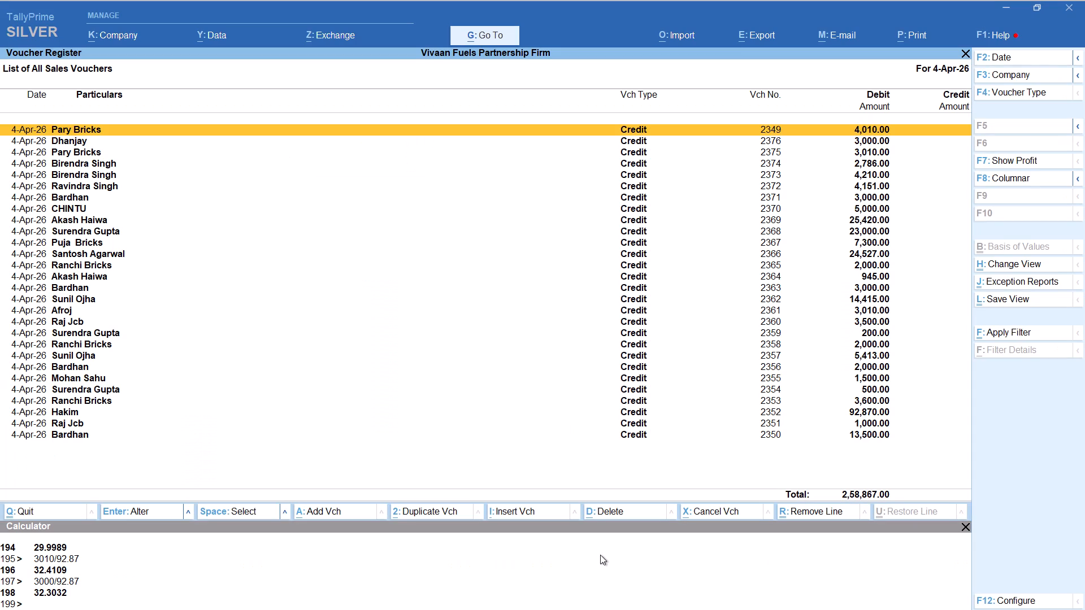
{"action": "key", "text": "F2"}
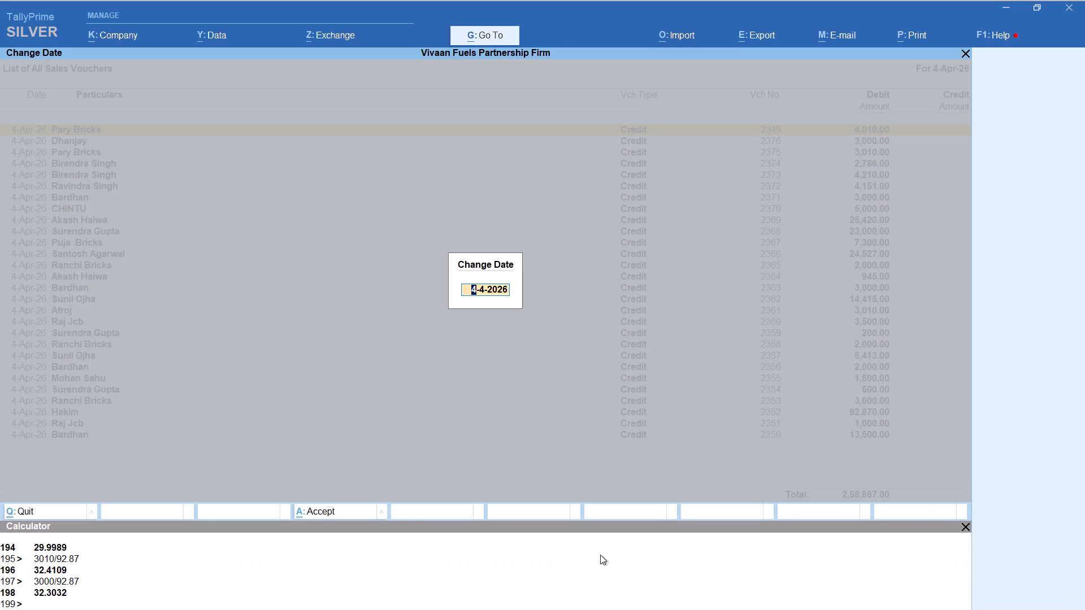
{"action": "key", "text": "5"}
{"action": "key", "text": "Return"}
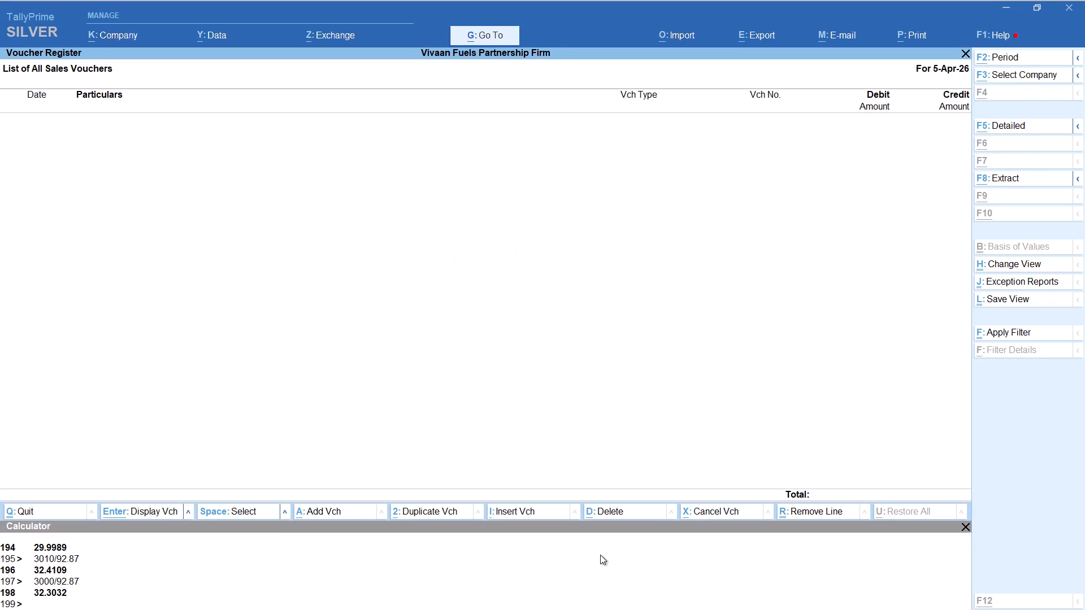
Start a Credit sales voucher in item invoice mode for party Afroj, keeping the default party details and the SALE ledger.
{"action": "key", "text": "alt+a"}
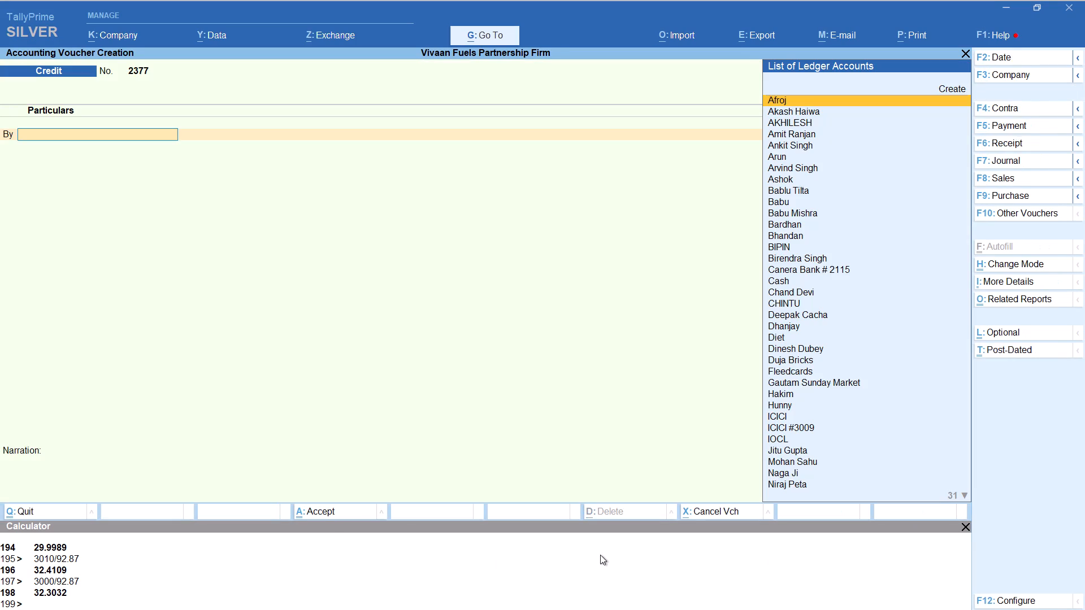
{"action": "key", "text": "F8"}
{"action": "key", "text": "Return"}
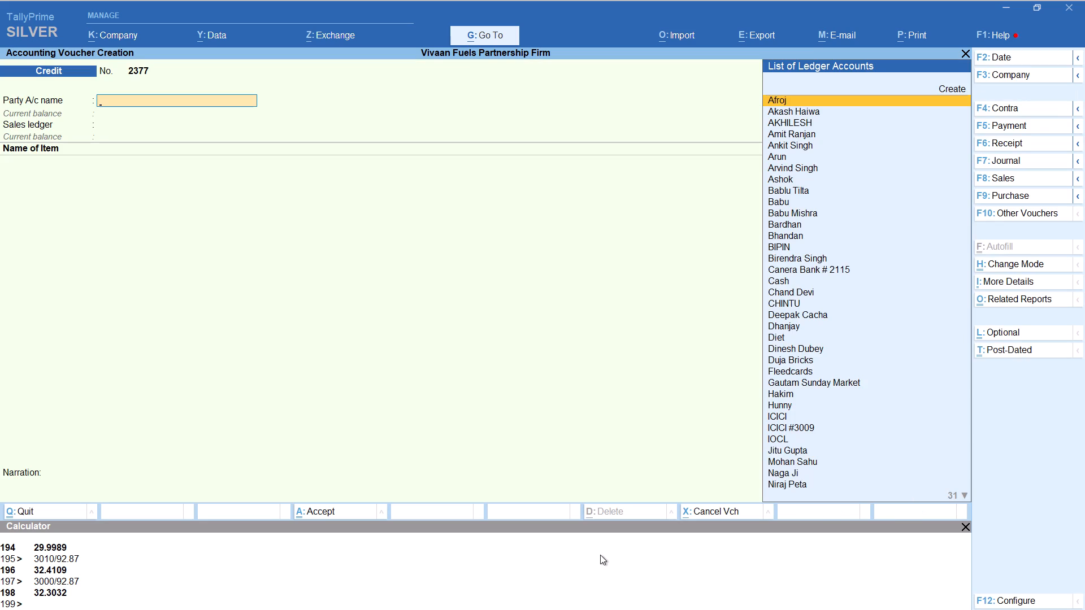
{"action": "type", "text": "AFROJ"}
{"action": "key", "text": "Return"}
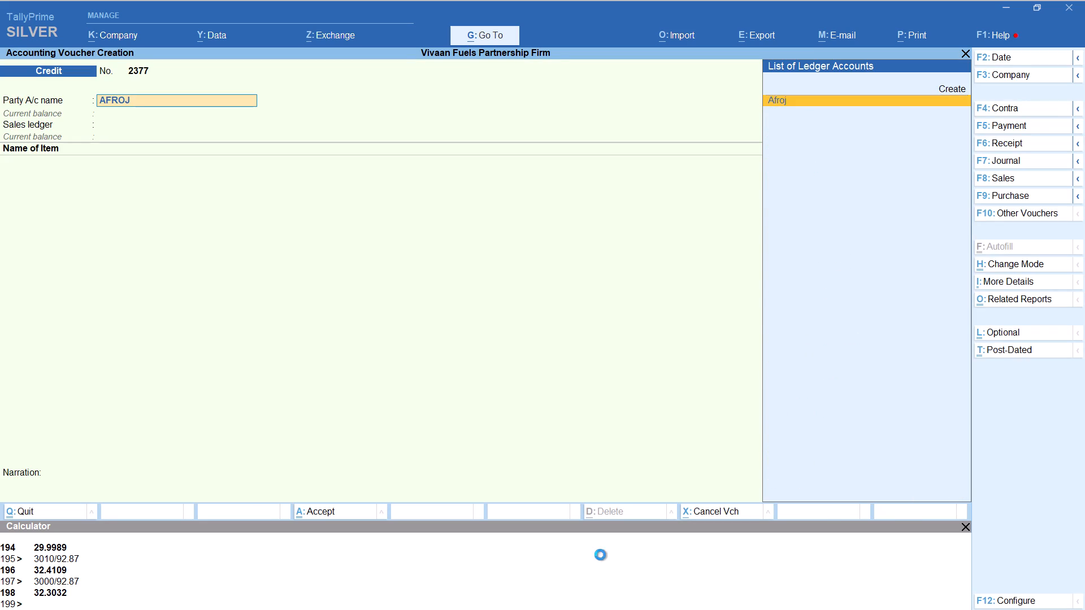
{"action": "key", "text": "Return"}
{"action": "key", "text": "Return"}
{"action": "key", "text": "Return"}
{"action": "key", "text": "Return"}
{"action": "key", "text": "Return"}
{"action": "key", "text": "Return"}
{"action": "key", "text": "Return"}
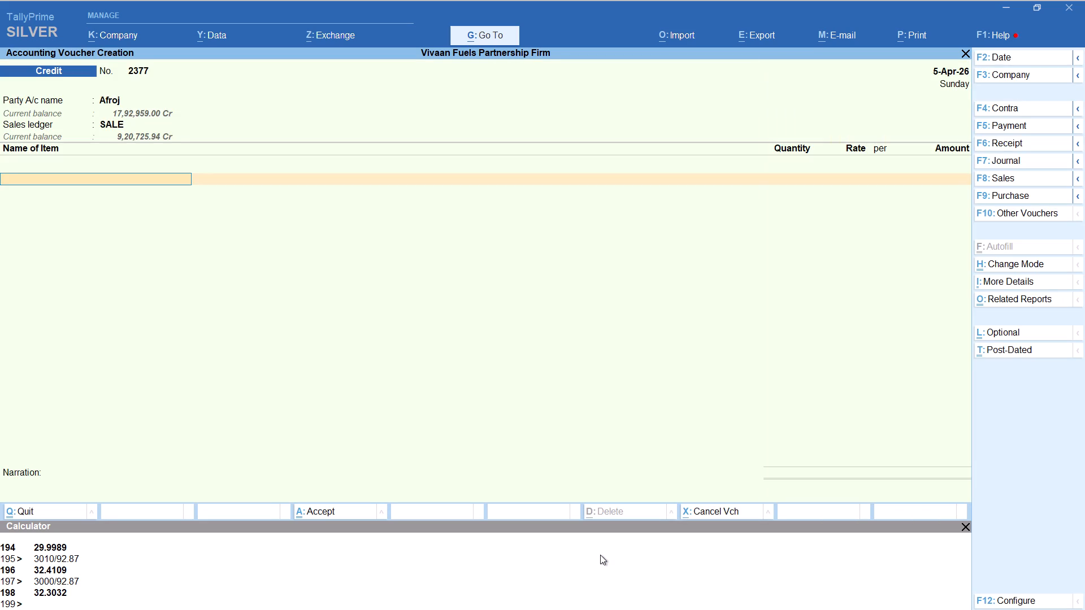
Add item HSD with tracking number Not Applicable and the quantity calculated as 6020/92.87, keeping the 92.87 rate.
{"action": "type", "text": "HSD"}
{"action": "key", "text": "Return"}
{"action": "key", "text": "Up"}
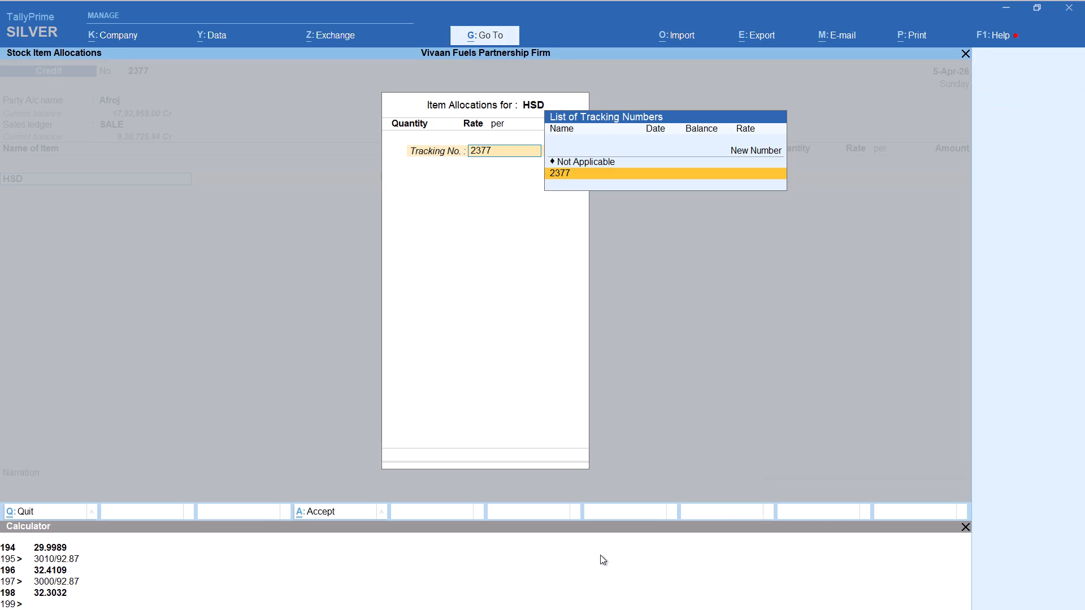
{"action": "key", "text": "Return"}
{"action": "key", "text": "alt+c"}
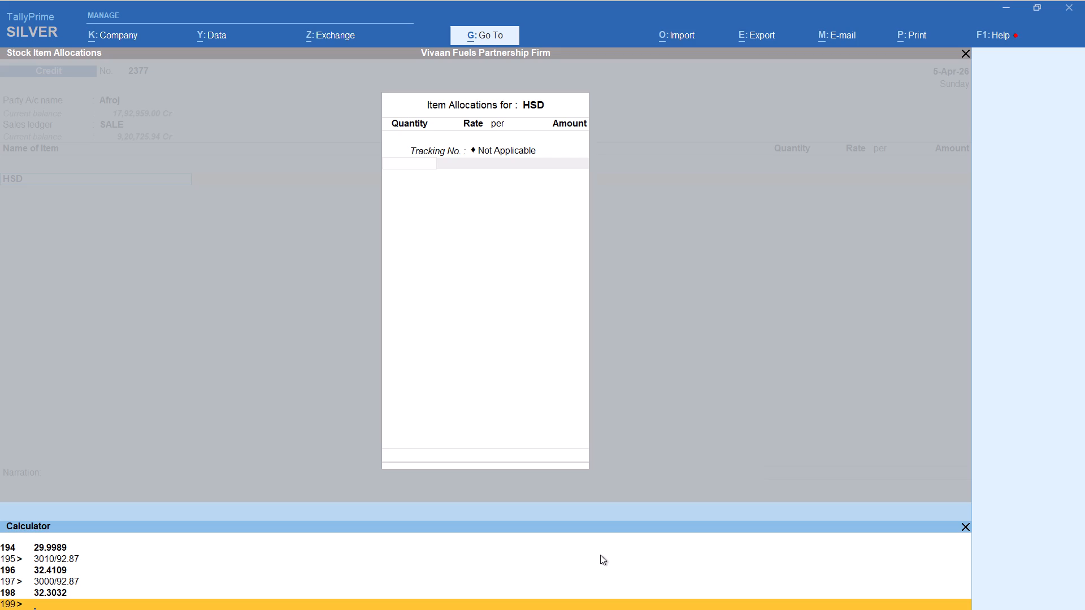
{"action": "key", "text": "6"}
{"action": "key", "text": "0"}
{"action": "type", "text": "20"}
{"action": "type", "text": "/92.87"}
{"action": "key", "text": "Return"}
{"action": "key", "text": "Return"}
{"action": "key", "text": "Return"}
{"action": "key", "text": "Return"}
{"action": "key", "text": "Return"}
{"action": "key", "text": "Return"}
{"action": "key", "text": "Return"}
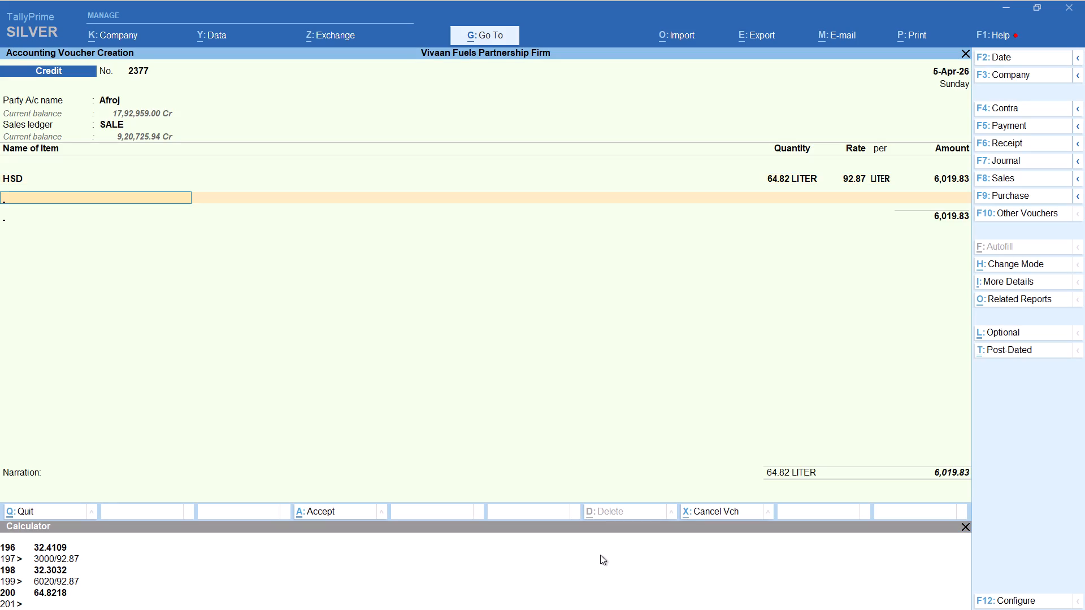
Add the Round Off ledger to Afroj's voucher and save it.
{"action": "type", "text": "ROU"}
{"action": "key", "text": "Return"}
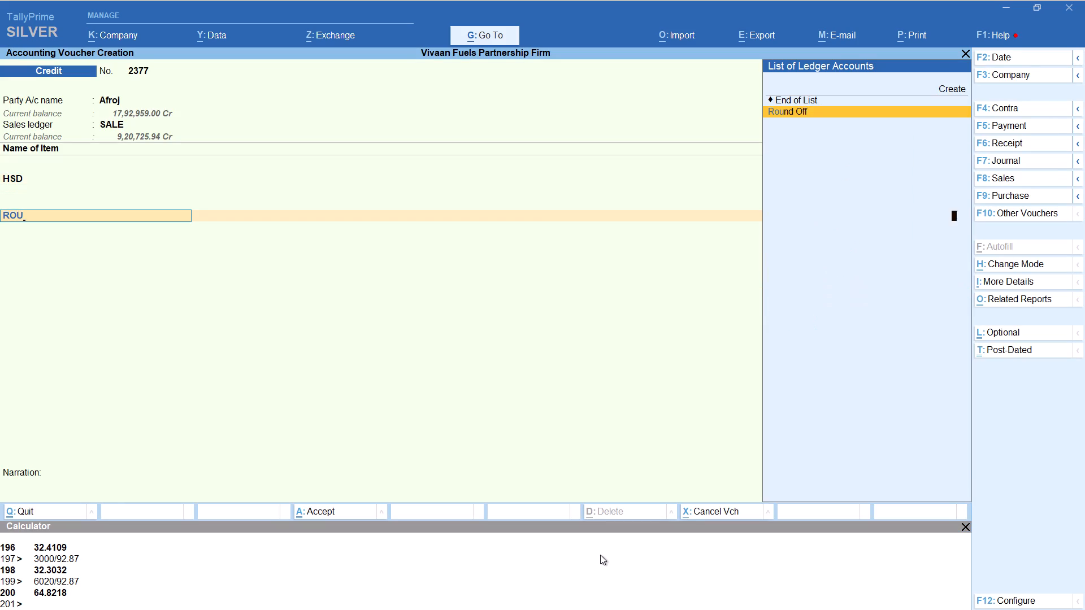
{"action": "key", "text": "ctrl+a"}
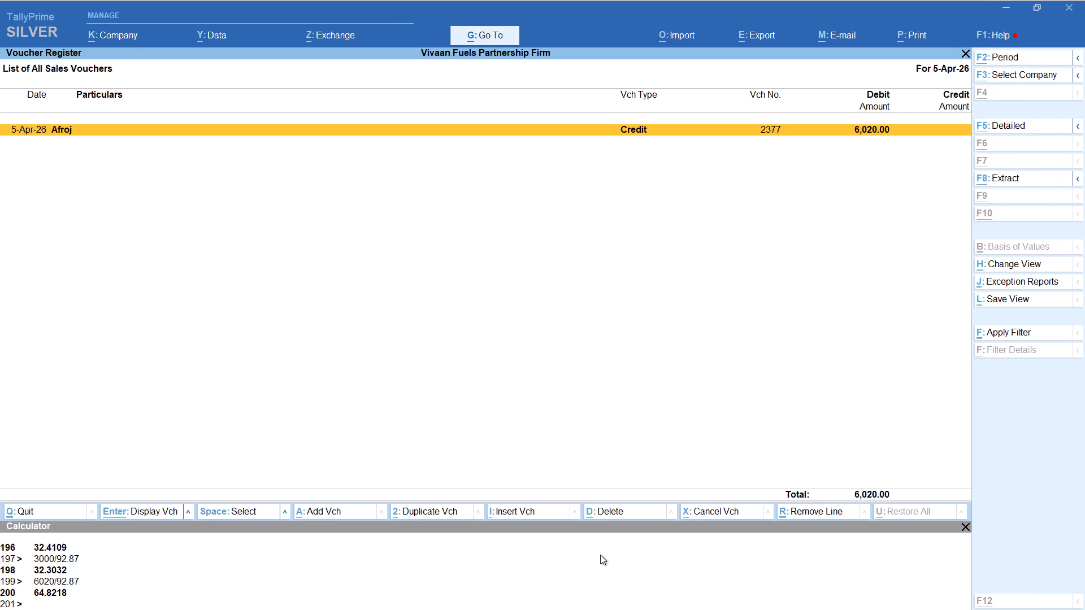
Start another Credit sales voucher for the party whose name begins with MOH, keeping the default party details and SALE ledger.
{"action": "key", "text": "alt+a"}
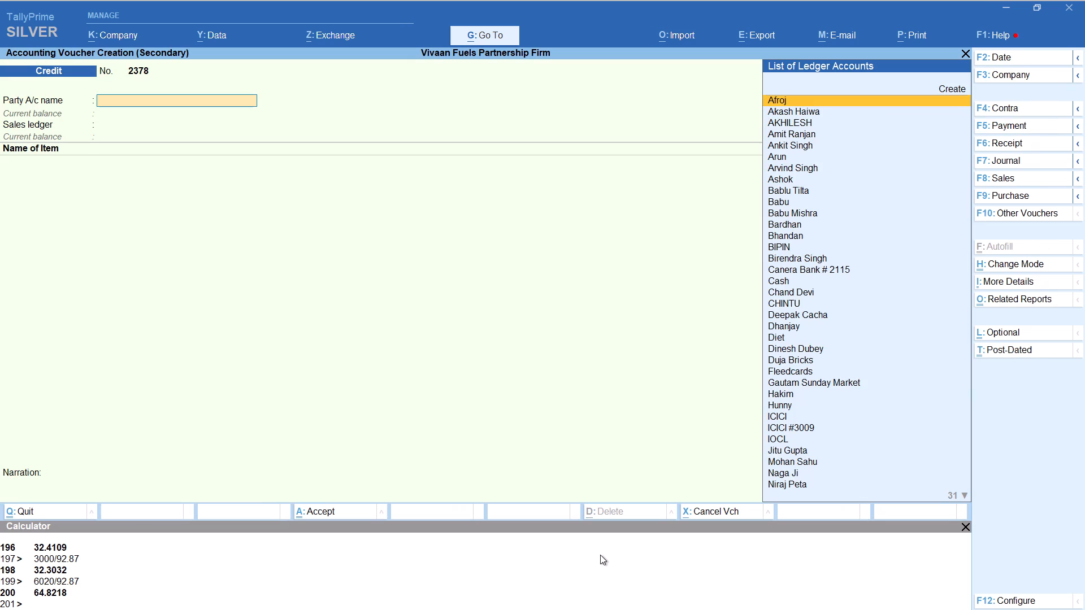
{"action": "type", "text": "MOH"}
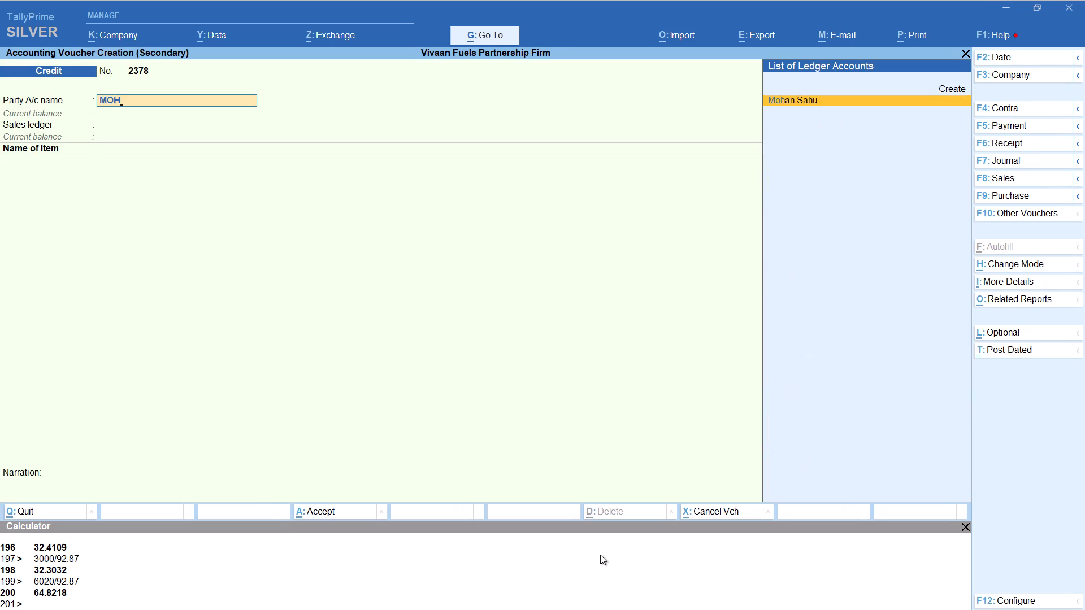
{"action": "key", "text": "Return"}
{"action": "key", "text": "Return"}
{"action": "key", "text": "Return"}
{"action": "key", "text": "Return"}
{"action": "key", "text": "Return"}
{"action": "key", "text": "Return"}
{"action": "key", "text": "Return"}
{"action": "key", "text": "Return"}
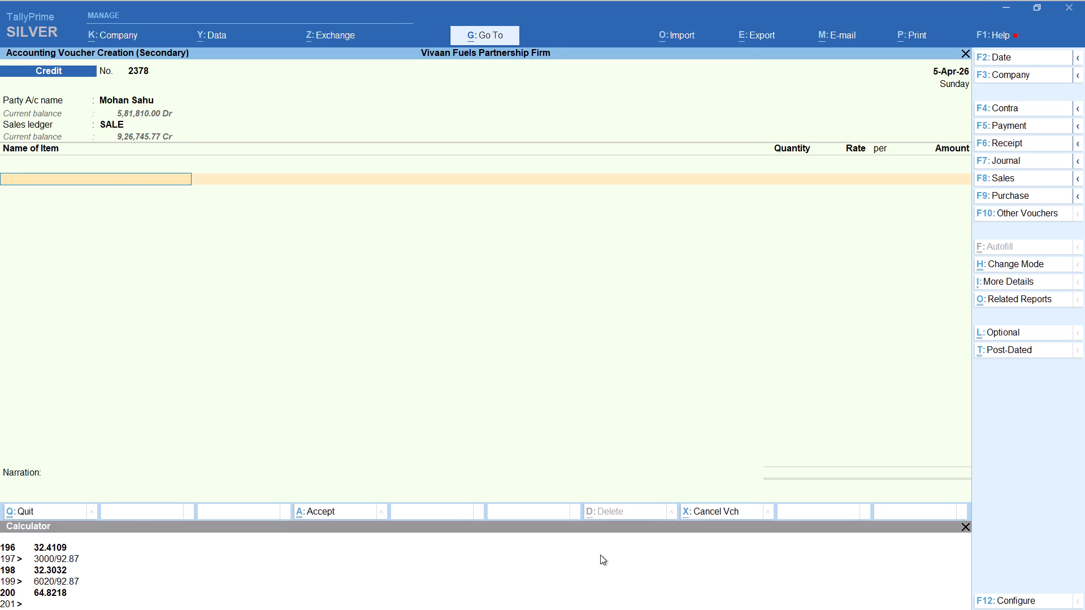
Add item HSD with tracking number Not Applicable and the quantity calculated as 1000/92.87, keeping the 92.87 rate.
{"action": "type", "text": "HS"}
{"action": "key", "text": "Return"}
{"action": "key", "text": "Up"}
{"action": "key", "text": "Return"}
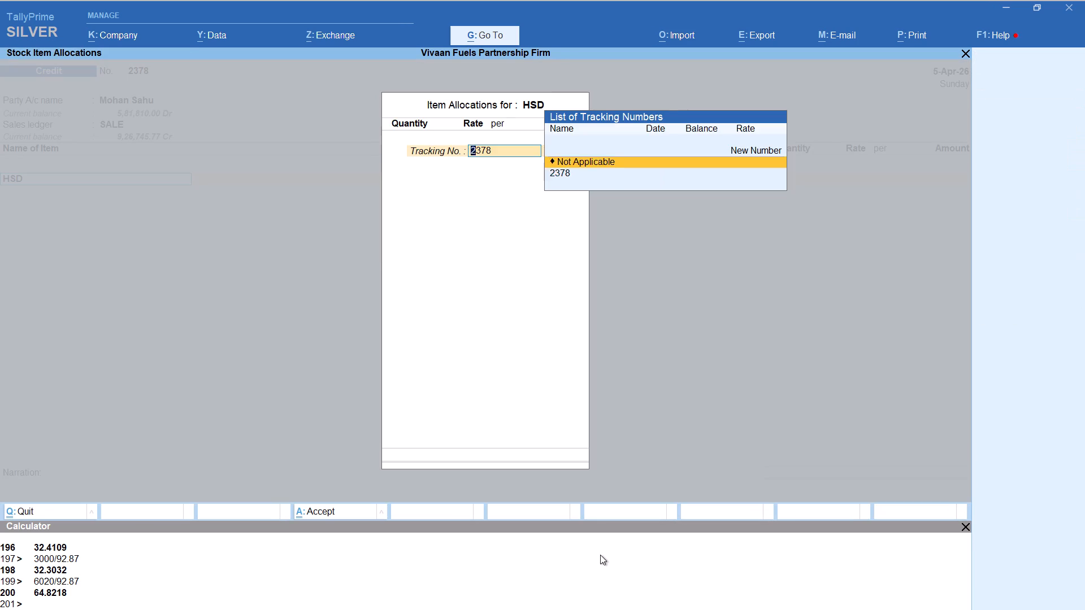
{"action": "key", "text": "alt+c"}
{"action": "type", "text": "1000/92.87"}
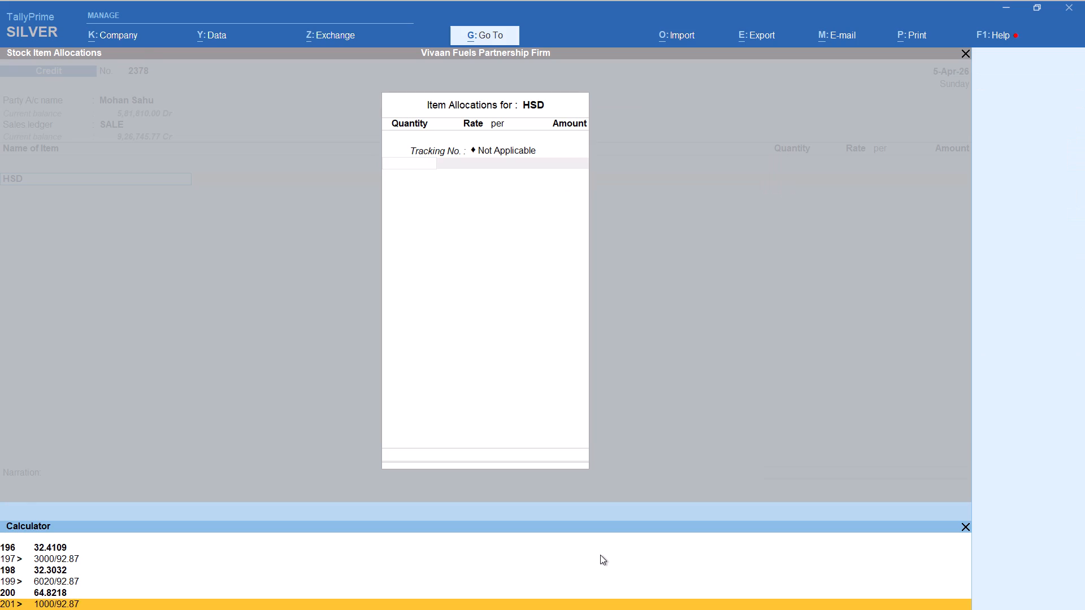
{"action": "key", "text": "Return"}
{"action": "key", "text": "Return"}
{"action": "key", "text": "Return"}
{"action": "key", "text": "Return"}
{"action": "key", "text": "Return"}
{"action": "key", "text": "Return"}
{"action": "key", "text": "Return"}
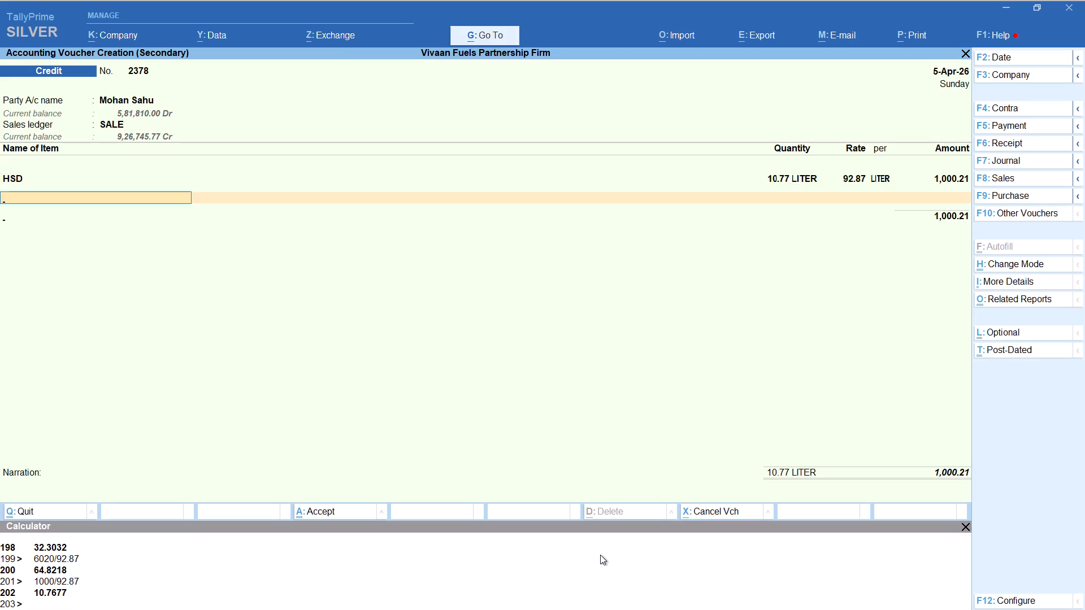
Add the Round Off ledger to the 1000-rupee HSD voucher and save it.
{"action": "type", "text": "ROU"}
{"action": "key", "text": "Return"}
{"action": "key", "text": "ctrl+a"}
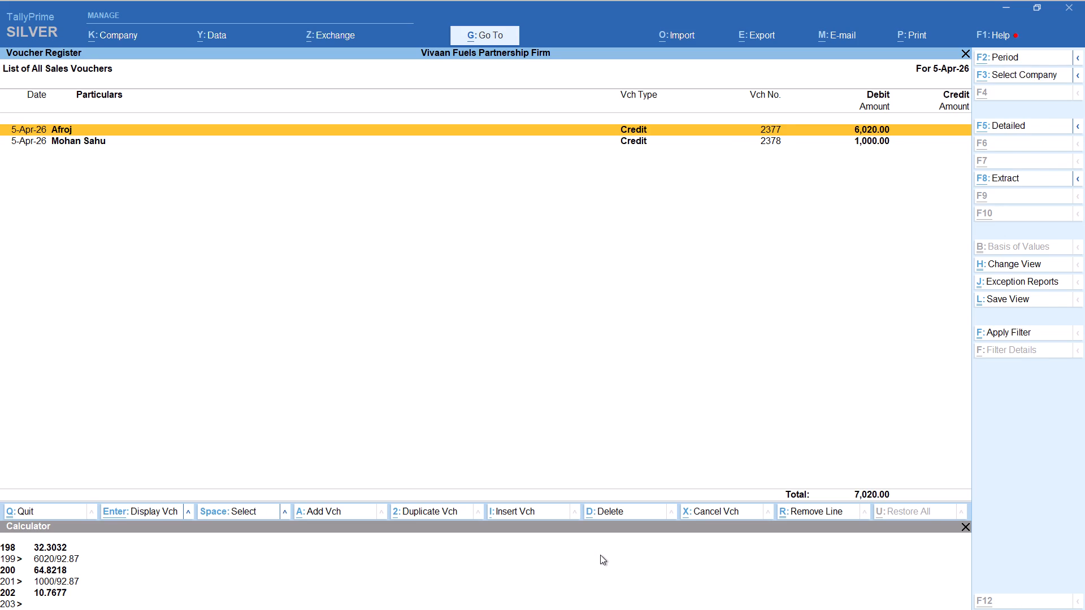
Start another Credit sales voucher for party Hakim, keeping the default party details and the SALE ledger.
{"action": "key", "text": "alt+a"}
{"action": "type", "text": "HAKIM"}
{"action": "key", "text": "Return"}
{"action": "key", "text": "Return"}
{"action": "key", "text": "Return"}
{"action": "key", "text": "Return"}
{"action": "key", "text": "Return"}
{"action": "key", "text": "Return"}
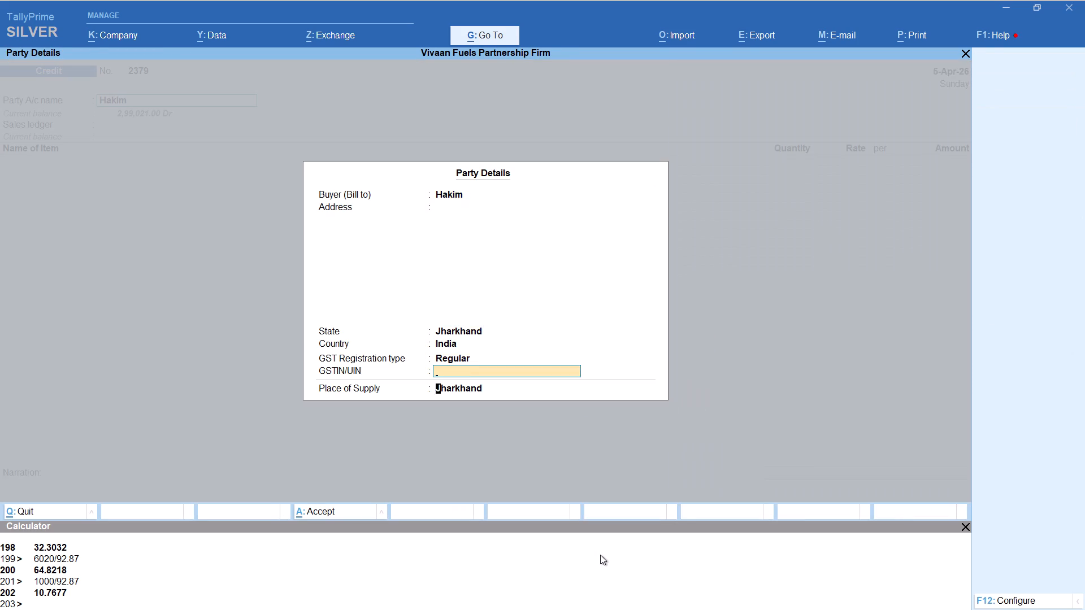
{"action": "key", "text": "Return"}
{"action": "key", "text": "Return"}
Add item HSD with tracking number Not Applicable and the quantity calculated as 185740/92.87, keeping the 92.87 rate.
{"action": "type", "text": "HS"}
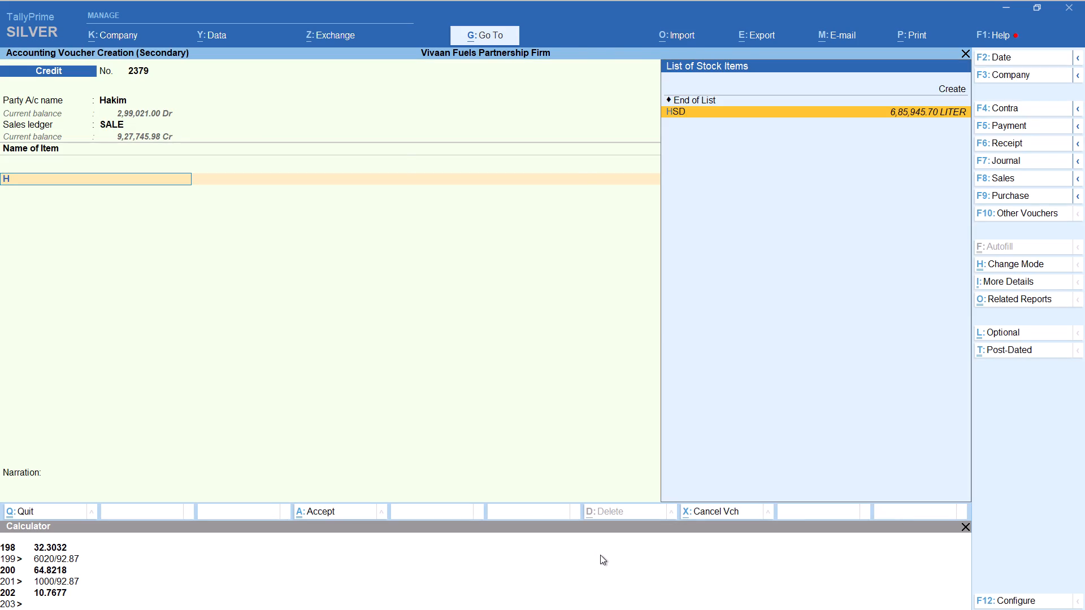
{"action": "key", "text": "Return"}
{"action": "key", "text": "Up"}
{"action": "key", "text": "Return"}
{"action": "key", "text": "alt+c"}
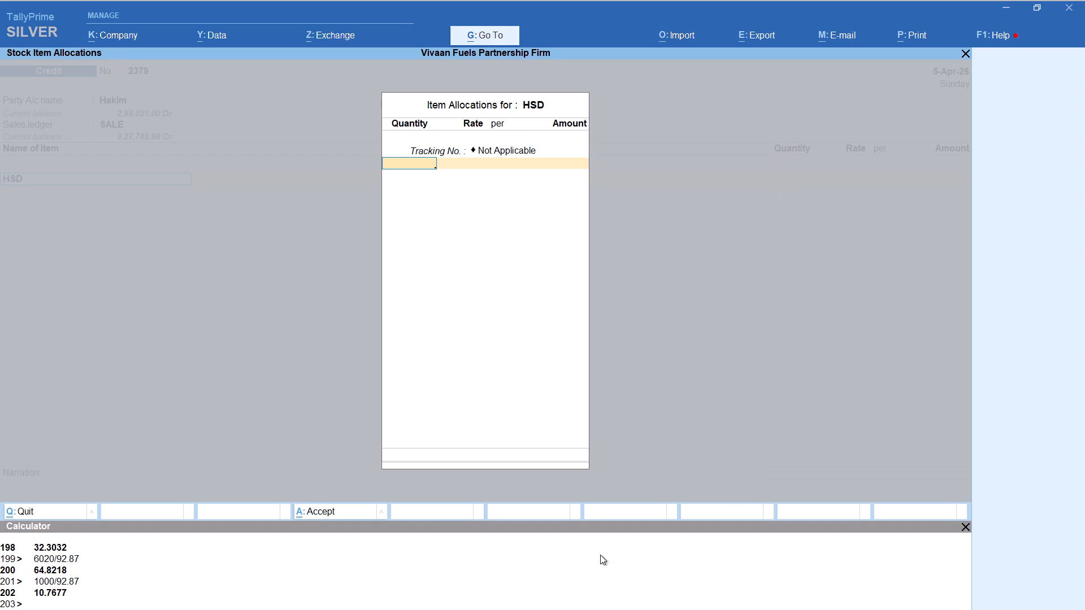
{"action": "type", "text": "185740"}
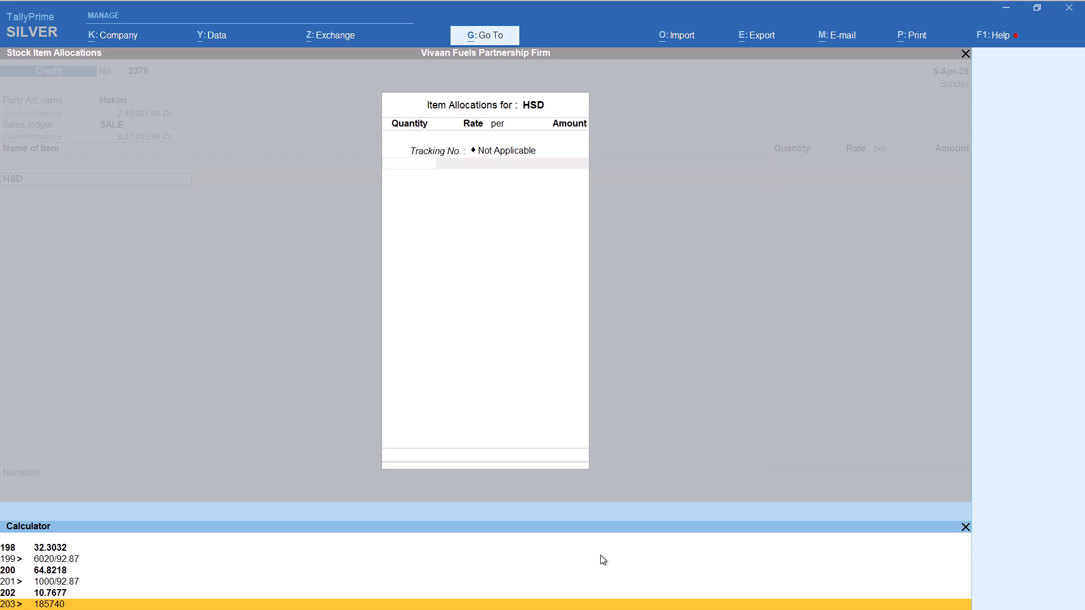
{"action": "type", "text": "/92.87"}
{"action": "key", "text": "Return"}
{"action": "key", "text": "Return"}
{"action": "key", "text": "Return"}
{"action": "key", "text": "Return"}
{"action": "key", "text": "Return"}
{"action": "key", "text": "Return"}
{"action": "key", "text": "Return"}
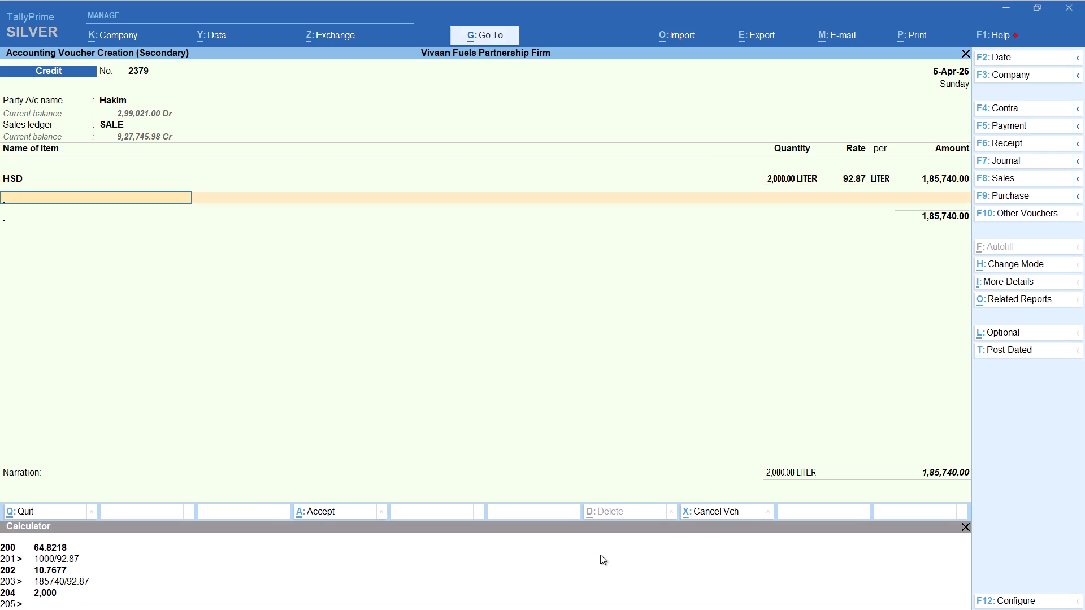
Add the Round Off ledger to Hakim's voucher and save it.
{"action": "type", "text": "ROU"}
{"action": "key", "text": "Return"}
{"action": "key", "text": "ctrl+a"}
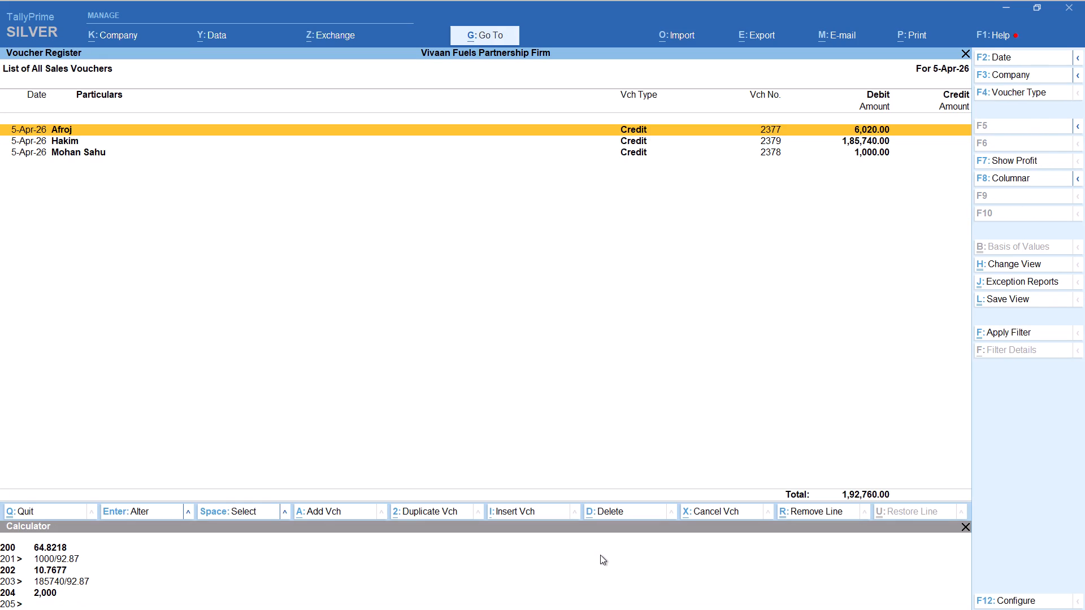
Start another Credit sales voucher for party Dhanjay, keeping the default party details and the SALE ledger.
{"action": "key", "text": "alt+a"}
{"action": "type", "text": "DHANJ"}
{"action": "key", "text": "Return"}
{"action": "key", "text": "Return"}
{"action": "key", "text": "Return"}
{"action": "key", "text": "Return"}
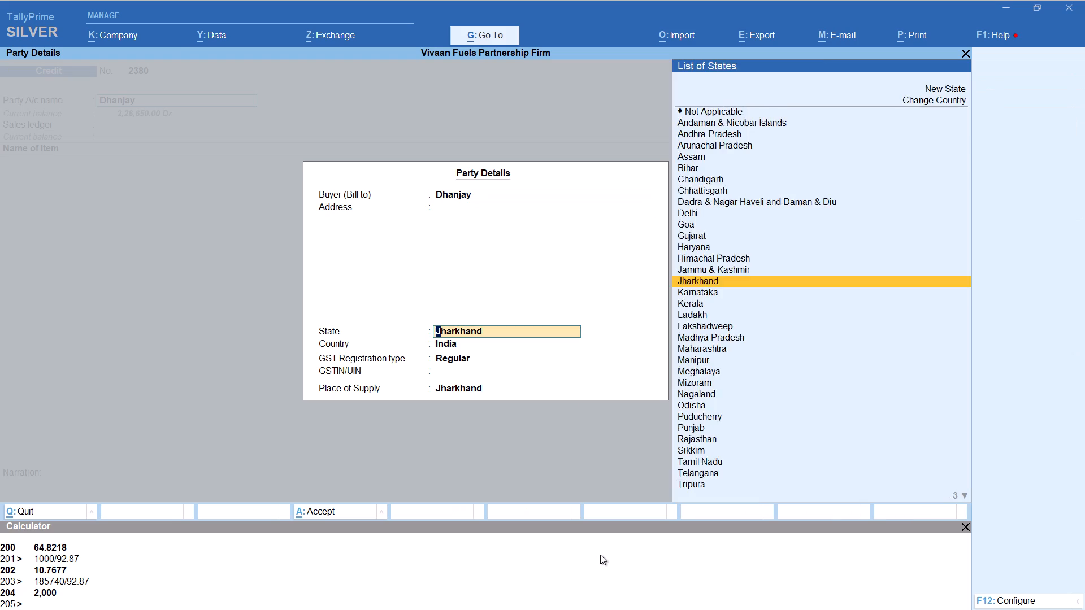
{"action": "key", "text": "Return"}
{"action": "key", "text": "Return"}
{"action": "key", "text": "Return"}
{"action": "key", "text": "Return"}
Add item HSD with tracking number Not Applicable and the quantity calculated as 4780/92.87, keeping the 92.87 rate.
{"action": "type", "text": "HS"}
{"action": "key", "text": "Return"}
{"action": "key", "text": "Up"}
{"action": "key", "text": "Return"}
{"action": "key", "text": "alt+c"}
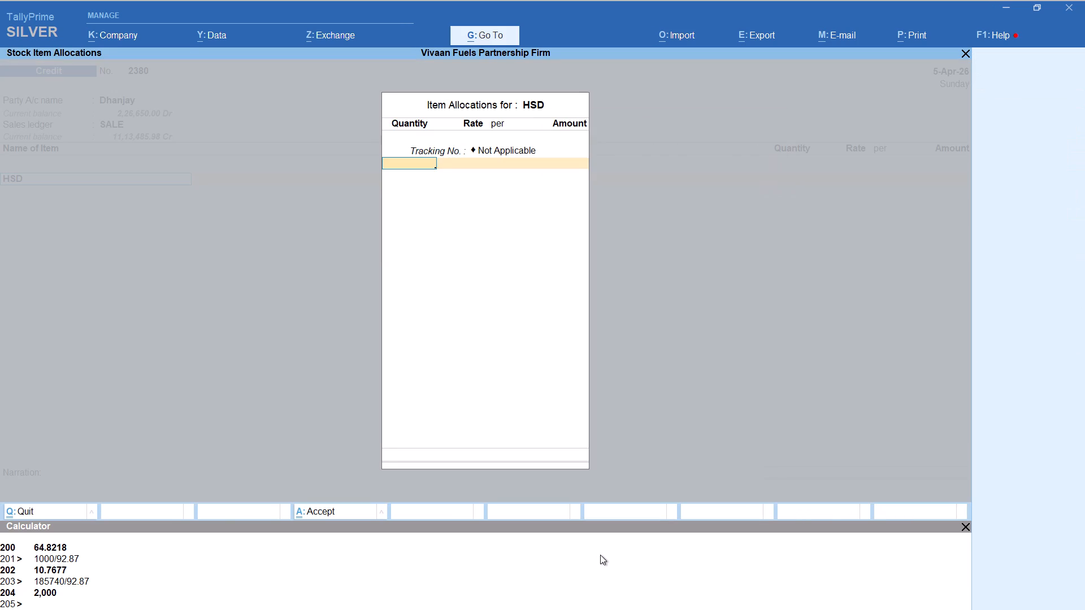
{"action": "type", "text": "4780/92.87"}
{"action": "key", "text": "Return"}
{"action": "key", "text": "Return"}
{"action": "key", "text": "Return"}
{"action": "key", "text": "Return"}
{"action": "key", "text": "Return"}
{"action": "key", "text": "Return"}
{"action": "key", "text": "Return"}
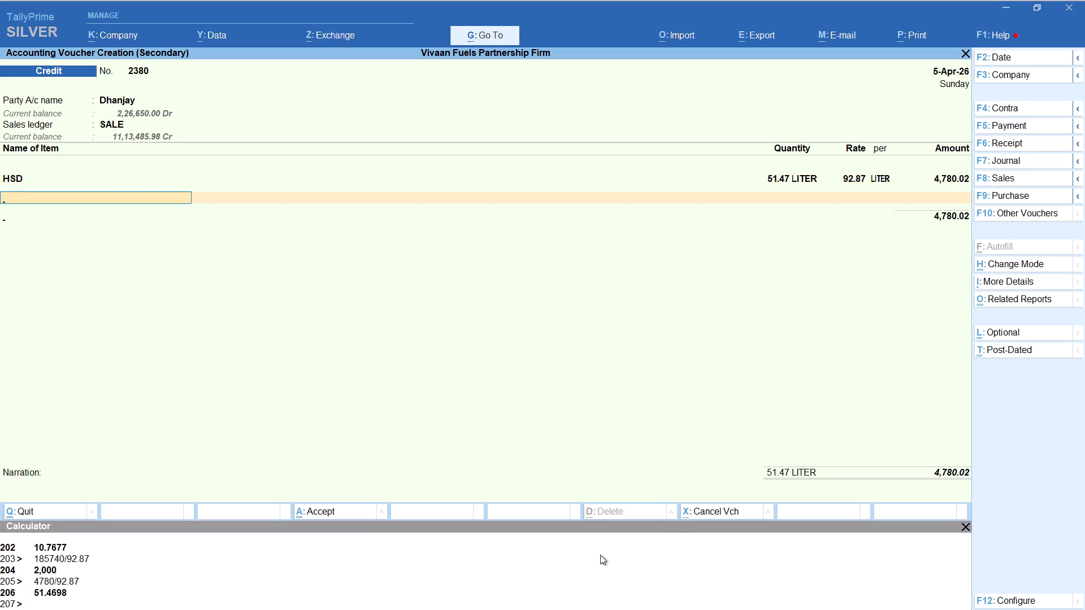
Add the Round Off ledger to Dhanjay's voucher and save it.
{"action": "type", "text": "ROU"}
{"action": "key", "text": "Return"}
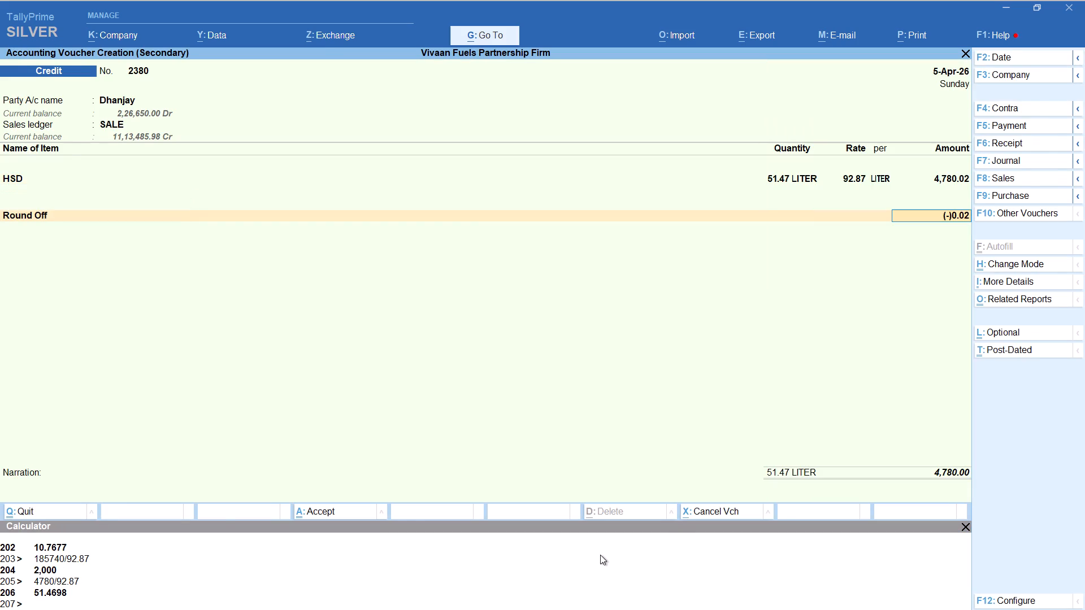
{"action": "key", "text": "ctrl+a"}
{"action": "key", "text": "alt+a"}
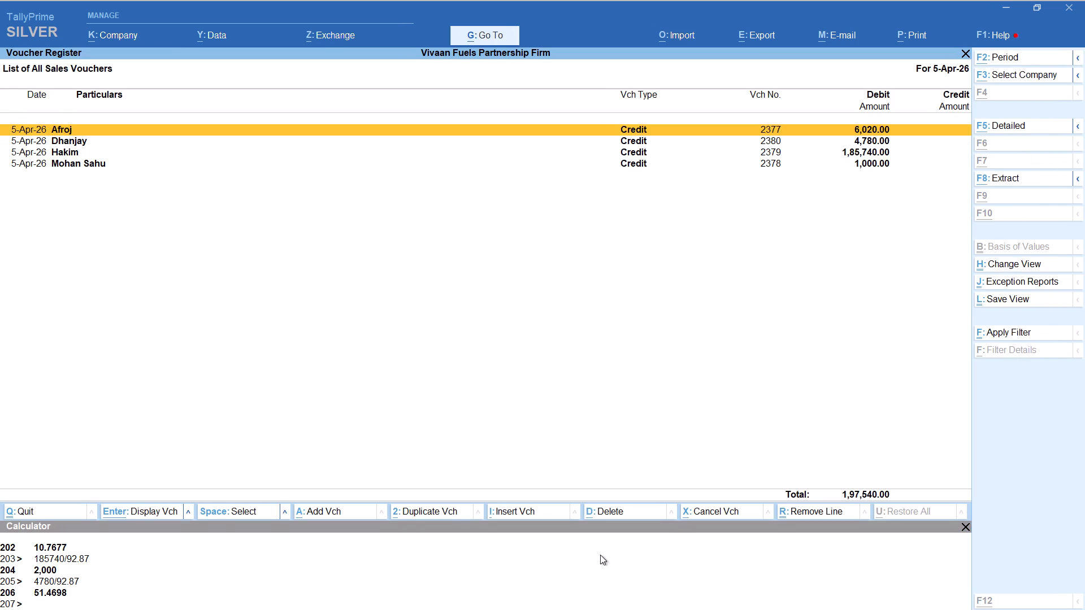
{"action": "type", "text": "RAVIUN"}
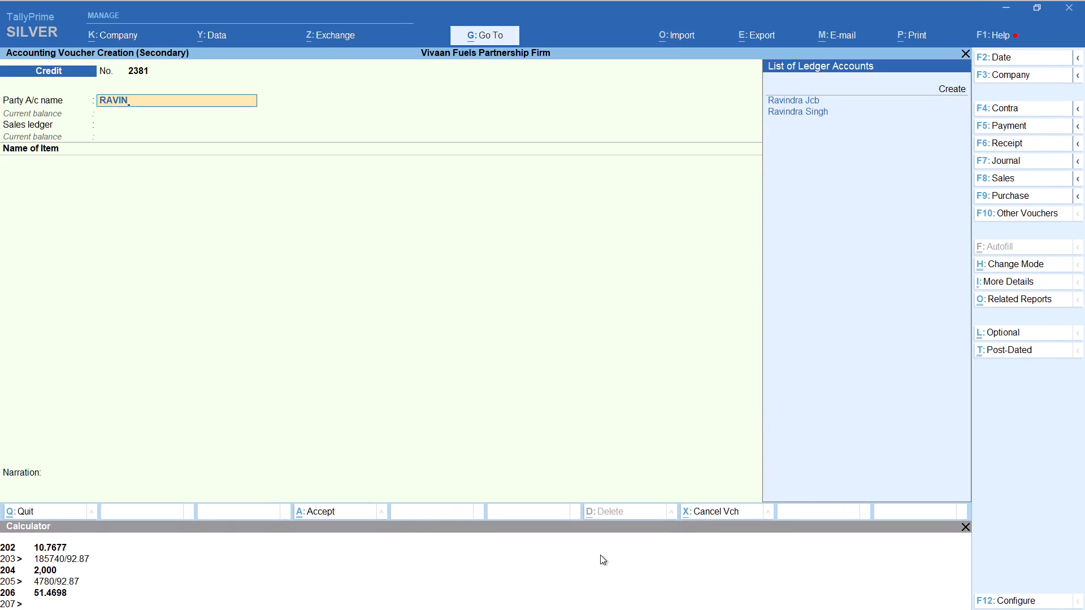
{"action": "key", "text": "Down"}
{"action": "key", "text": "Return"}
{"action": "key", "text": "Return"}
{"action": "key", "text": "Return"}
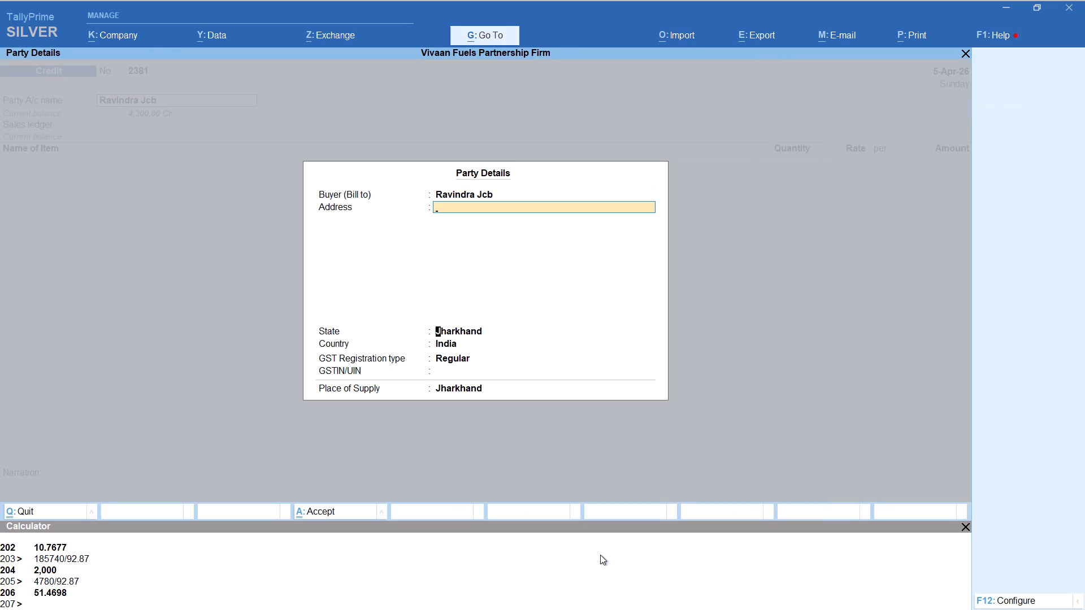
{"action": "key", "text": "Return"}
{"action": "key", "text": "Return"}
{"action": "key", "text": "Return"}
{"action": "key", "text": "Return"}
{"action": "key", "text": "Return"}
Add item HSD with tracking number Not Applicable and the quantity calculated as 3000/92.87, keeping the 92.87 rate.
{"action": "type", "text": "HS"}
{"action": "key", "text": "Return"}
{"action": "key", "text": "Up"}
{"action": "key", "text": "Return"}
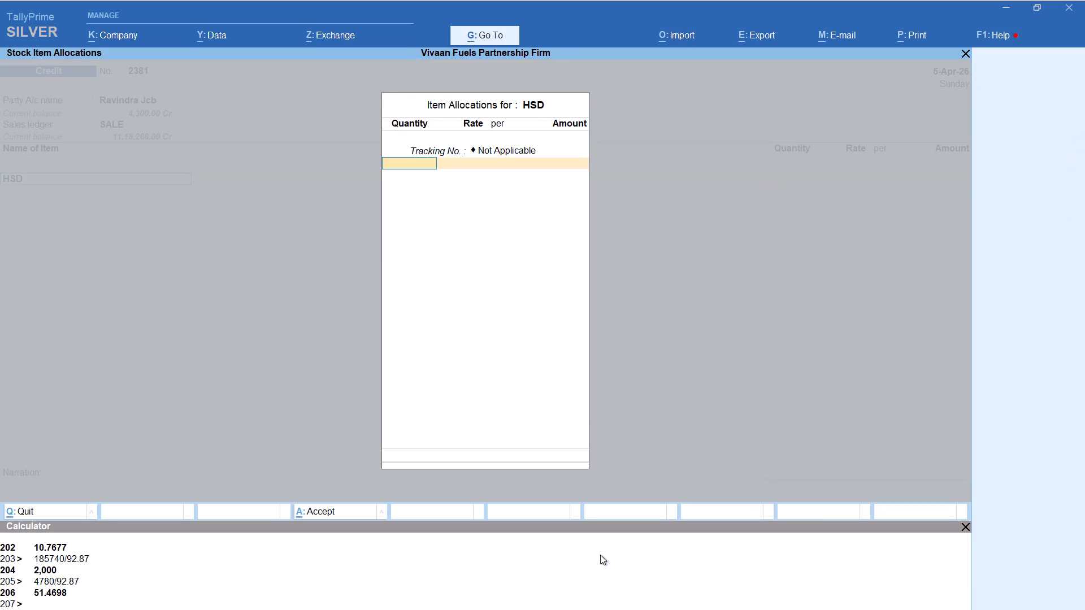
{"action": "key", "text": "alt+c"}
{"action": "type", "text": "3000/92.87"}
{"action": "key", "text": "Return"}
{"action": "key", "text": "Return"}
{"action": "key", "text": "Return"}
{"action": "key", "text": "Return"}
{"action": "key", "text": "Return"}
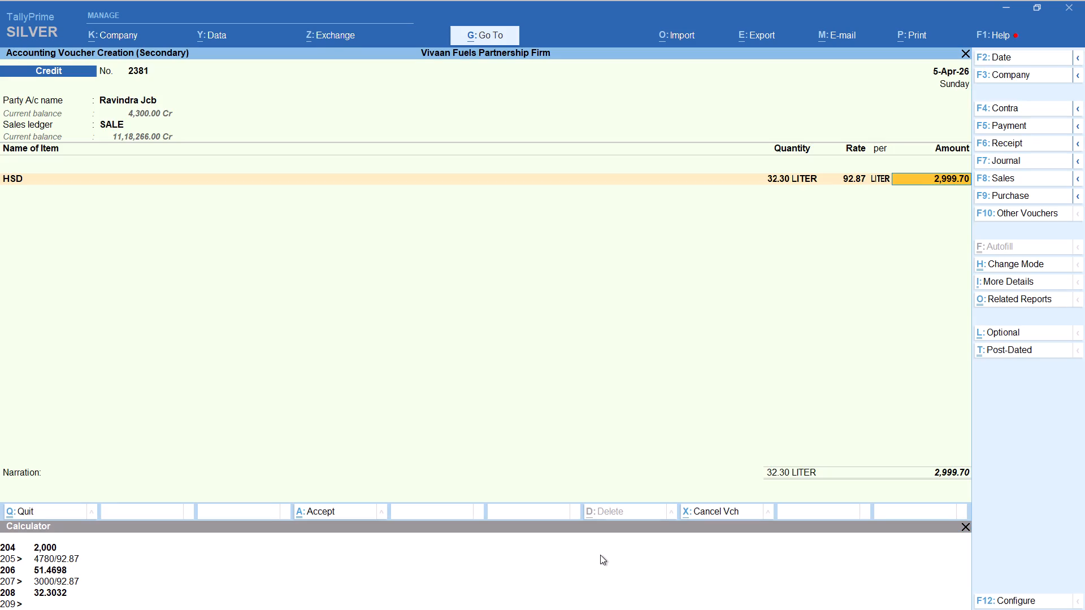
{"action": "key", "text": "Return"}
{"action": "key", "text": "Return"}
Add the Round Off ledger to Ravindra Jcb's voucher and save it.
{"action": "type", "text": "ROU"}
{"action": "key", "text": "Return"}
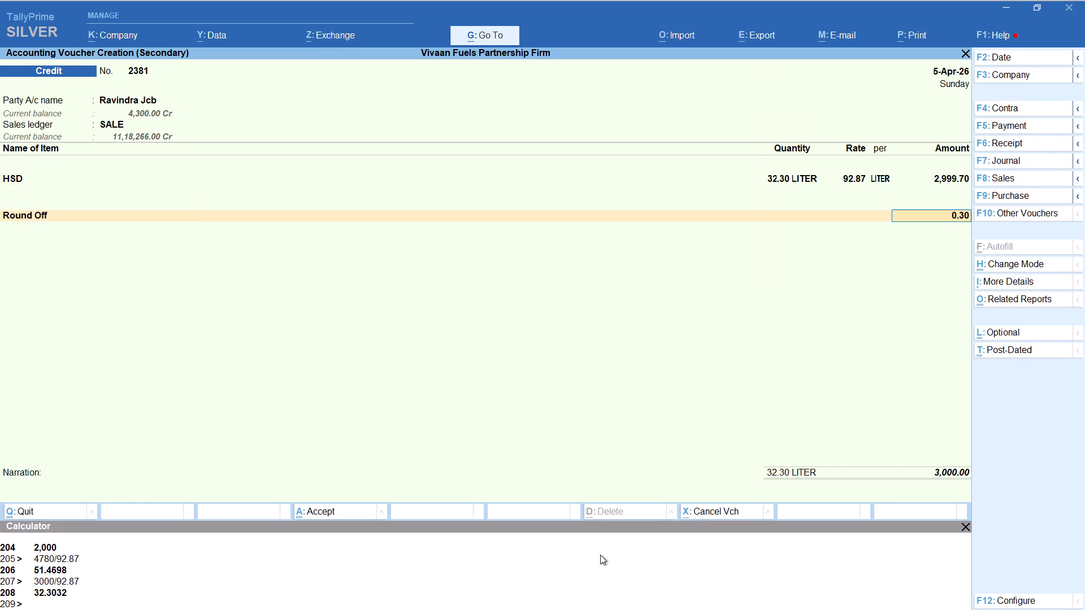
{"action": "key", "text": "ctrl+a"}
Start another Credit sales voucher for party Bardhan, keeping the default party details and the SALE ledger.
{"action": "key", "text": "alt+a"}
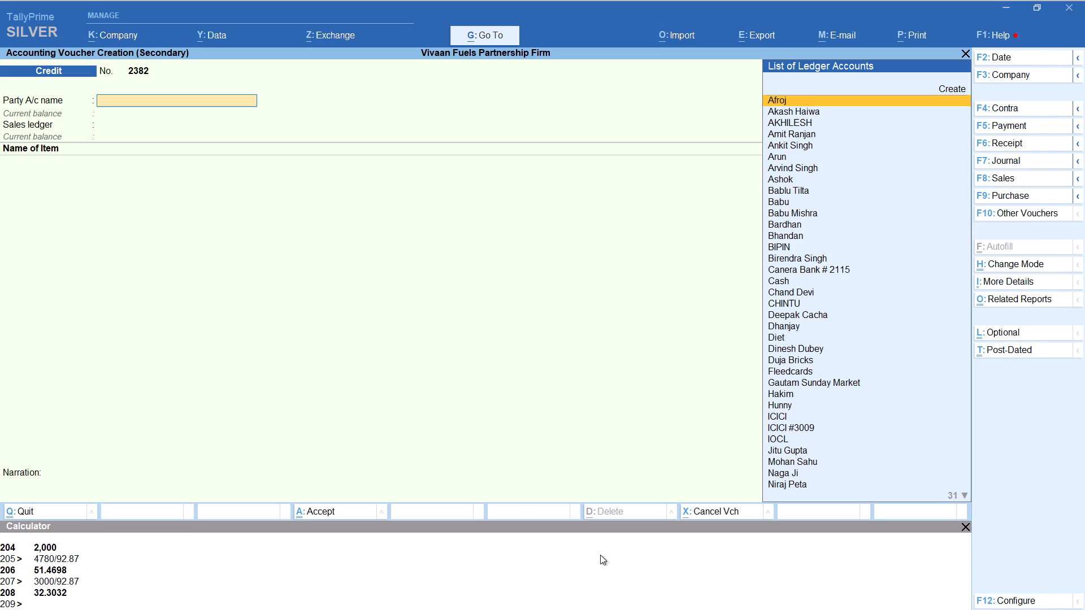
{"action": "type", "text": "BARD"}
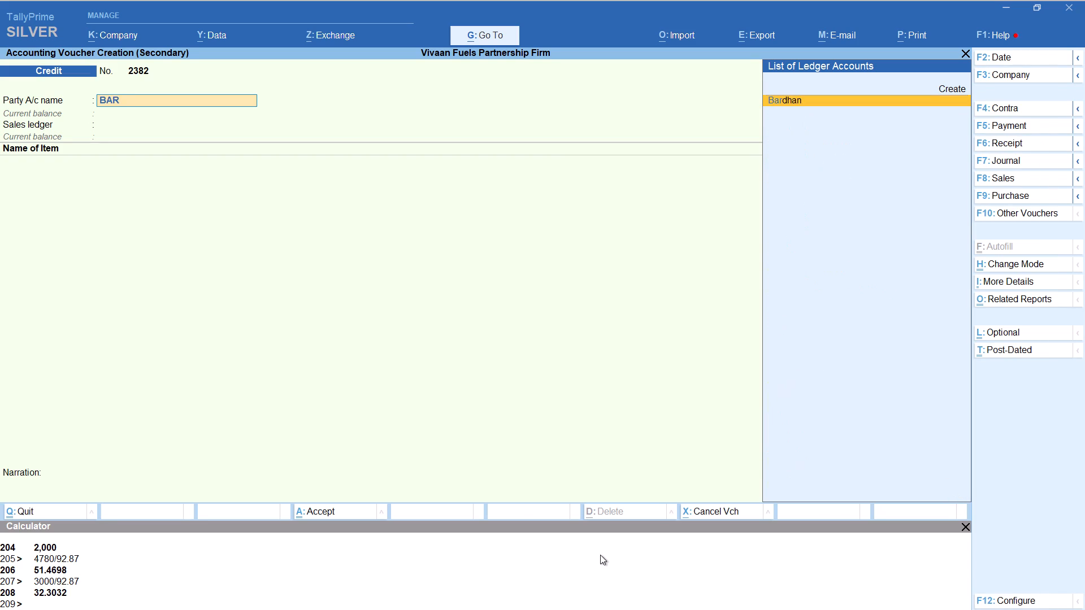
{"action": "key", "text": "Return"}
{"action": "key", "text": "Return"}
{"action": "key", "text": "Return"}
{"action": "key", "text": "Return"}
{"action": "key", "text": "Return"}
{"action": "key", "text": "Return"}
{"action": "key", "text": "Return"}
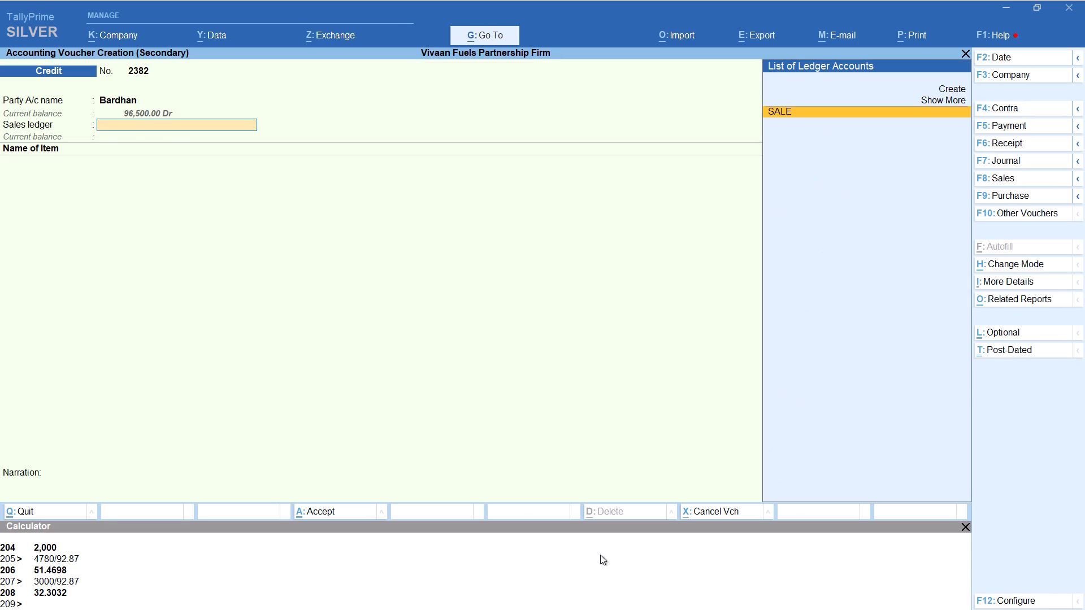
{"action": "key", "text": "Return"}
Add item HSD with tracking number Not Applicable and the quantity calculated as 1000/92.87, keeping the 92.87 rate.
{"action": "type", "text": "HSD"}
{"action": "key", "text": "Return"}
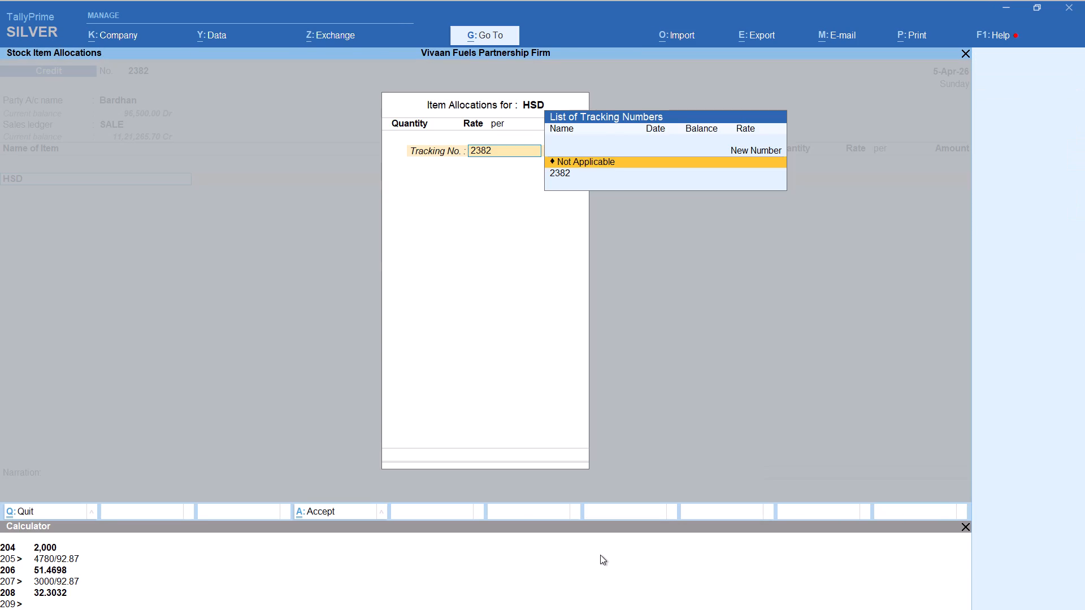
{"action": "key", "text": "Up"}
{"action": "key", "text": "Return"}
{"action": "key", "text": "alt+c"}
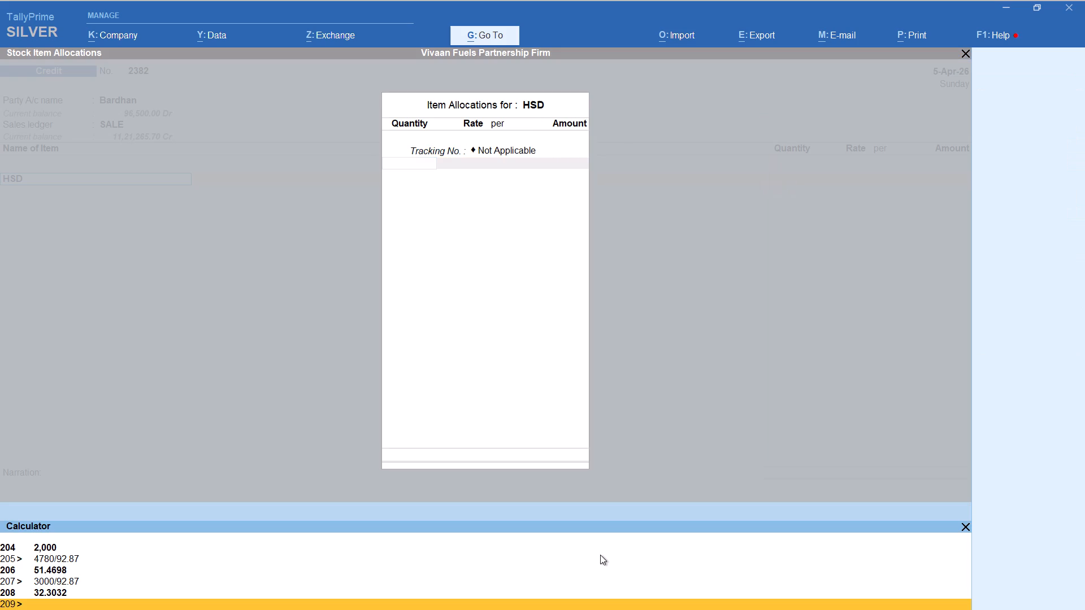
{"action": "type", "text": "1000/92.87"}
{"action": "key", "text": "Return"}
{"action": "key", "text": "Return"}
{"action": "key", "text": "Return"}
{"action": "key", "text": "Return"}
{"action": "key", "text": "Return"}
{"action": "key", "text": "Return"}
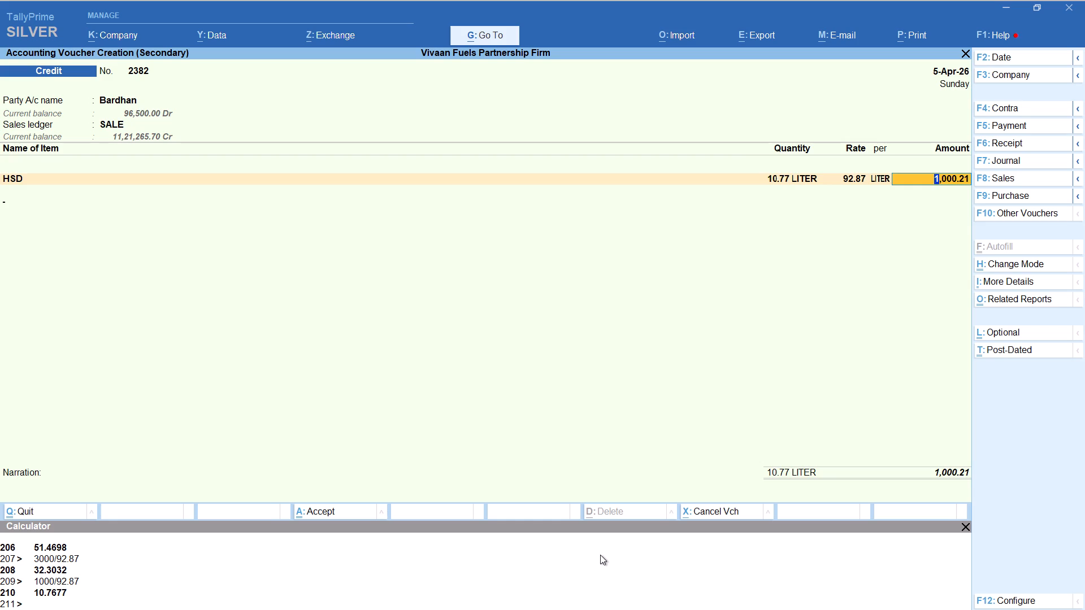
{"action": "key", "text": "Return"}
Add the Round Off ledger to Bardhan's voucher and save it.
{"action": "type", "text": "ROU"}
{"action": "key", "text": "Return"}
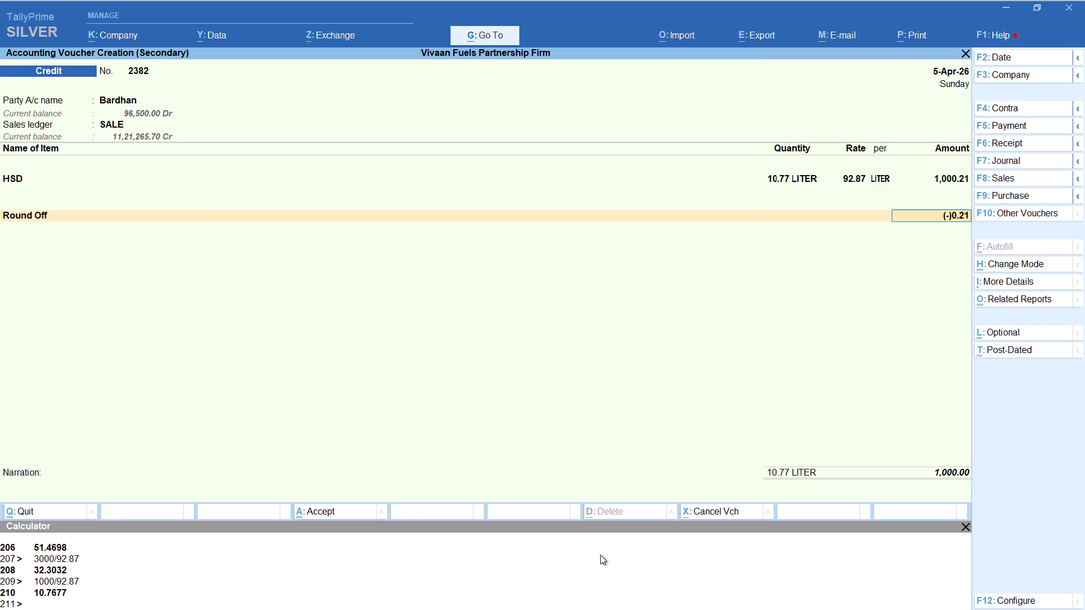
{"action": "key", "text": "ctrl+a"}
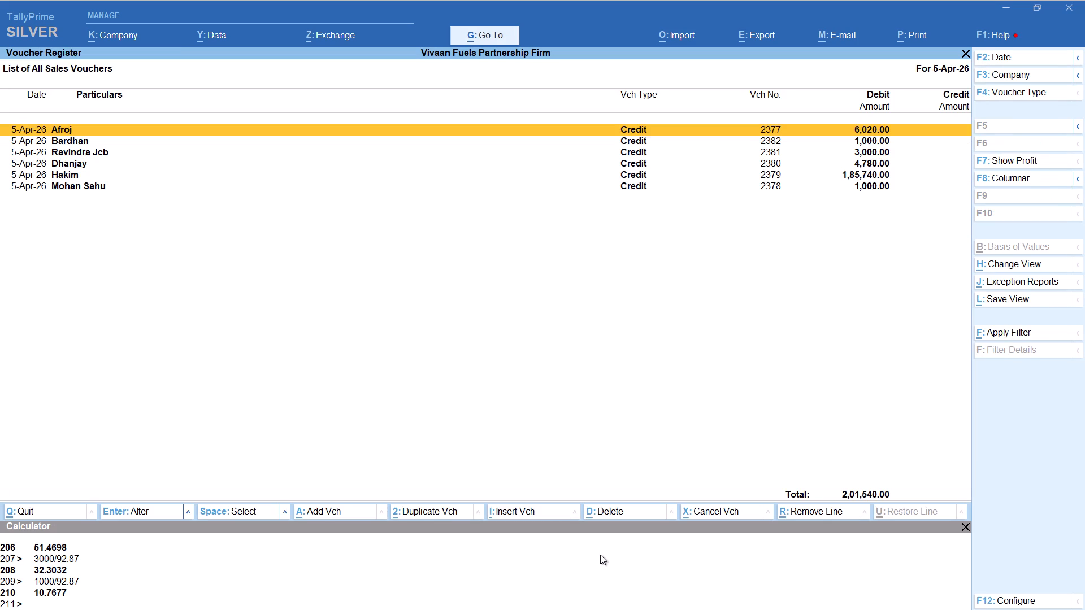
Start another Credit sales voucher for party Surendra, keeping the default party details and the SALE ledger.
{"action": "key", "text": "alt+a"}
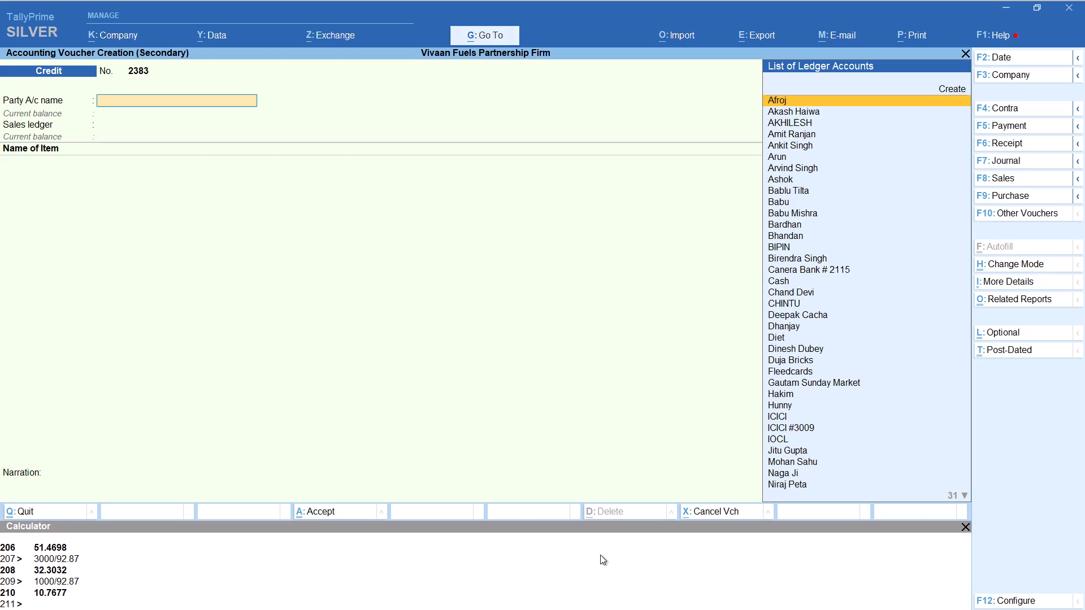
{"action": "type", "text": "SURE"}
{"action": "key", "text": "Return"}
{"action": "key", "text": "Return"}
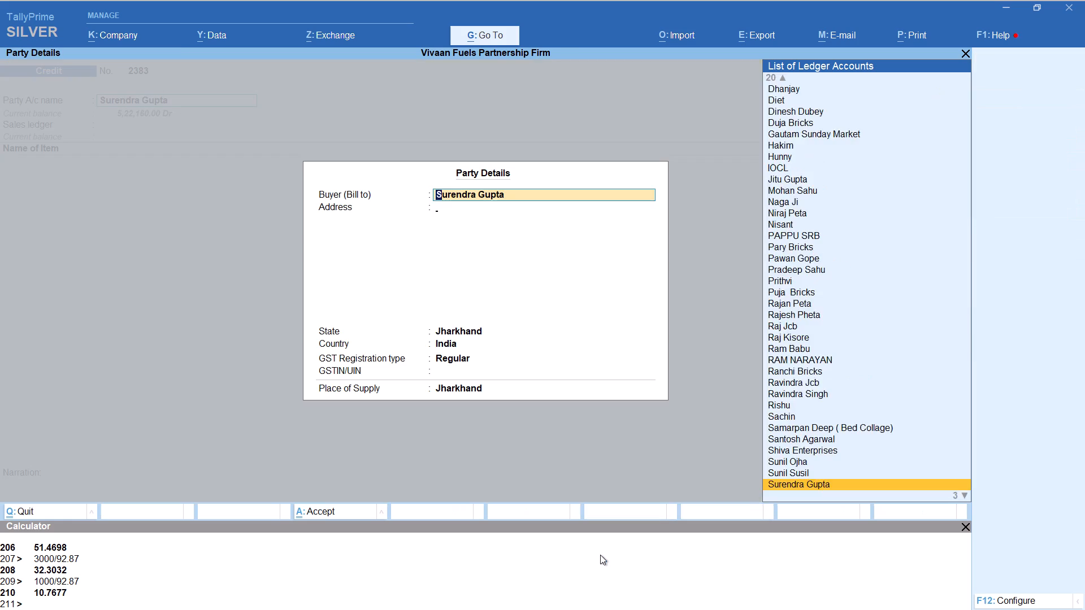
{"action": "key", "text": "Return"}
{"action": "key", "text": "Return"}
{"action": "key", "text": "Return"}
{"action": "key", "text": "Return"}
{"action": "key", "text": "Return"}
{"action": "key", "text": "Return"}
Add item HSD with tracking number Not Applicable and the quantity calculated as 200/92.87, keeping the 92.87 rate.
{"action": "type", "text": "HS"}
{"action": "key", "text": "Return"}
{"action": "key", "text": "Up"}
{"action": "key", "text": "Return"}
{"action": "key", "text": "alt+c"}
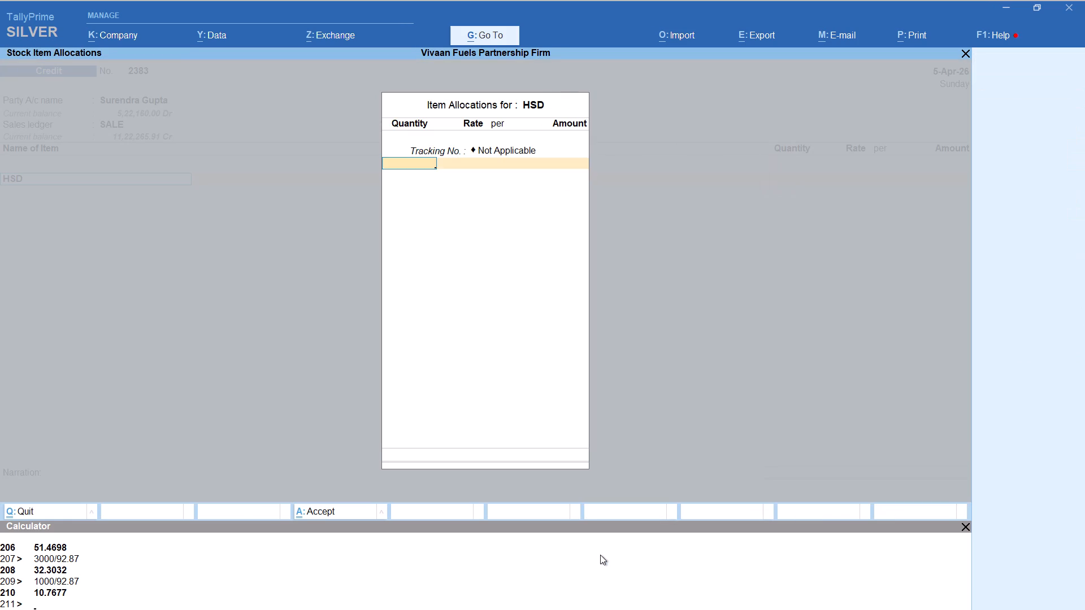
{"action": "type", "text": "200/92.87"}
{"action": "key", "text": "Return"}
{"action": "key", "text": "Return"}
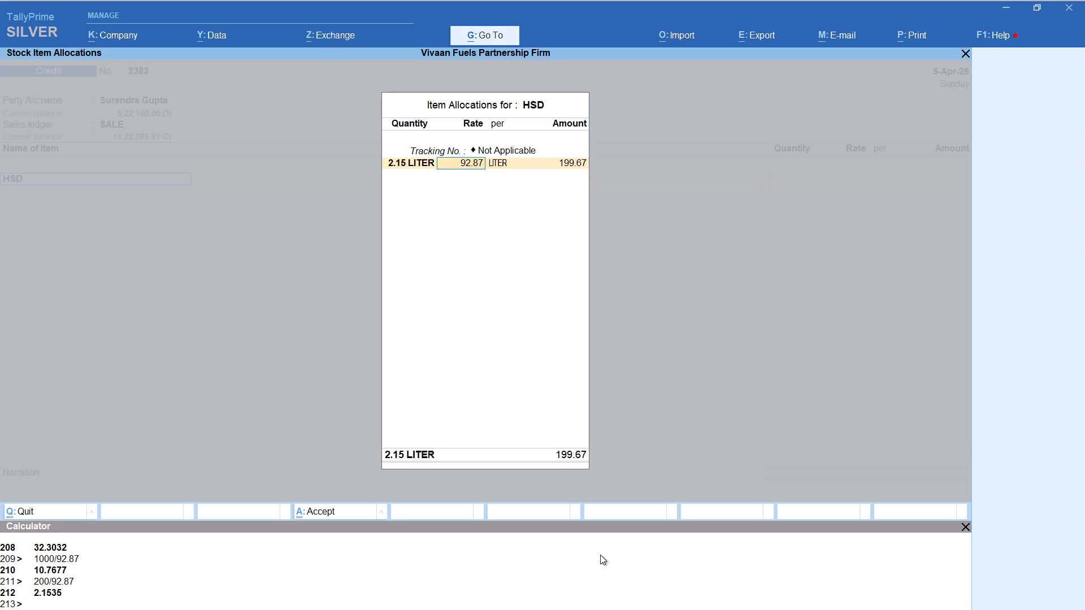
{"action": "key", "text": "Return"}
{"action": "key", "text": "Return"}
{"action": "key", "text": "Return"}
{"action": "key", "text": "Return"}
{"action": "key", "text": "Return"}
Add the Round Off ledger to Surendra's voucher and save it.
{"action": "type", "text": "ROU"}
{"action": "key", "text": "Return"}
{"action": "key", "text": "ctrl+a"}
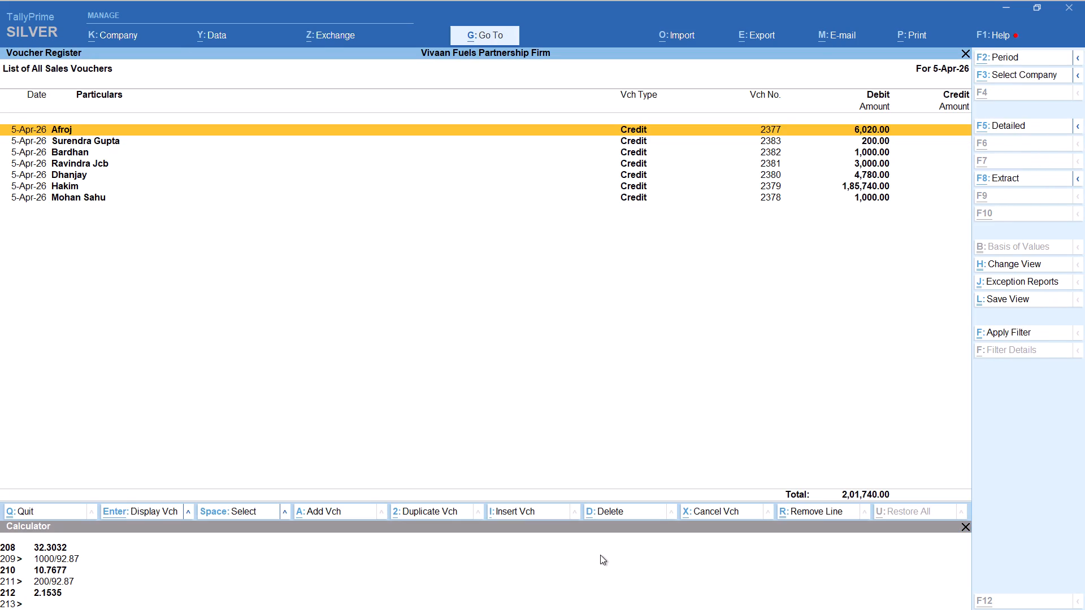
Start another Credit sales voucher for party Puja Bricks, keeping the default party details and the SALE ledger.
{"action": "key", "text": "alt+a"}
{"action": "type", "text": "PUJA"}
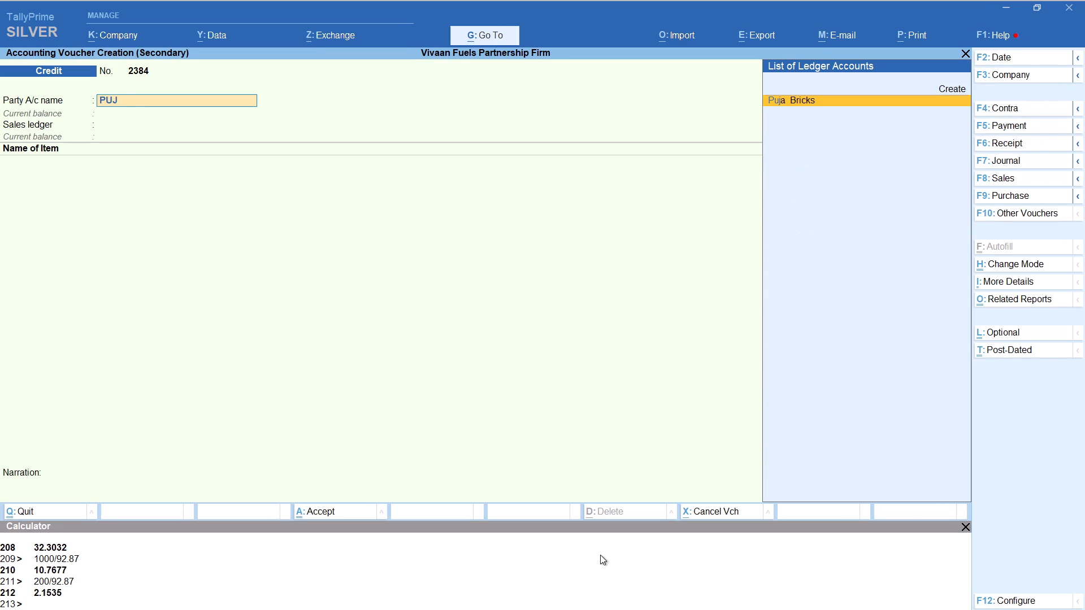
{"action": "key", "text": "Return"}
{"action": "key", "text": "Return"}
{"action": "key", "text": "Return"}
{"action": "key", "text": "Return"}
{"action": "key", "text": "Return"}
{"action": "key", "text": "Return"}
{"action": "key", "text": "Return"}
{"action": "key", "text": "Return"}
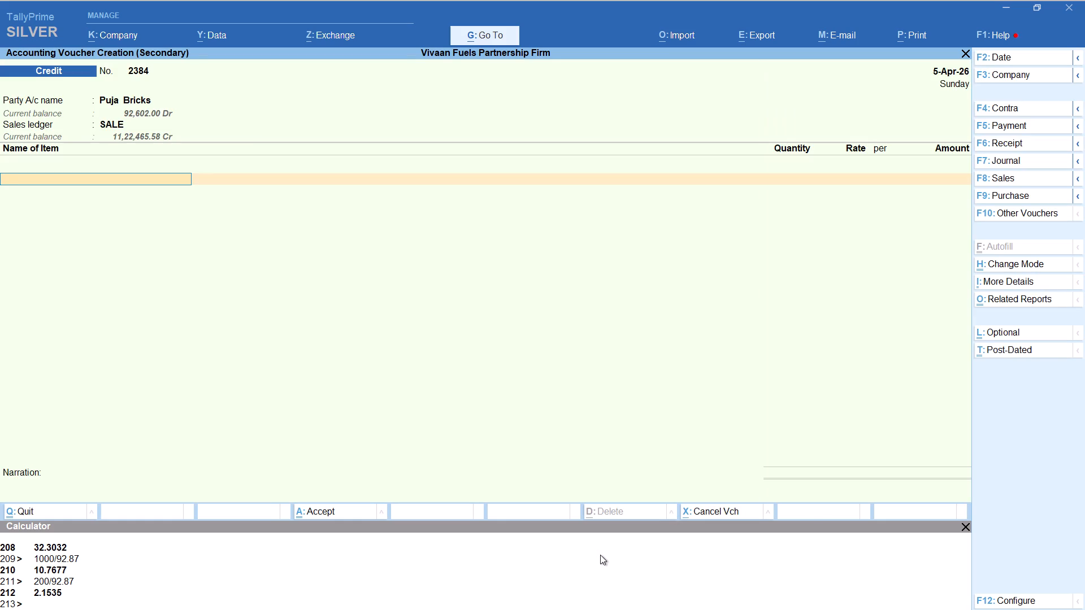
Add item HSD with tracking number Not Applicable and the quantity calculated as 18574/92.87, keeping the 92.87 rate.
{"action": "type", "text": "HS"}
{"action": "key", "text": "Return"}
{"action": "key", "text": "Up"}
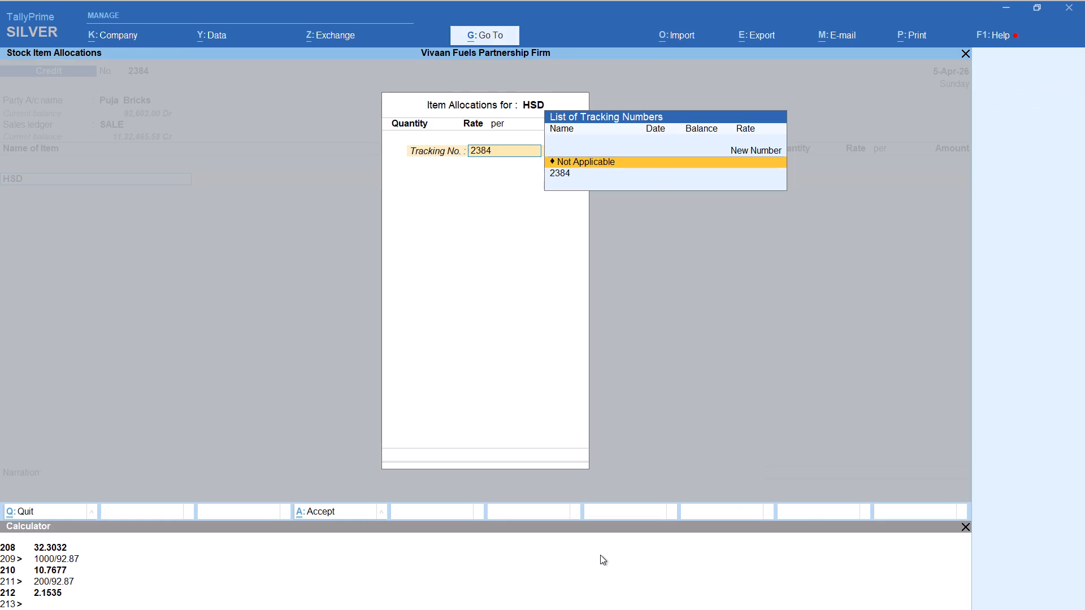
{"action": "key", "text": "Return"}
{"action": "key", "text": "alt+c"}
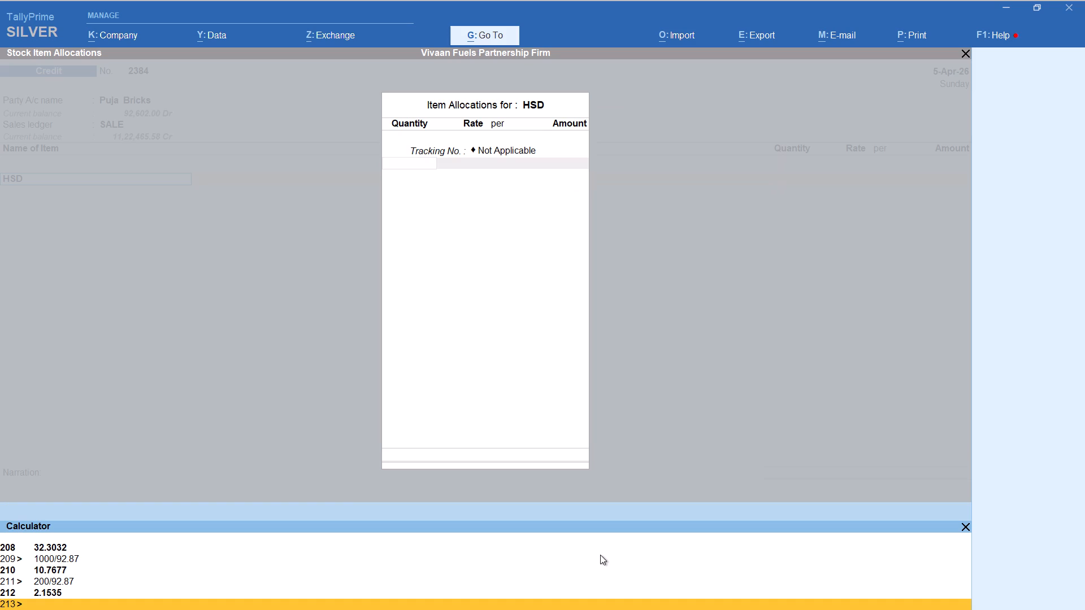
{"action": "type", "text": "18"}
{"action": "type", "text": "574"}
{"action": "type", "text": "/92.87"}
{"action": "key", "text": "Return"}
{"action": "key", "text": "Return"}
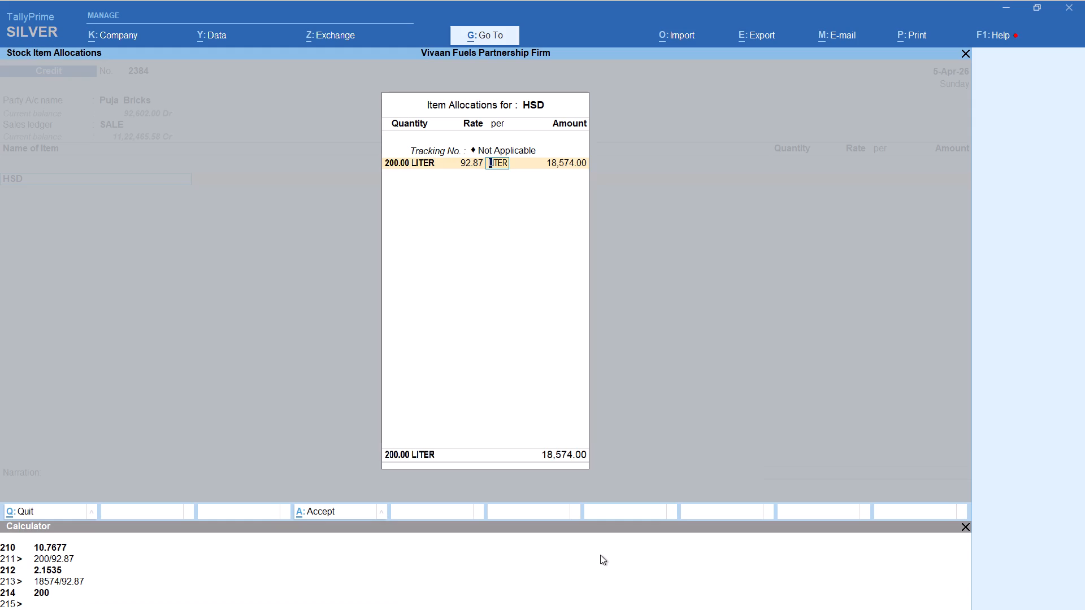
{"action": "key", "text": "Return"}
{"action": "key", "text": "Return"}
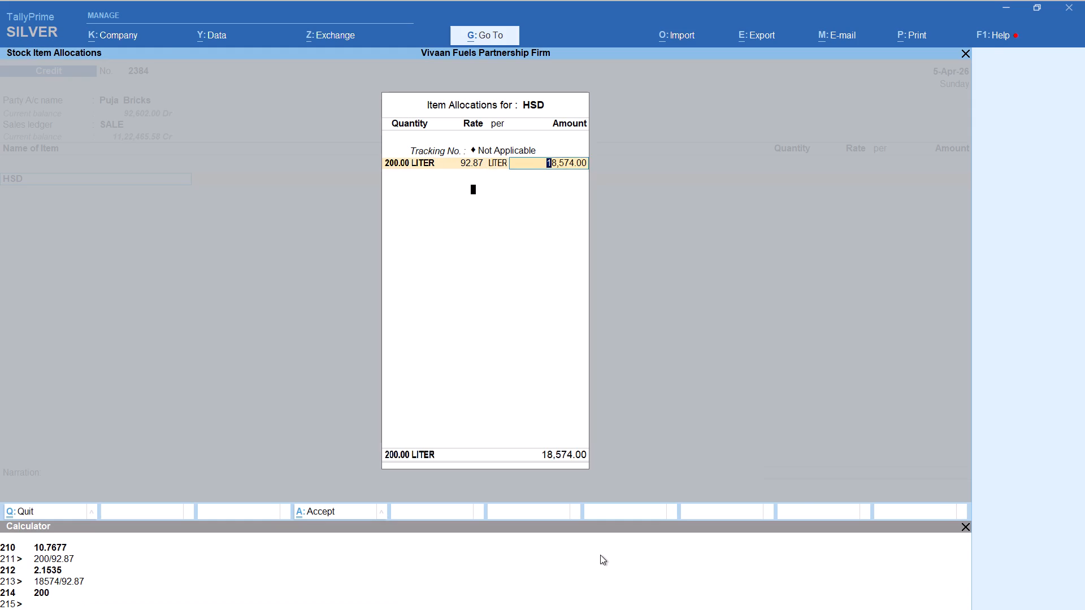
{"action": "key", "text": "Return"}
{"action": "key", "text": "Return"}
{"action": "key", "text": "Return"}
Add the Round Off ledger to Puja Bricks' voucher and save it.
{"action": "type", "text": "ROU"}
{"action": "key", "text": "Return"}
{"action": "key", "text": "ctrl+a"}
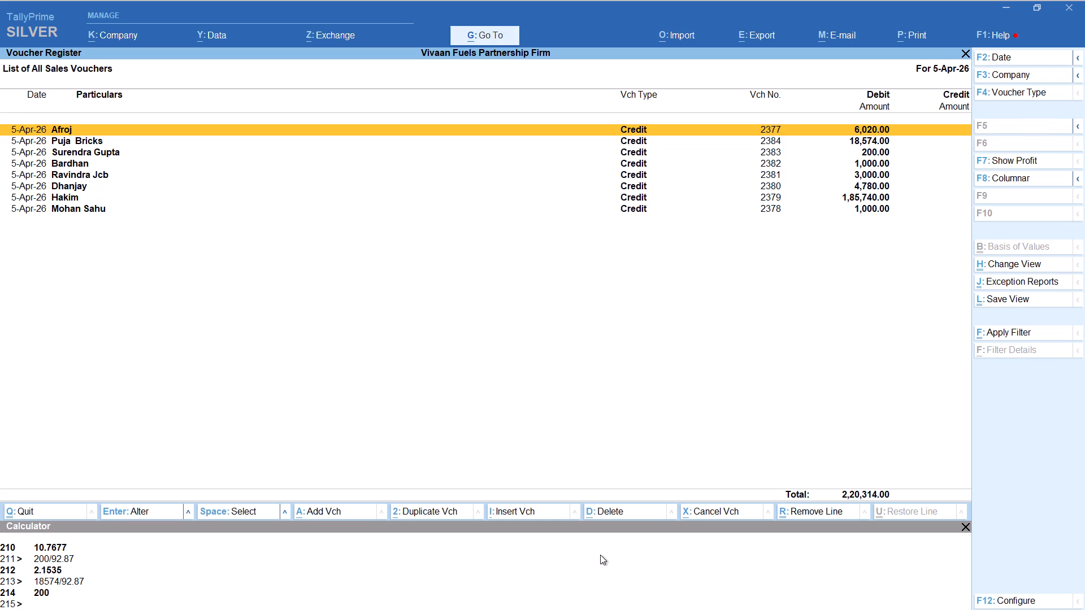
Start a second Credit sales voucher for party Bardhan, keeping the default party details and the SALE ledger.
{"action": "key", "text": "alt+a"}
{"action": "type", "text": "BARDHAN"}
{"action": "key", "text": "Return"}
{"action": "key", "text": "Return"}
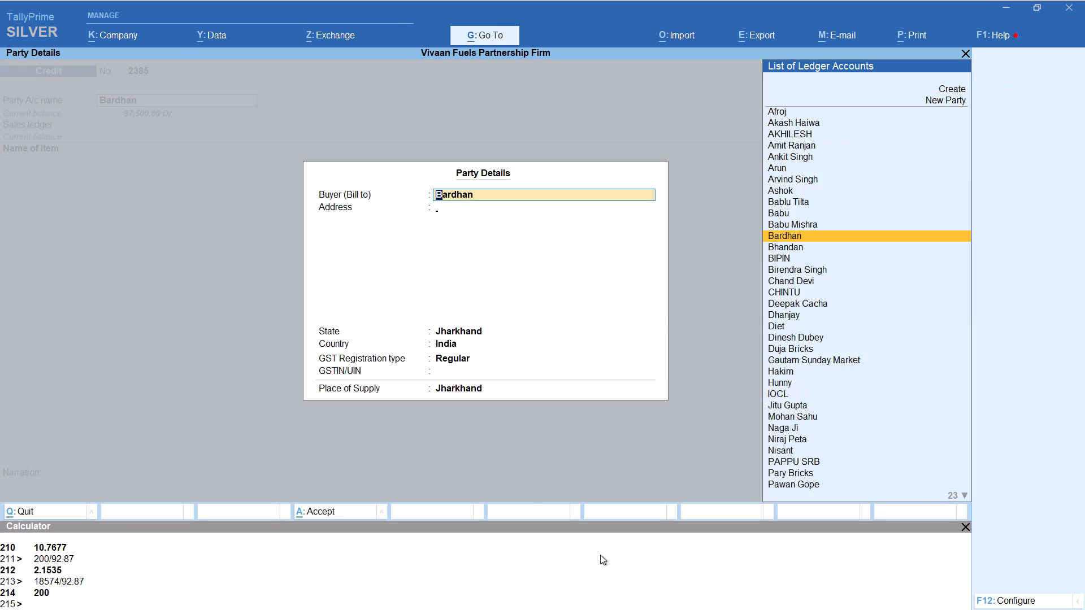
{"action": "key", "text": "Return"}
{"action": "key", "text": "Return"}
{"action": "key", "text": "Return"}
{"action": "key", "text": "Return"}
{"action": "key", "text": "Return"}
{"action": "key", "text": "Return"}
{"action": "key", "text": "Return"}
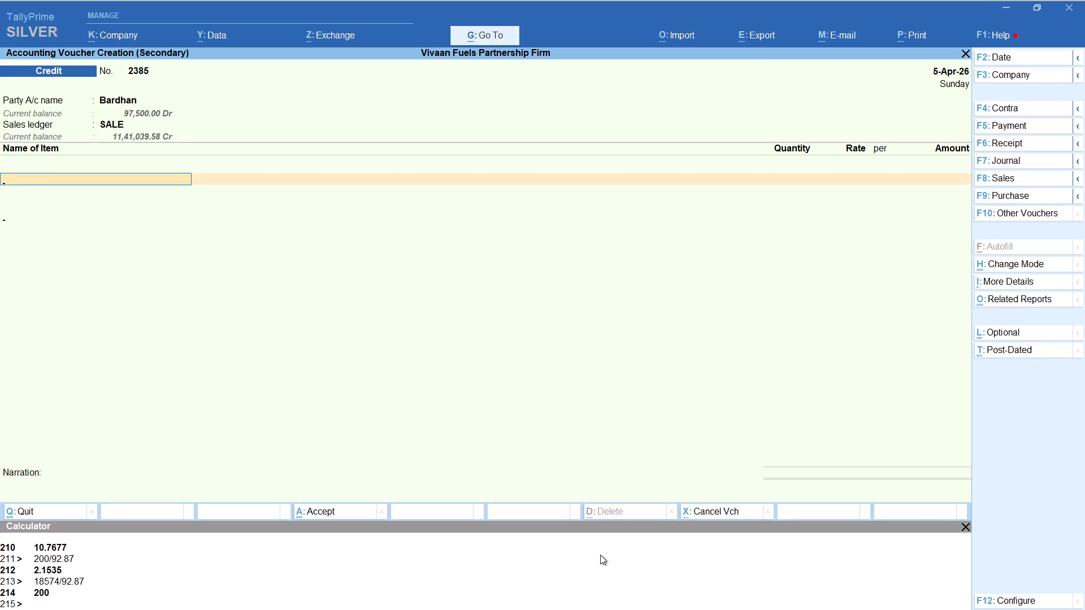
Add item HSD with tracking number Not Applicable and the quantity calculated as 3500/92.87, keeping the 92.87 rate.
{"action": "key", "text": "BackSpace"}
{"action": "type", "text": "HSD"}
{"action": "key", "text": "Return"}
{"action": "key", "text": "Up"}
{"action": "key", "text": "Return"}
{"action": "key", "text": "alt+c"}
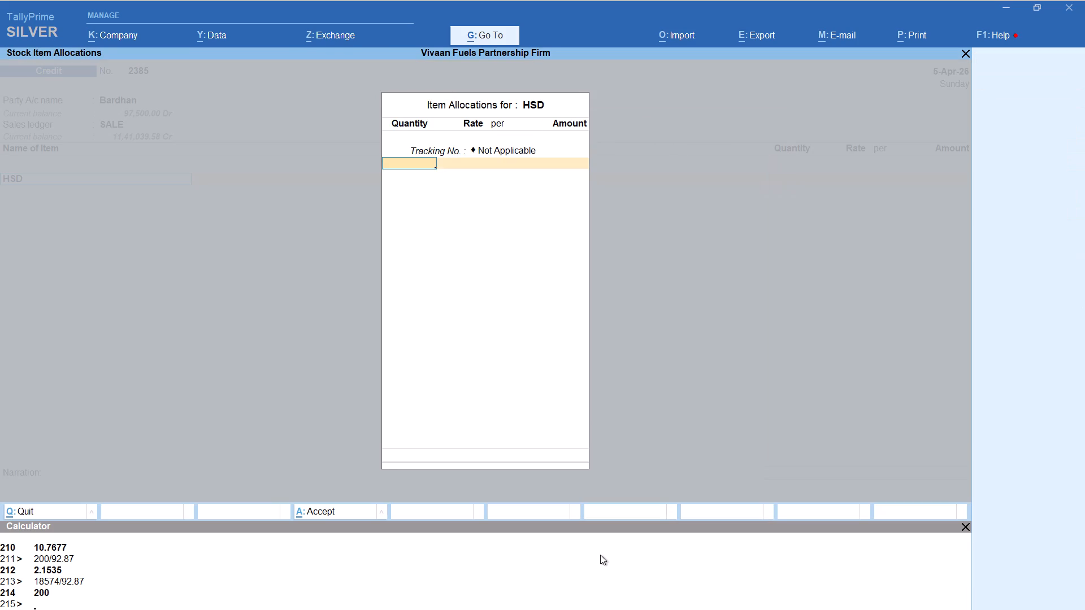
{"action": "type", "text": "3500/952"}
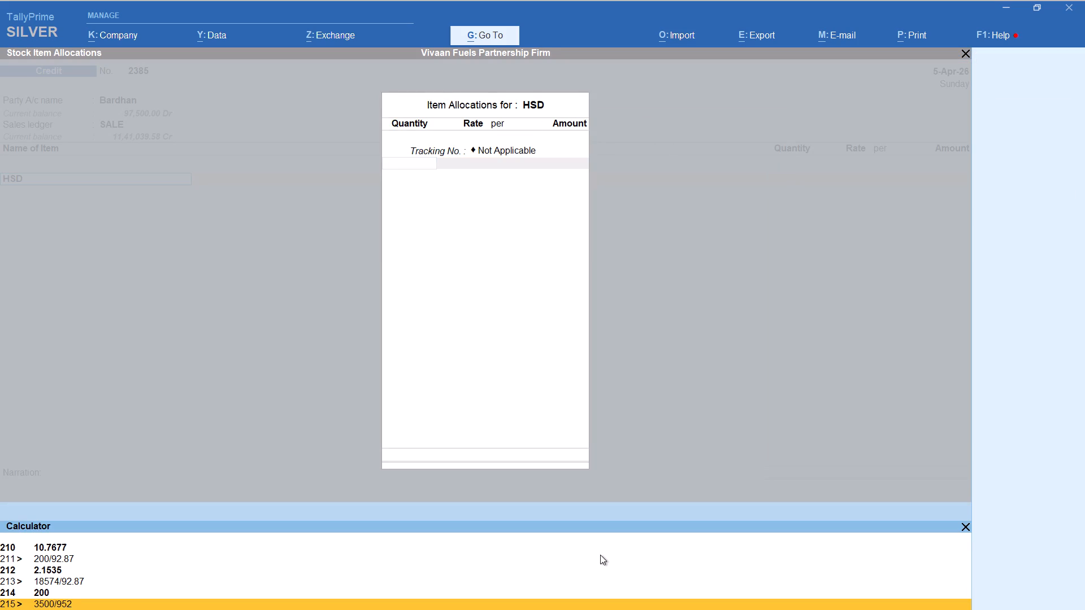
{"action": "key", "text": "BackSpace"}
{"action": "key", "text": "BackSpace"}
{"action": "type", "text": "2.87"}
{"action": "key", "text": "Return"}
{"action": "key", "text": "Return"}
{"action": "key", "text": "Return"}
{"action": "key", "text": "Return"}
{"action": "key", "text": "Return"}
{"action": "key", "text": "Return"}
{"action": "key", "text": "Return"}
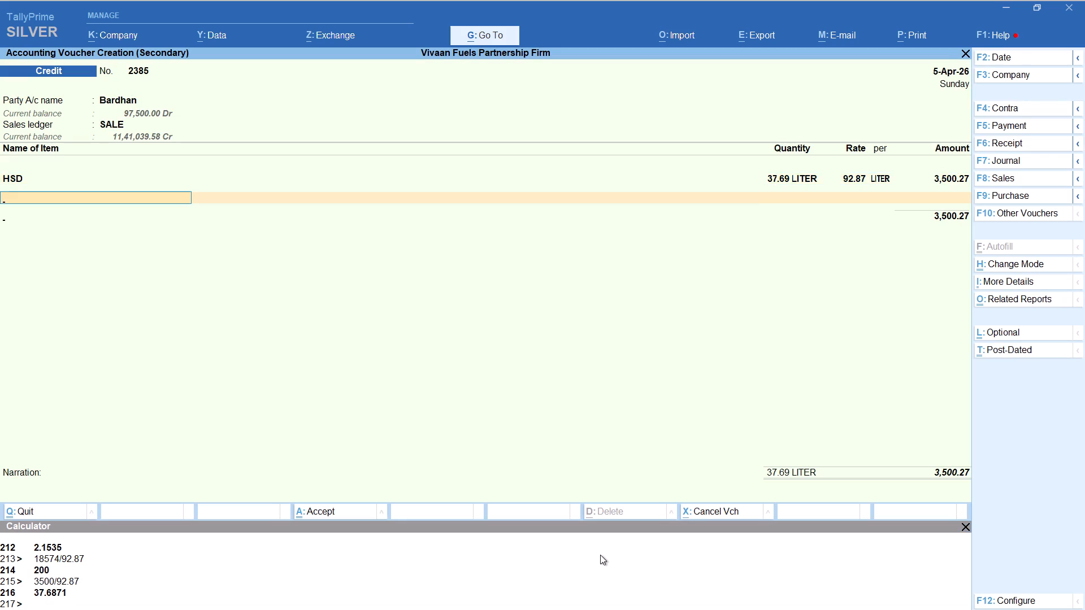
Add the Round Off ledger to Bardhan's second voucher and save it.
{"action": "type", "text": "ROU"}
{"action": "key", "text": "Return"}
{"action": "key", "text": "ctrl+a"}
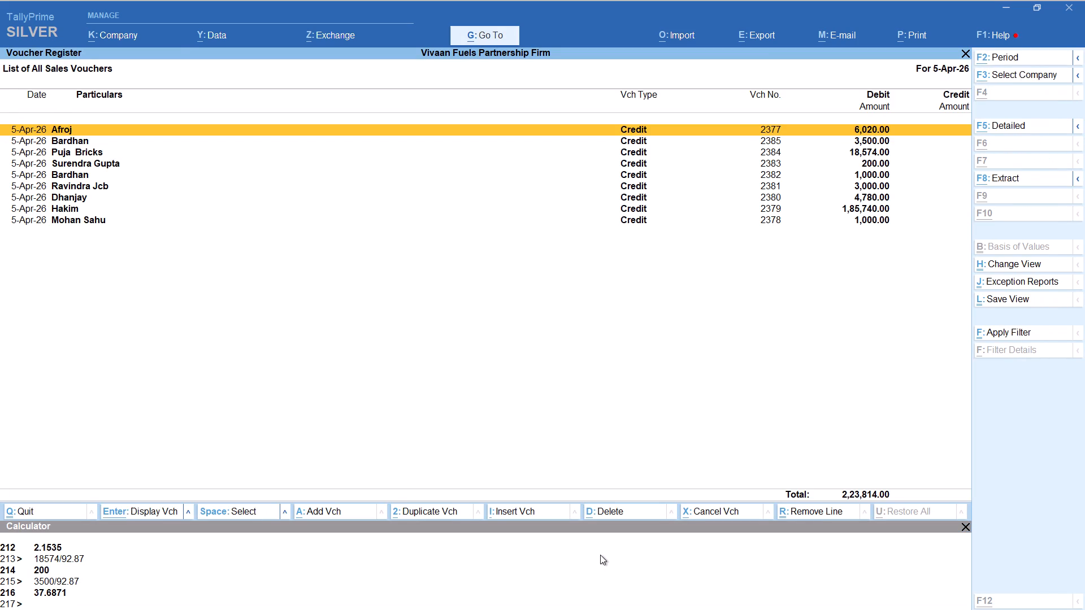
Start a second Credit sales voucher for party Dhanjay, keeping the default party details and the SALE ledger.
{"action": "key", "text": "alt+a"}
{"action": "type", "text": "DHANJ"}
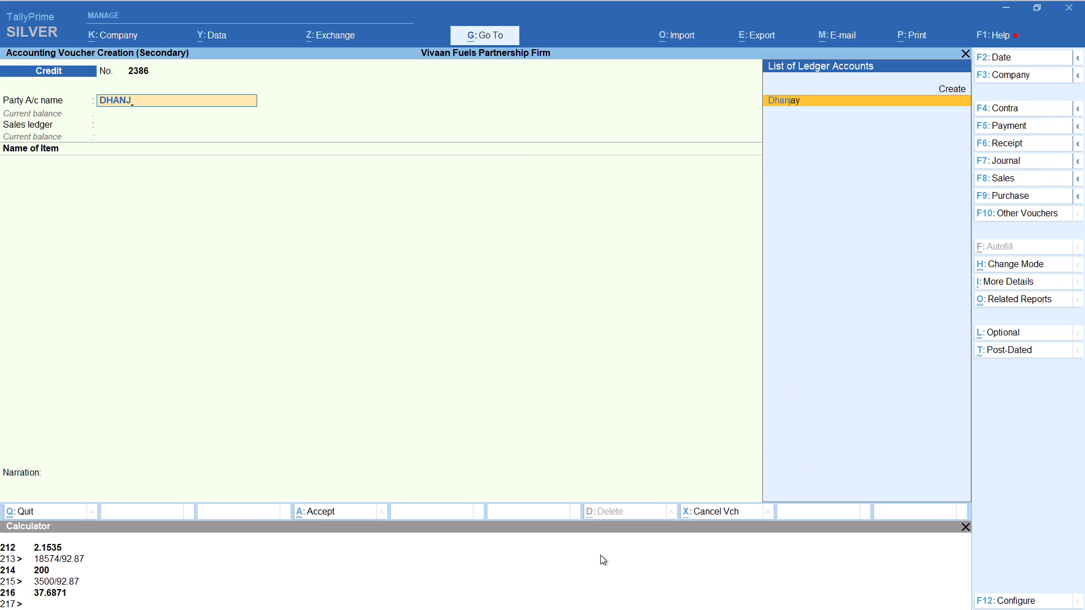
{"action": "key", "text": "Return"}
{"action": "key", "text": "Return"}
{"action": "key", "text": "Return"}
{"action": "key", "text": "Return"}
{"action": "key", "text": "Return"}
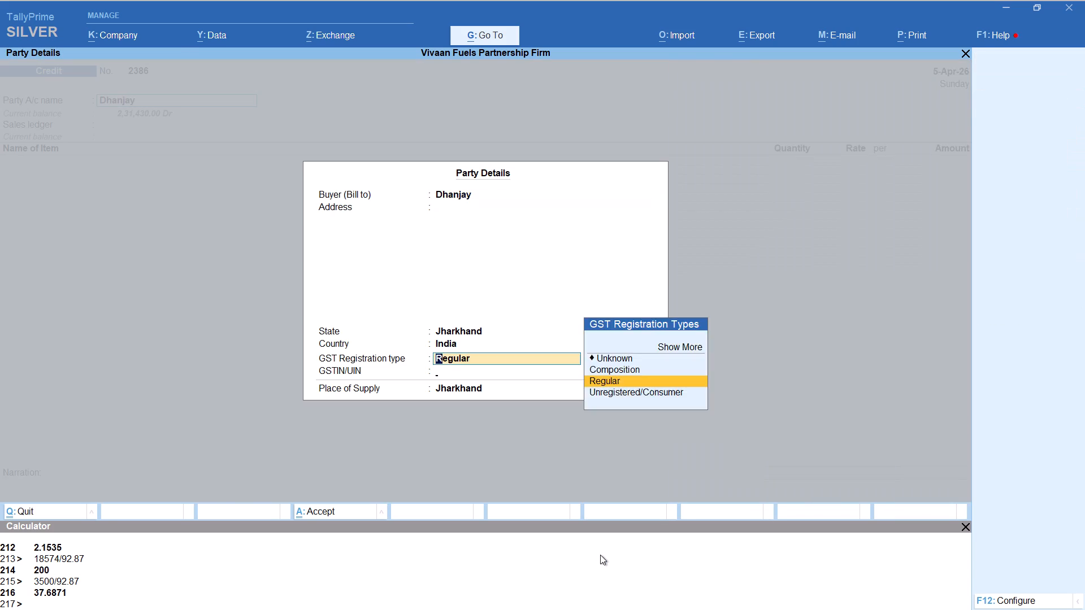
{"action": "key", "text": "Return"}
{"action": "key", "text": "Return"}
{"action": "key", "text": "Return"}
Add item HSD with tracking number Not Applicable and the quantity calculated as 3000/92.87, keeping the 92.87 rate.
{"action": "type", "text": "HS"}
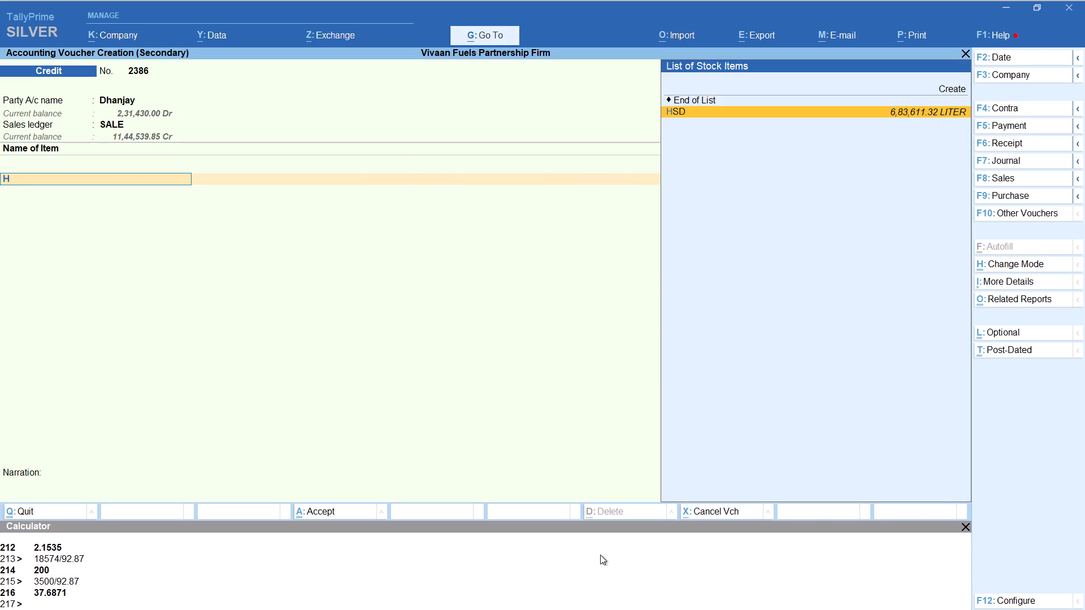
{"action": "key", "text": "Return"}
{"action": "key", "text": "Up"}
{"action": "key", "text": "Return"}
{"action": "key", "text": "alt+c"}
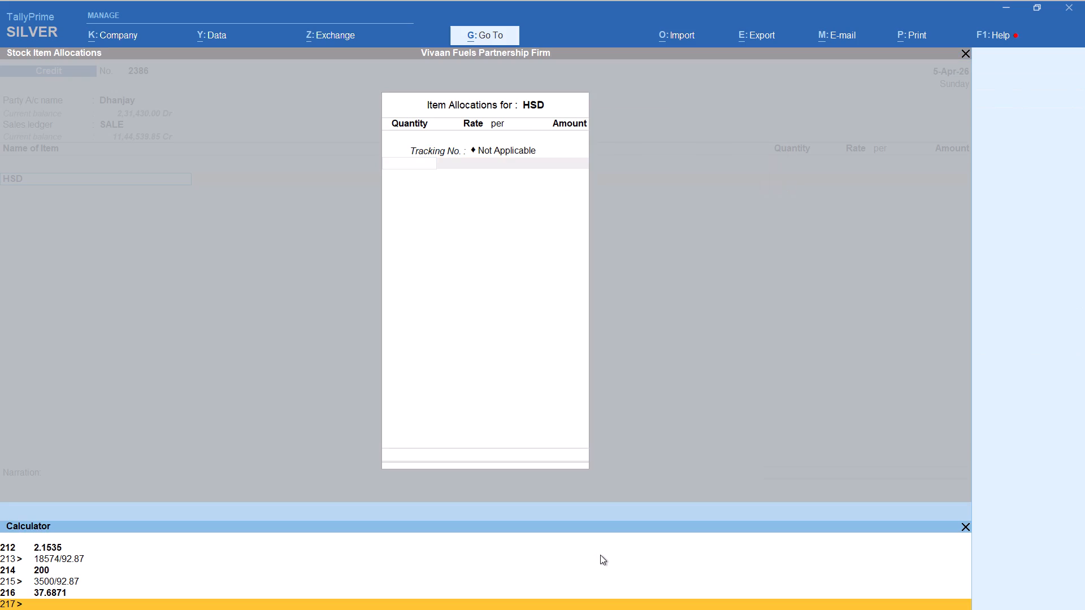
{"action": "type", "text": "3000/92.87"}
{"action": "key", "text": "Return"}
{"action": "key", "text": "Return"}
{"action": "key", "text": "Return"}
{"action": "key", "text": "Return"}
{"action": "key", "text": "Return"}
{"action": "key", "text": "Return"}
Add the Round Off ledger to Dhanjay's second voucher and save it.
{"action": "type", "text": "ROU"}
{"action": "key", "text": "Return"}
{"action": "key", "text": "ctrl+a"}
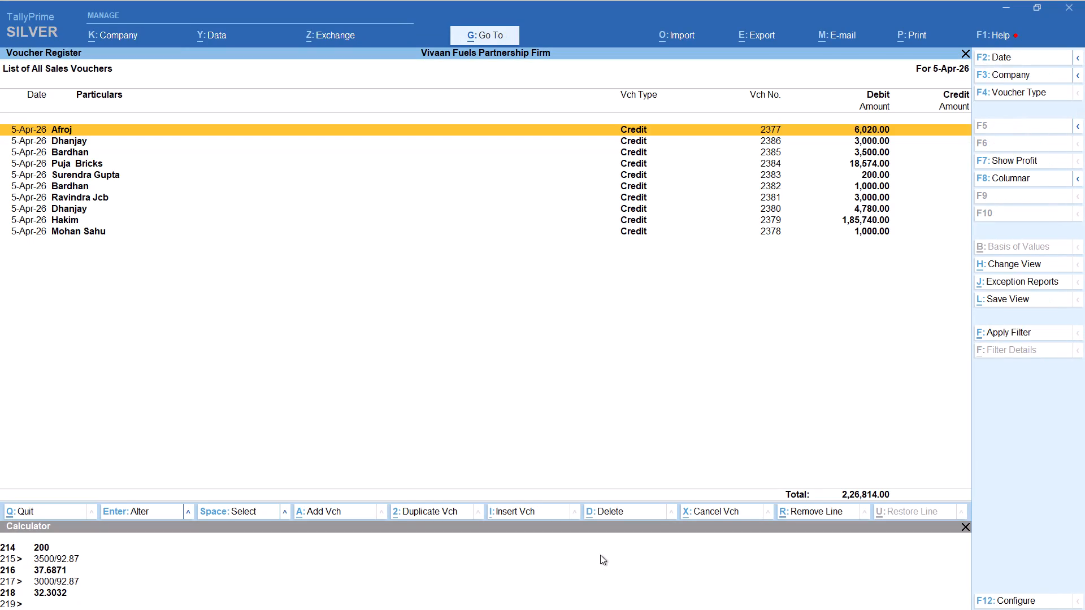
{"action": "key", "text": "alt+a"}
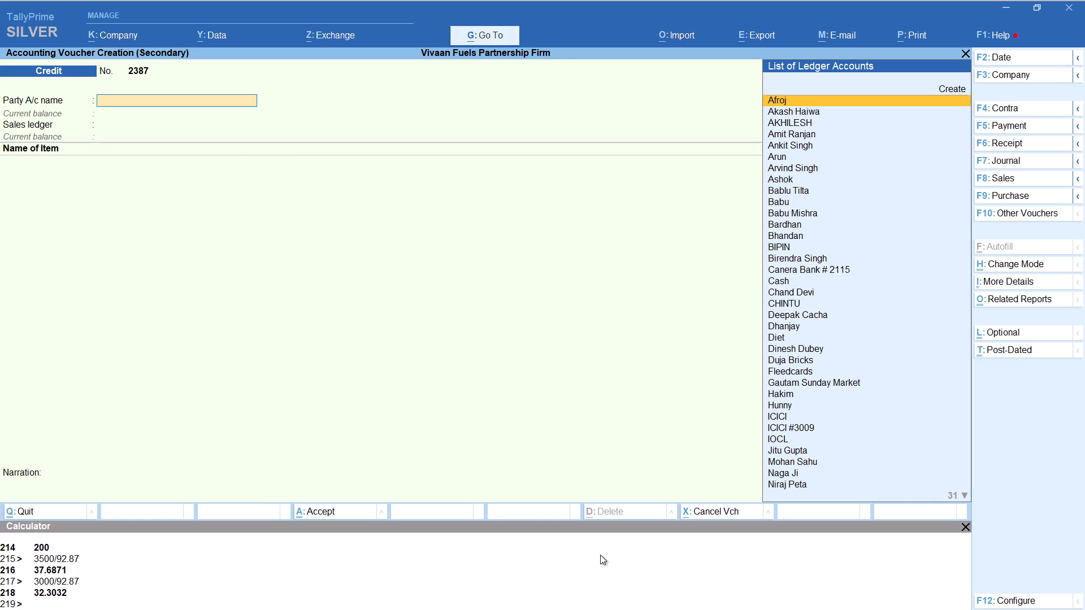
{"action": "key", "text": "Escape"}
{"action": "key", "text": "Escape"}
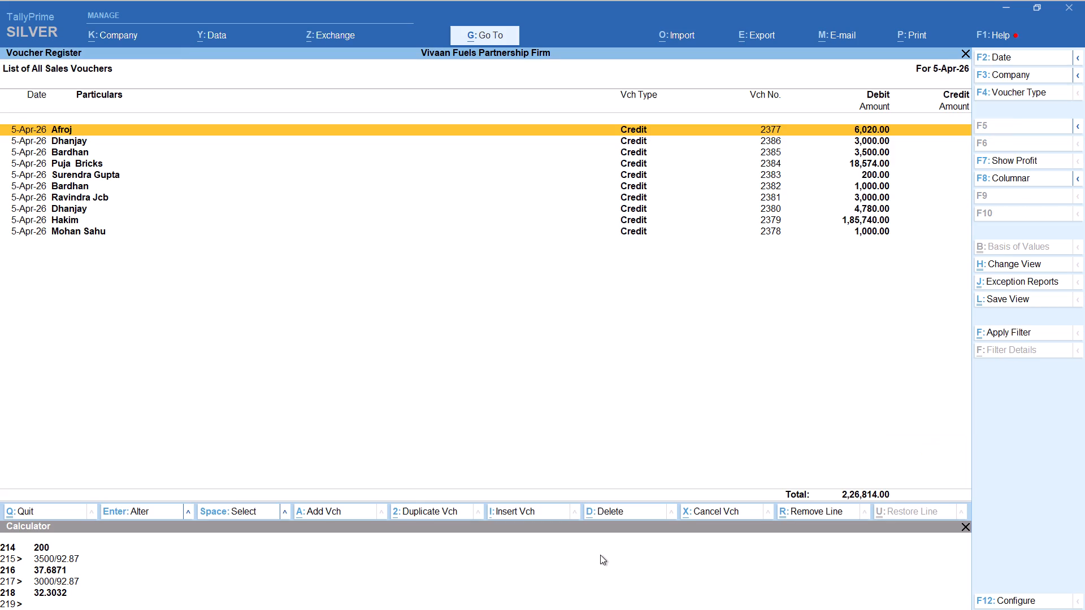
Review the 5-Apr-26 sales vouchers in the register, checking the party and amount of the recent entries.
{"action": "key", "text": "Down"}
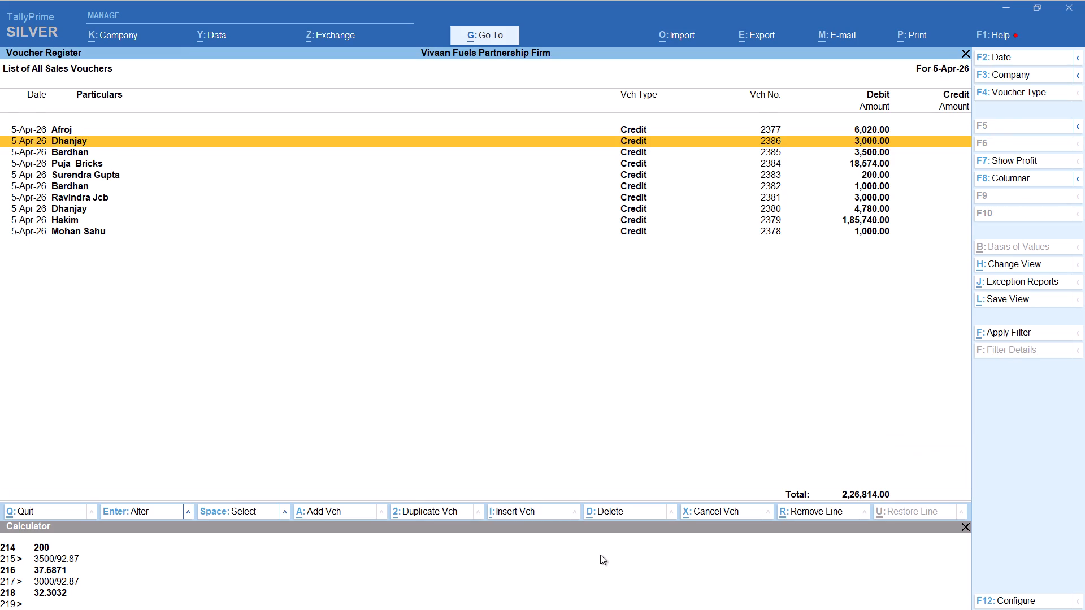
{"action": "key", "text": "Down"}
{"action": "key", "text": "Down"}
{"action": "key", "text": "Down"}
{"action": "key", "text": "Down"}
{"action": "key", "text": "Down"}
{"action": "key", "text": "Up"}
{"action": "key", "text": "Up"}
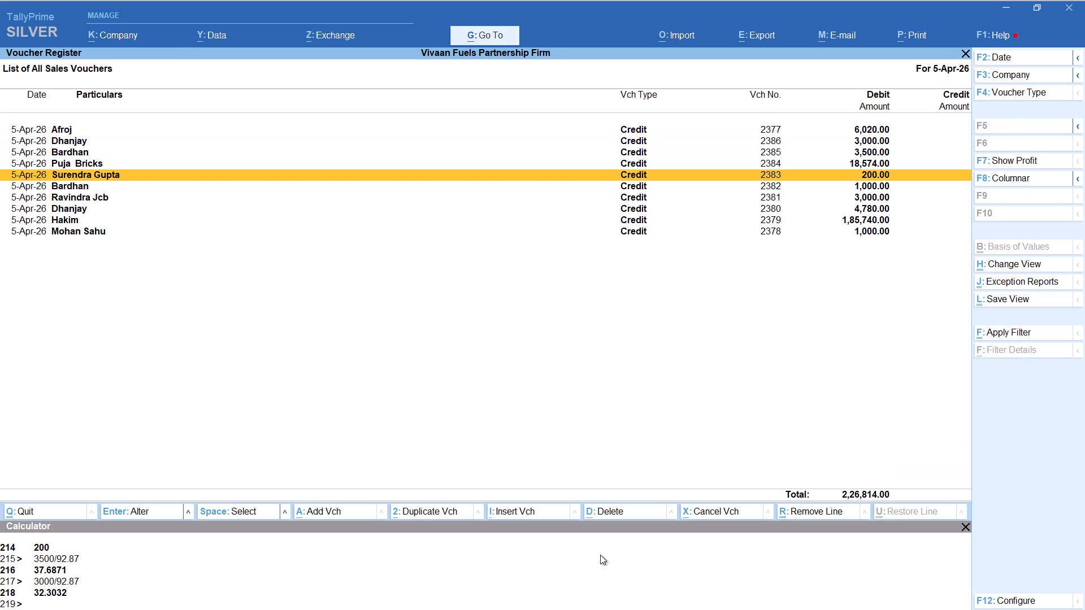
{"action": "key", "text": "Up"}
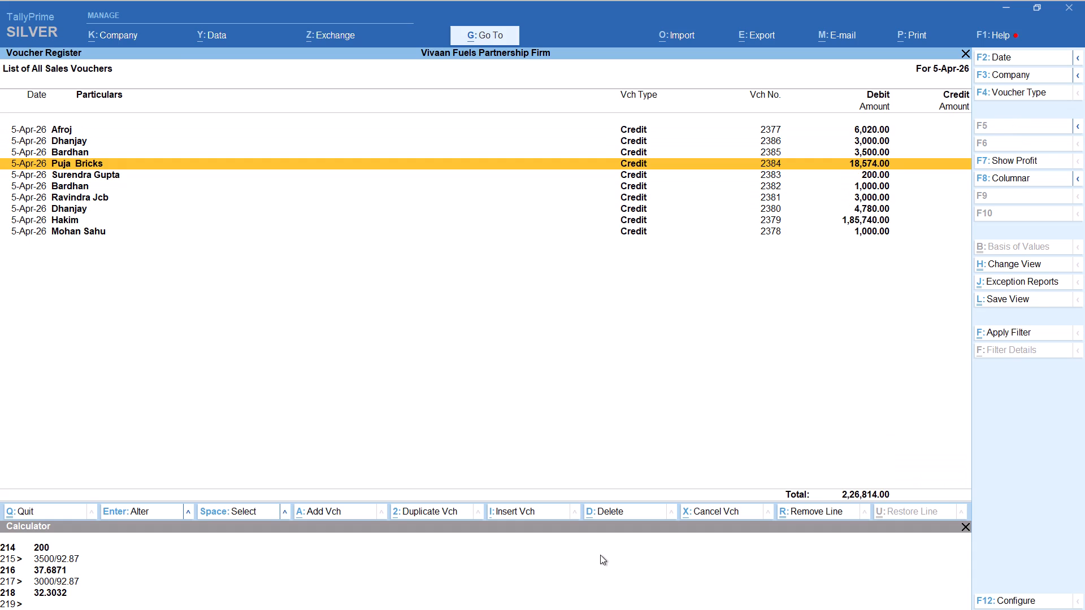
{"action": "key", "text": "Up"}
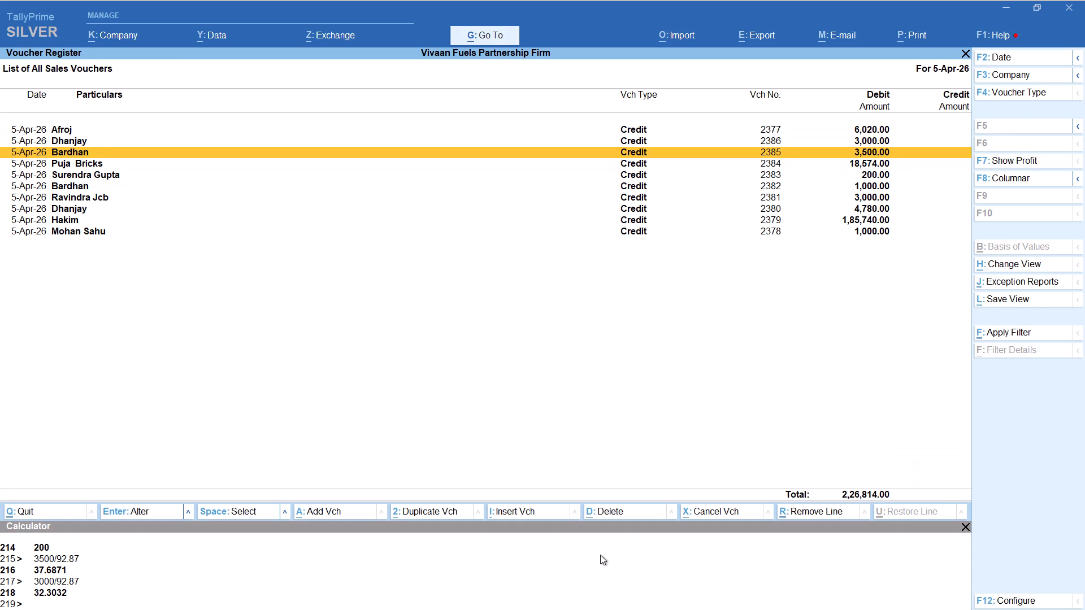
{"action": "key", "text": "Up"}
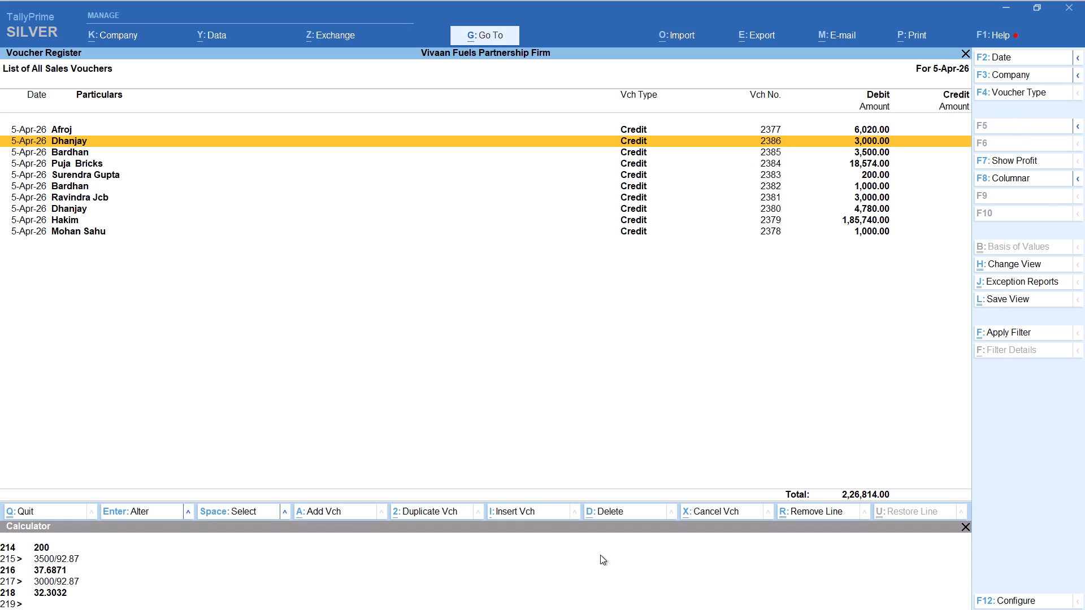
Start a second Credit sales voucher for party Mohan, keeping the default party details and the SALE ledger.
{"action": "key", "text": "alt+a"}
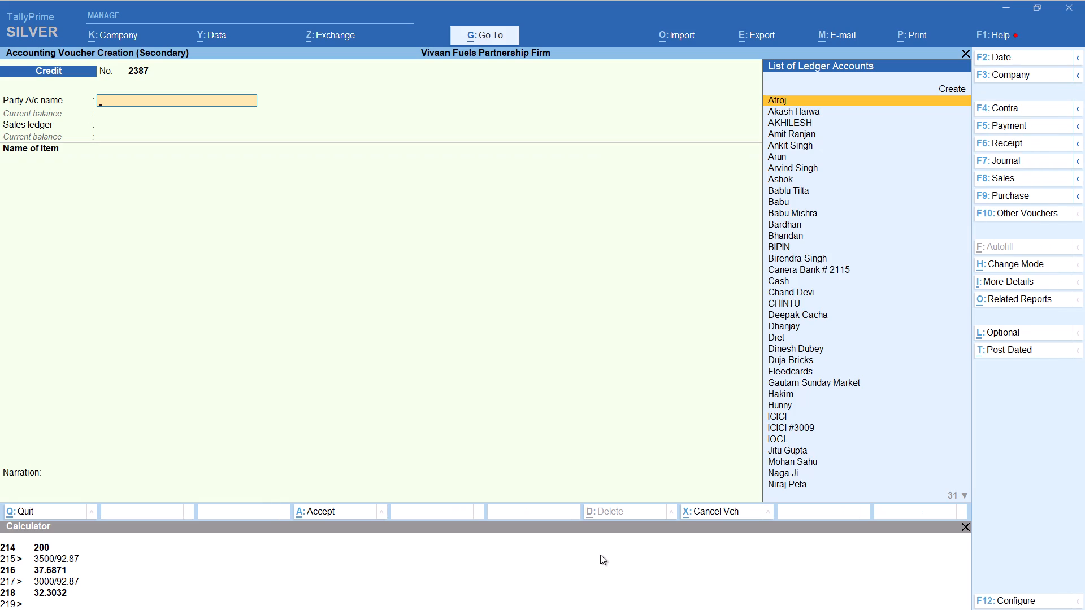
{"action": "type", "text": "MOH"}
{"action": "key", "text": "Return"}
{"action": "key", "text": "Return"}
{"action": "key", "text": "Return"}
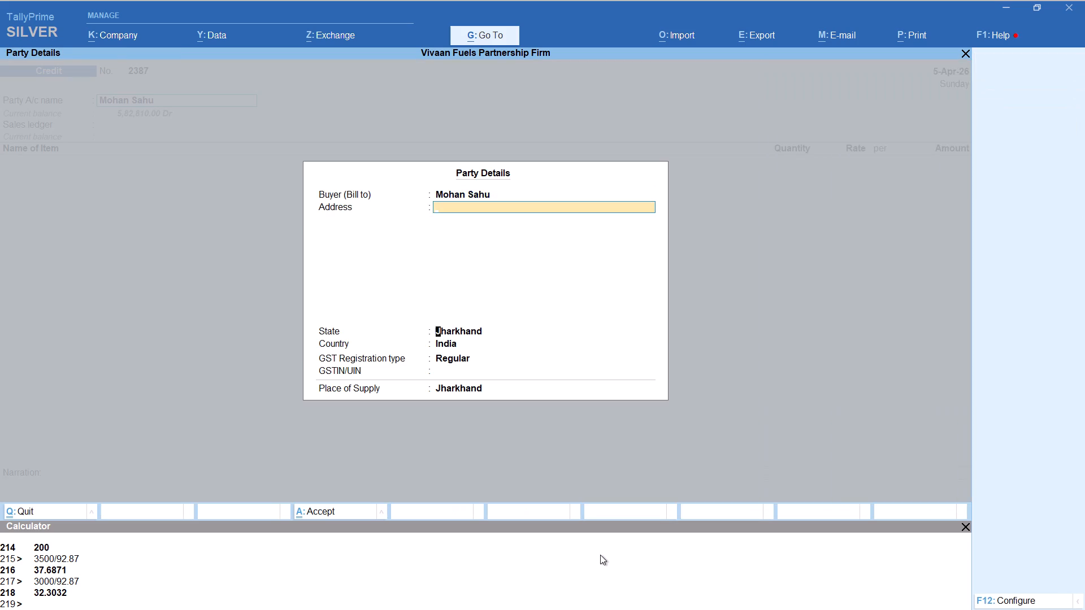
{"action": "key", "text": "Return"}
{"action": "key", "text": "Return"}
{"action": "key", "text": "Return"}
{"action": "key", "text": "Return"}
{"action": "key", "text": "Return"}
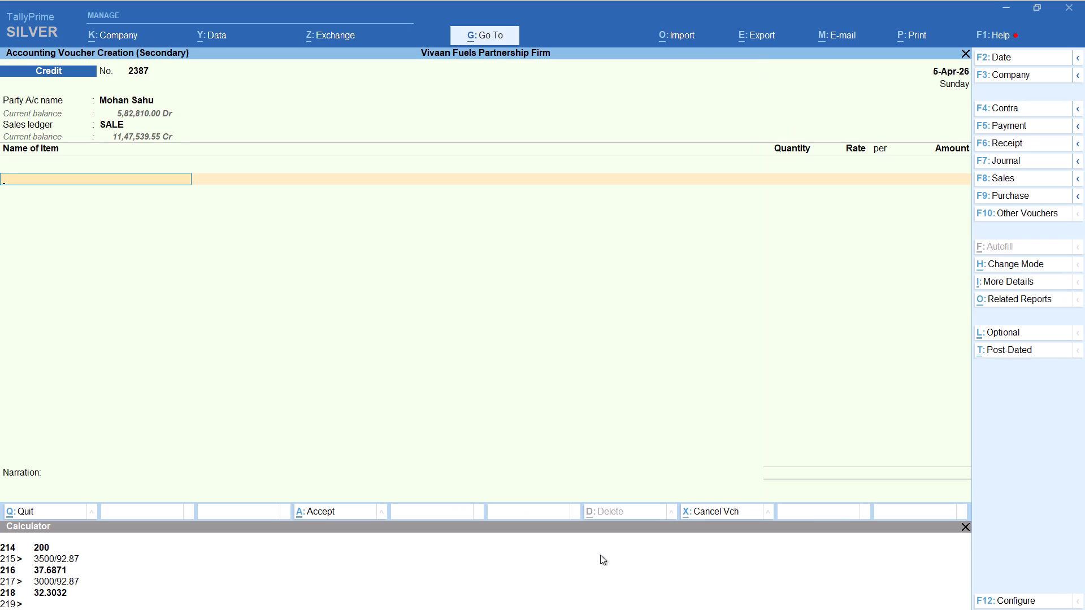
Add item HSD with tracking number Not Applicable and the quantity calculated as 7000/92.87, keeping the 92.87 rate.
{"action": "type", "text": "HA"}
{"action": "key", "text": "BackSpace"}
{"action": "type", "text": "SD"}
{"action": "key", "text": "Return"}
{"action": "key", "text": "Return"}
{"action": "key", "text": "Return"}
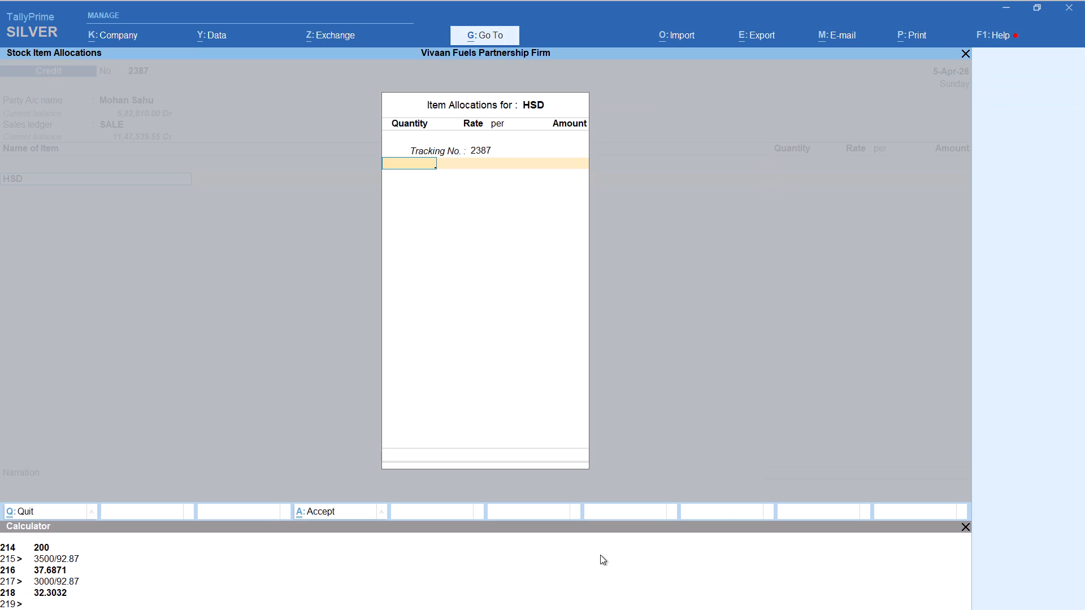
{"action": "key", "text": "BackSpace"}
{"action": "key", "text": "Up"}
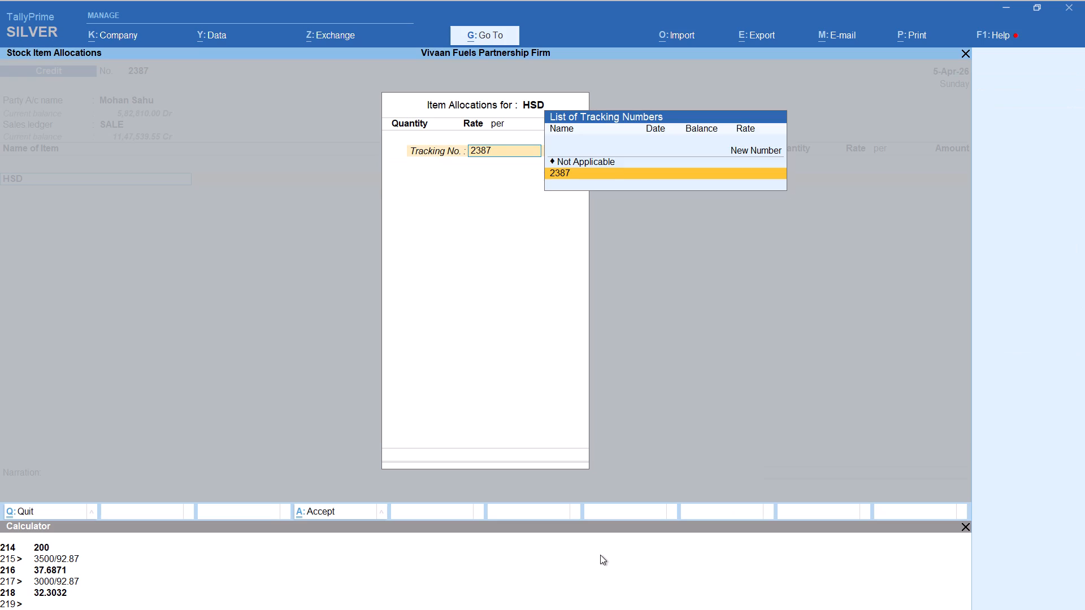
{"action": "key", "text": "Return"}
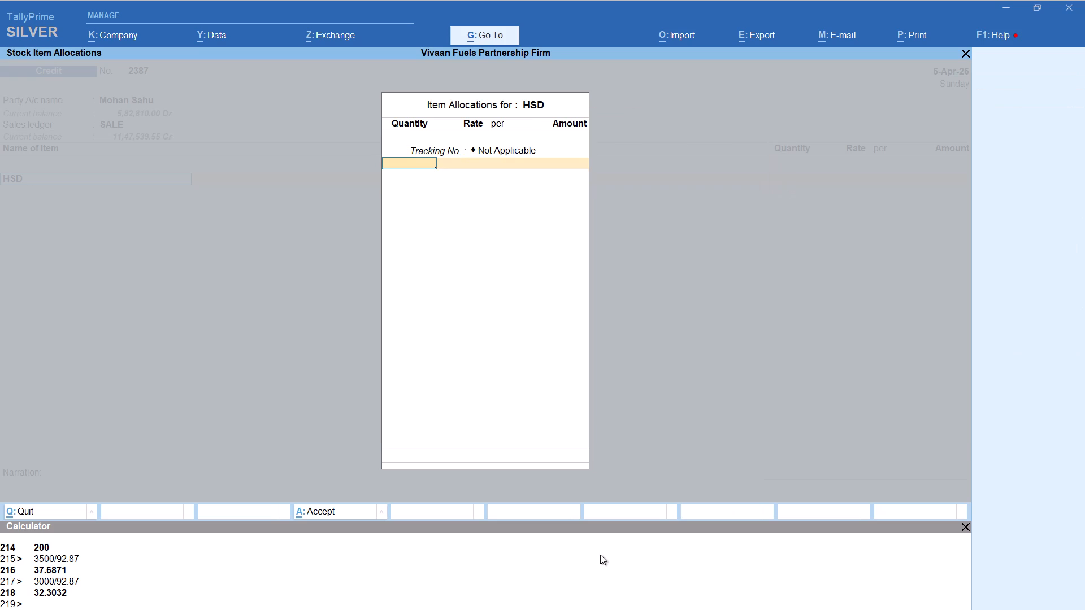
{"action": "key", "text": "alt+c"}
{"action": "type", "text": "7000"}
{"action": "type", "text": "/92.87"}
{"action": "key", "text": "Return"}
{"action": "key", "text": "Return"}
{"action": "key", "text": "Return"}
{"action": "key", "text": "Return"}
{"action": "key", "text": "Return"}
{"action": "key", "text": "Return"}
{"action": "key", "text": "Return"}
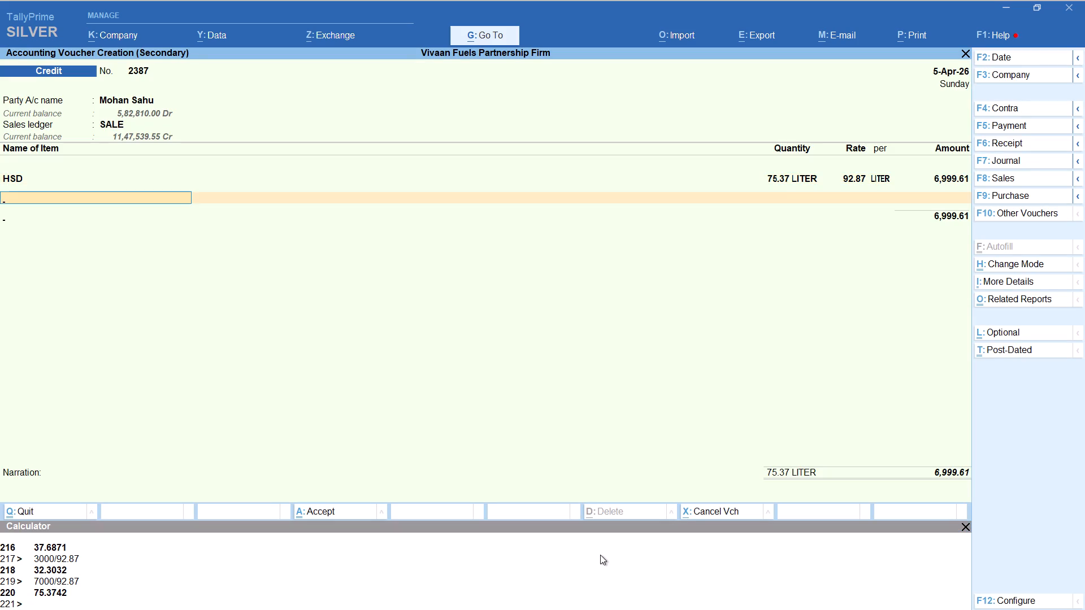
Add the Round Off ledger to Mohan's second voucher and save it.
{"action": "type", "text": "ROU"}
{"action": "key", "text": "Return"}
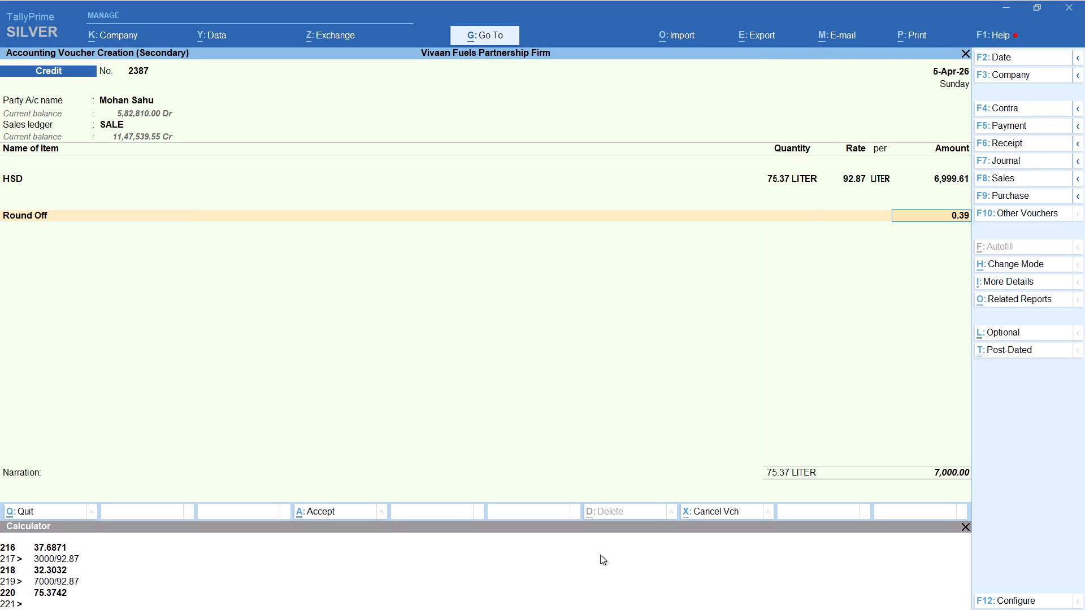
{"action": "key", "text": "ctrl+a"}
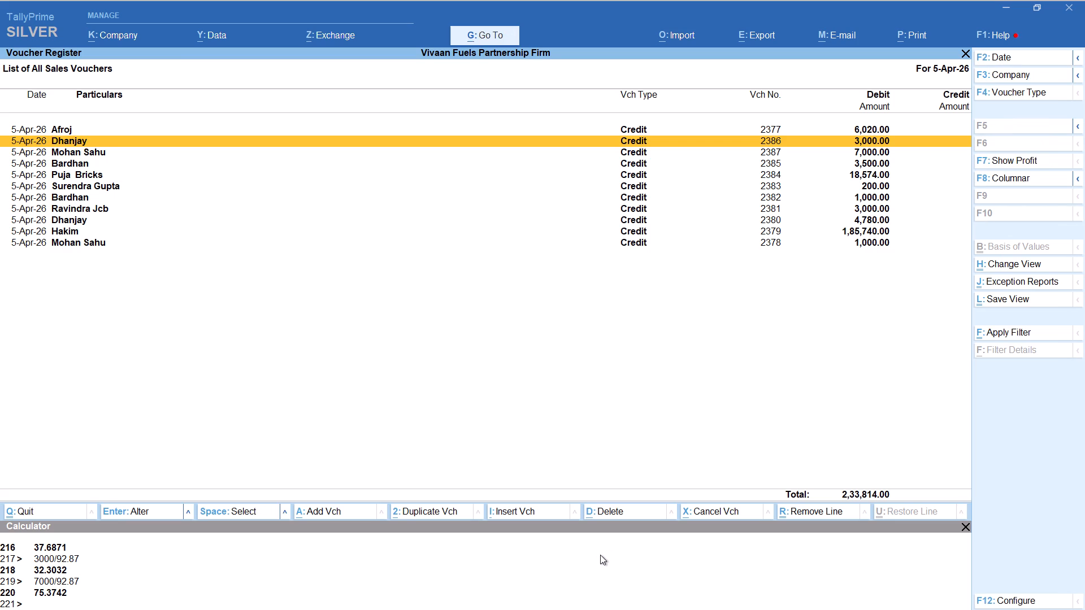
Start a new voucher and change its voucher type from Credit to Sales.
{"action": "key", "text": "alt+a"}
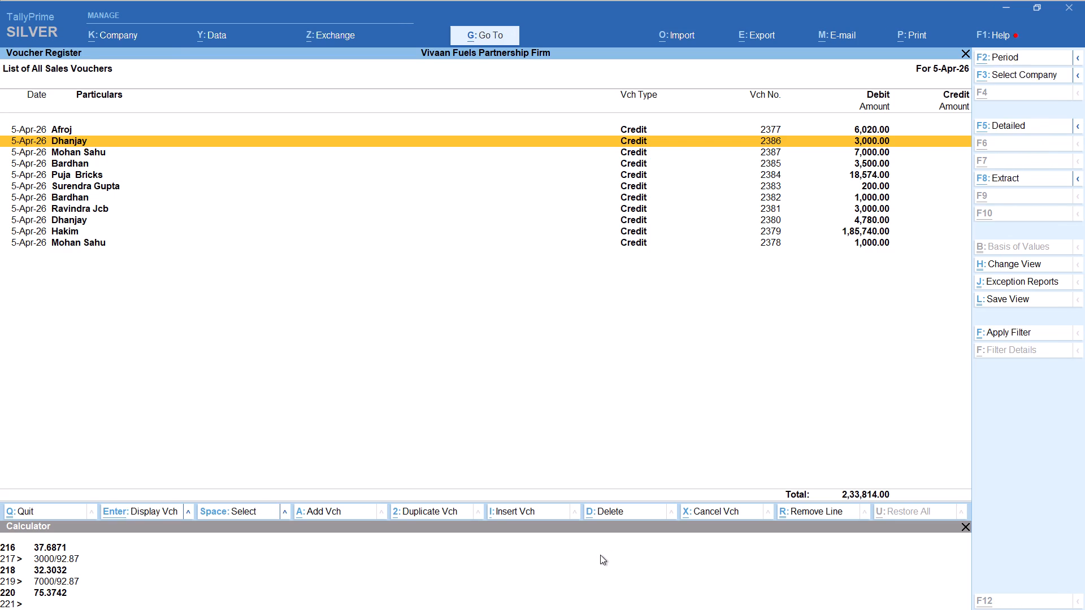
{"action": "key", "text": "t"}
{"action": "type", "text": "VS"}
{"action": "key", "text": "BackSpace"}
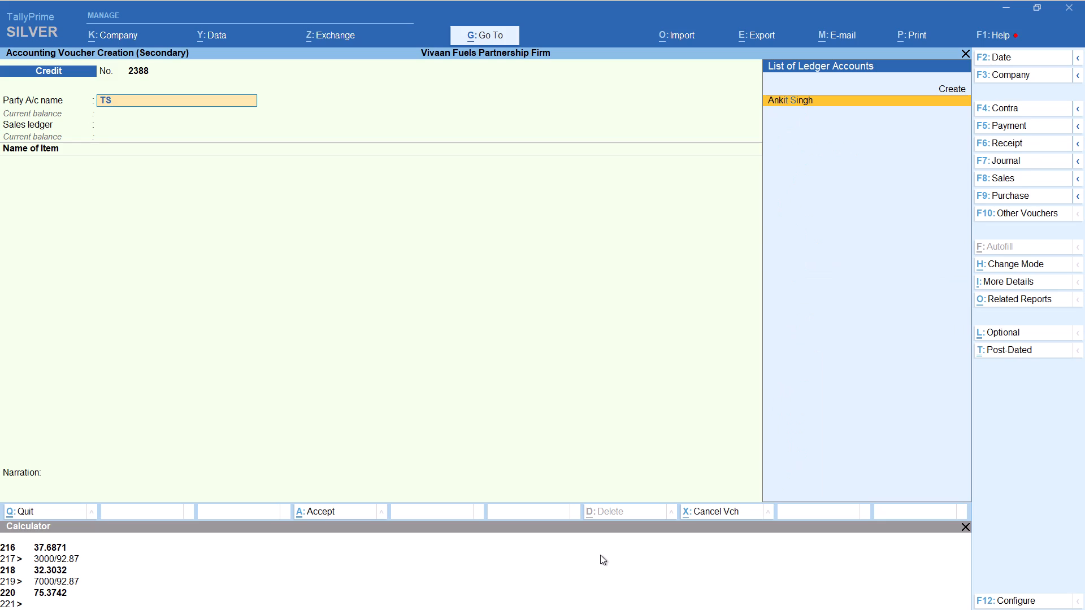
{"action": "key", "text": "BackSpace"}
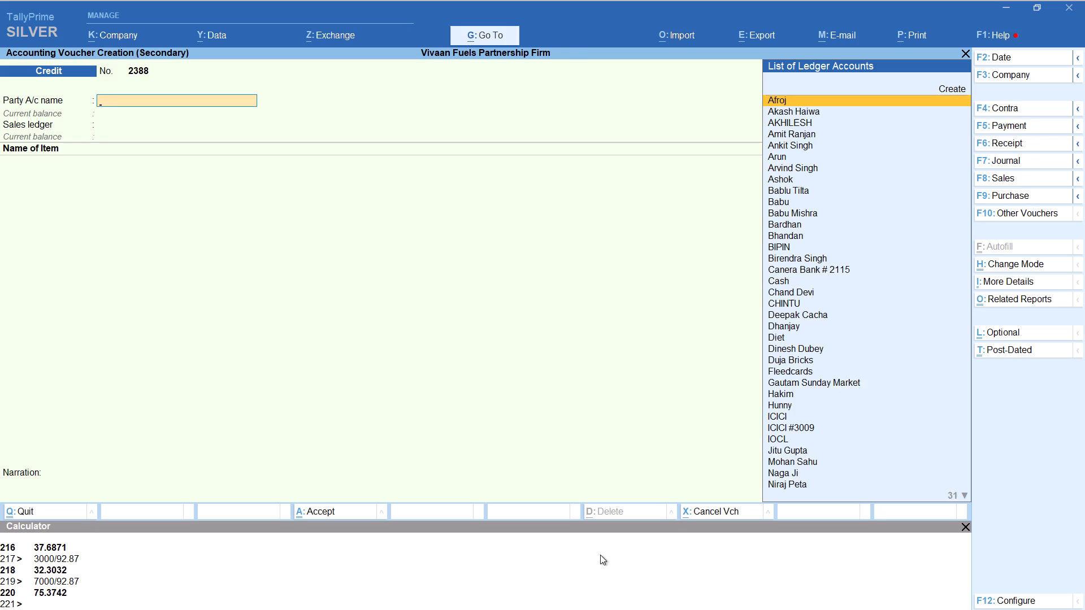
{"action": "key", "text": "F8"}
{"action": "key", "text": "Down"}
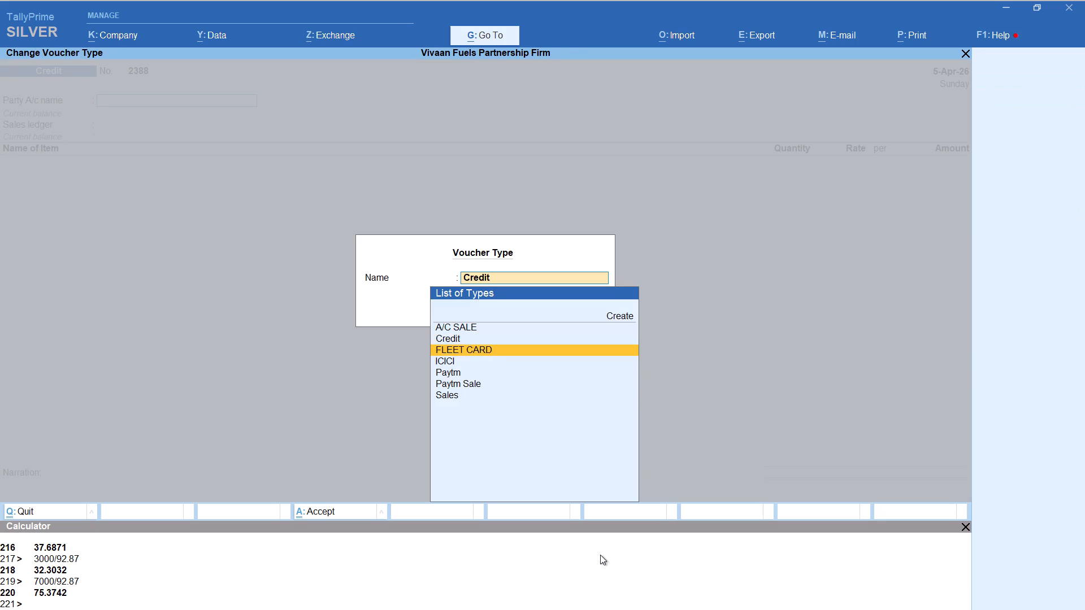
{"action": "key", "text": "Down"}
{"action": "key", "text": "Down"}
{"action": "key", "text": "Down"}
{"action": "key", "text": "Down"}
{"action": "key", "text": "Return"}
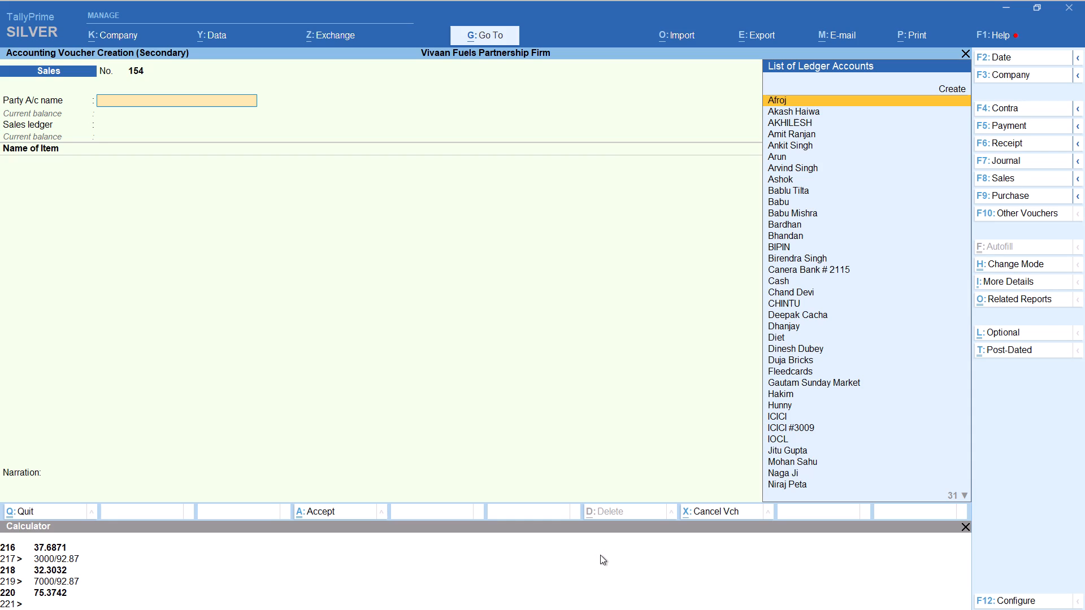
Set the Sales voucher's party to Cash, keeping the default party details and the SALE ledger.
{"action": "type", "text": "CASH"}
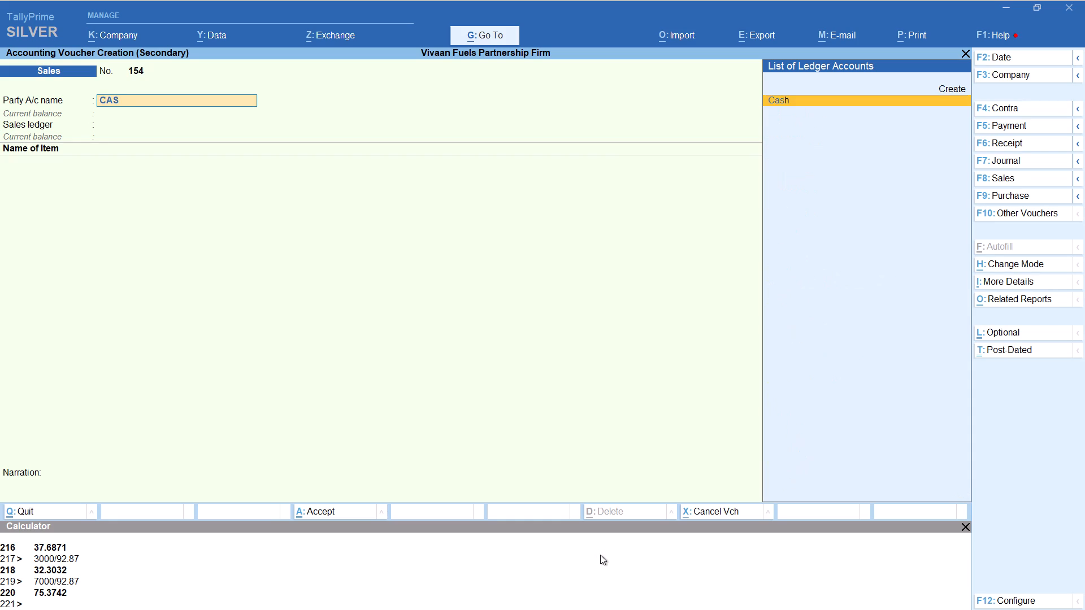
{"action": "key", "text": "Return"}
{"action": "key", "text": "Return"}
{"action": "key", "text": "Return"}
{"action": "key", "text": "Return"}
{"action": "key", "text": "Return"}
{"action": "key", "text": "Return"}
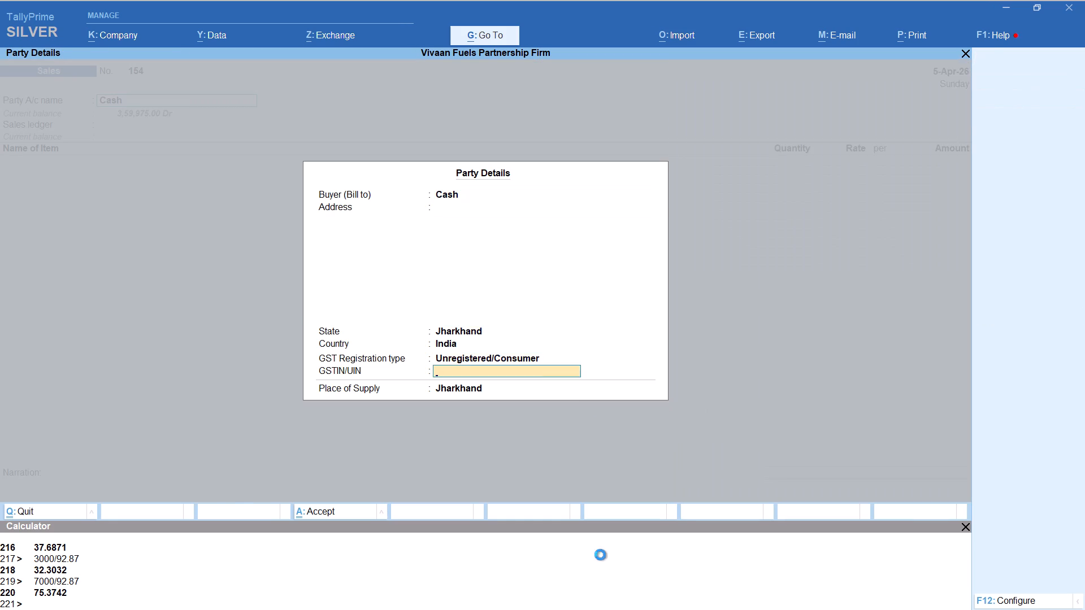
{"action": "key", "text": "Return"}
{"action": "key", "text": "Return"}
Add item HSD with tracking number Not Applicable and the quantity calculated as 100/92.87, keeping the 92.87 rate.
{"action": "type", "text": "HSD"}
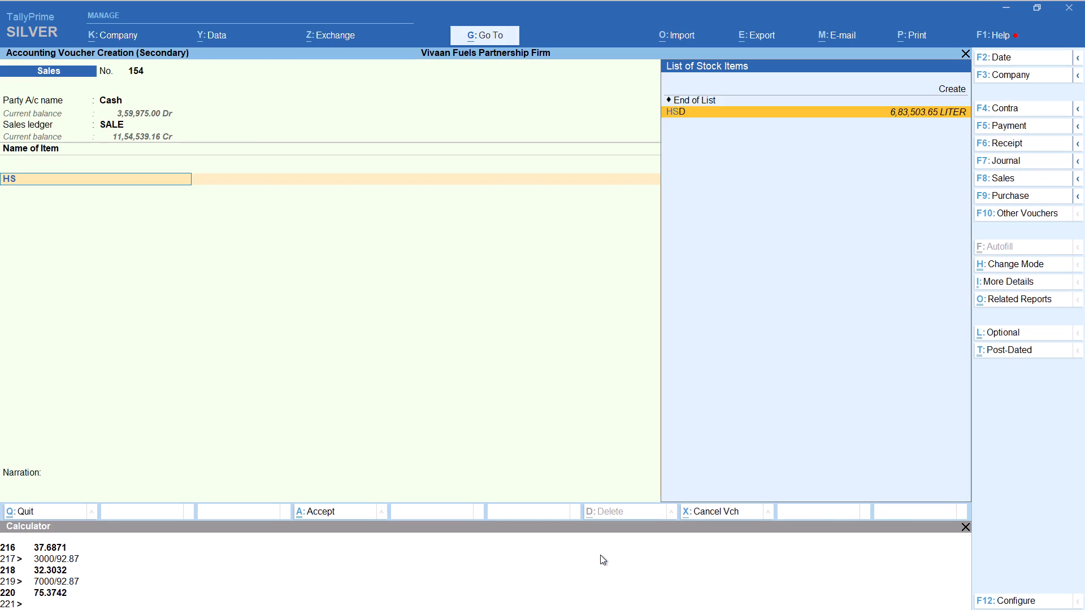
{"action": "key", "text": "Return"}
{"action": "key", "text": "Up"}
{"action": "key", "text": "Return"}
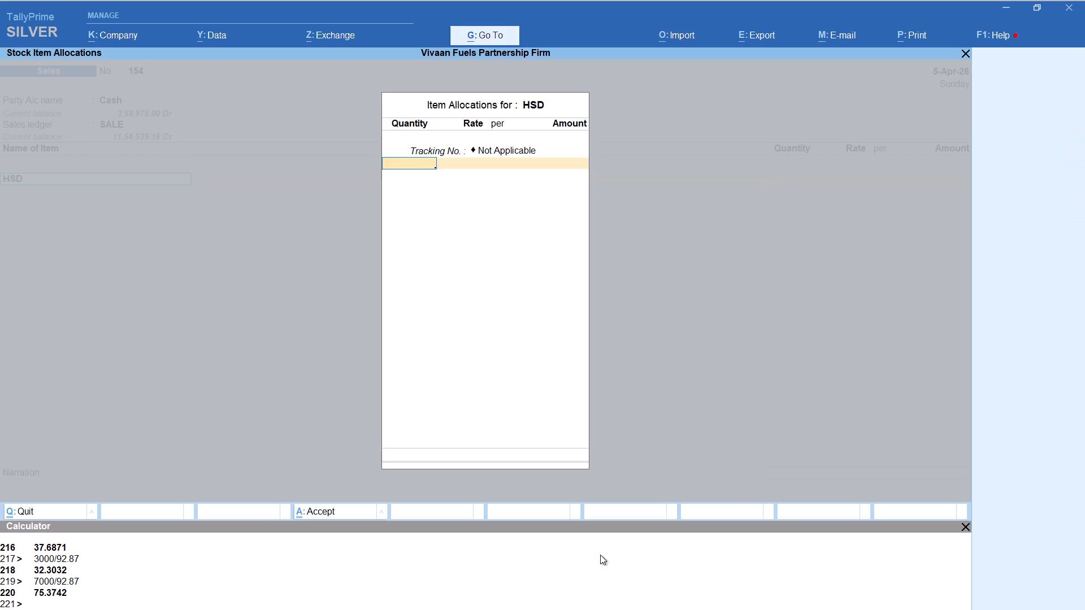
{"action": "key", "text": "alt+c"}
{"action": "type", "text": "100/92.87"}
{"action": "key", "text": "Return"}
{"action": "key", "text": "Return"}
{"action": "key", "text": "Return"}
{"action": "key", "text": "Return"}
{"action": "key", "text": "Return"}
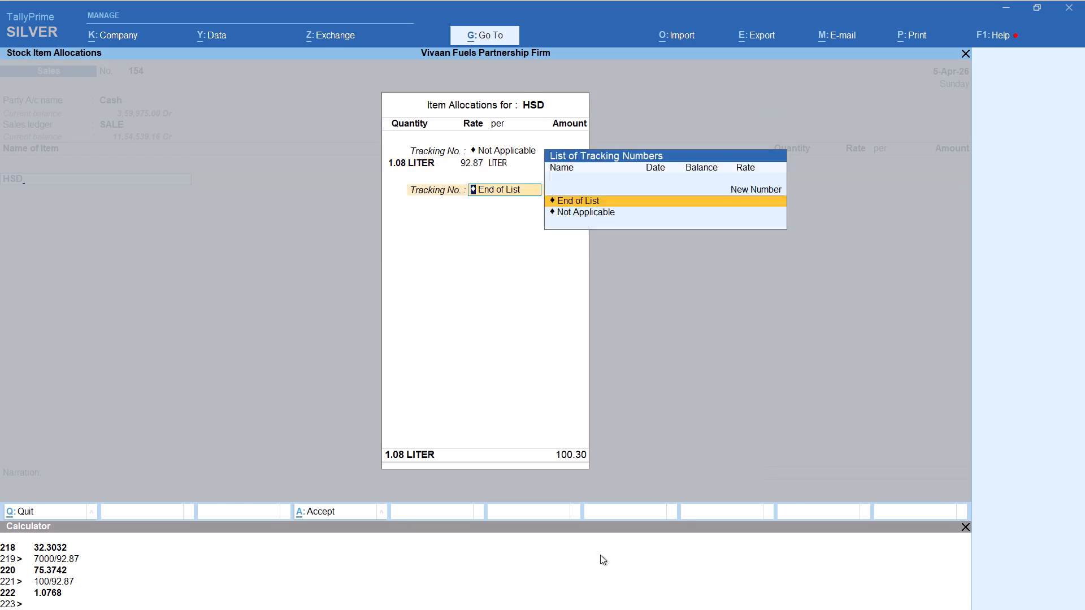
{"action": "key", "text": "Return"}
{"action": "key", "text": "Return"}
Add the Round Off ledger to the Cash voucher and save it.
{"action": "type", "text": "ROU"}
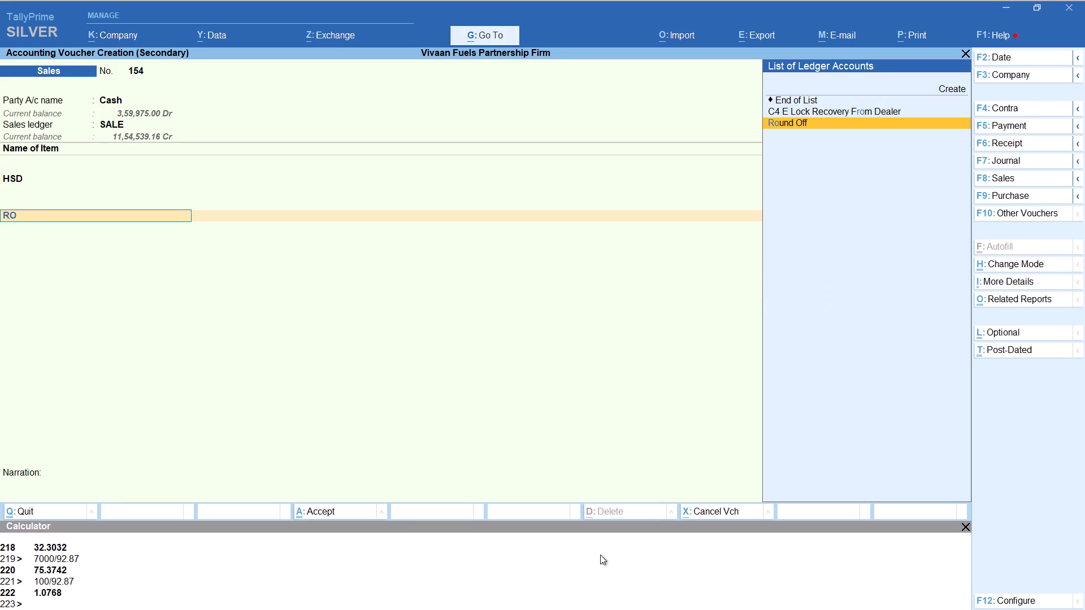
{"action": "key", "text": "Return"}
{"action": "key", "text": "ctrl+a"}
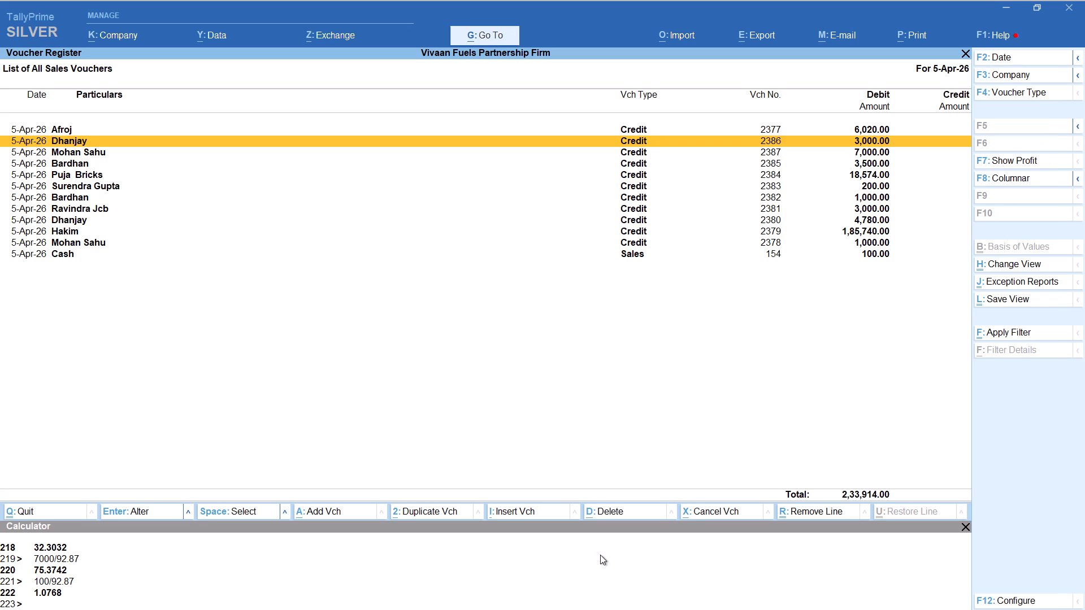
Start a new Credit voucher for party Bardhan, keeping the default party details and the SALE ledger.
{"action": "key", "text": "alt+a"}
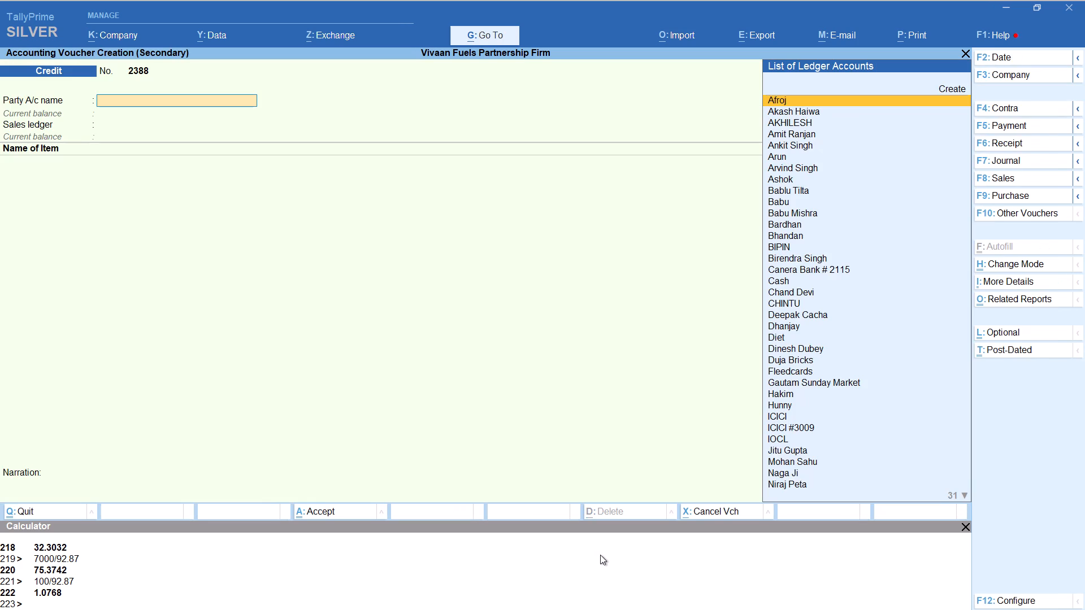
{"action": "key", "text": "c"}
{"action": "key", "text": "BackSpace"}
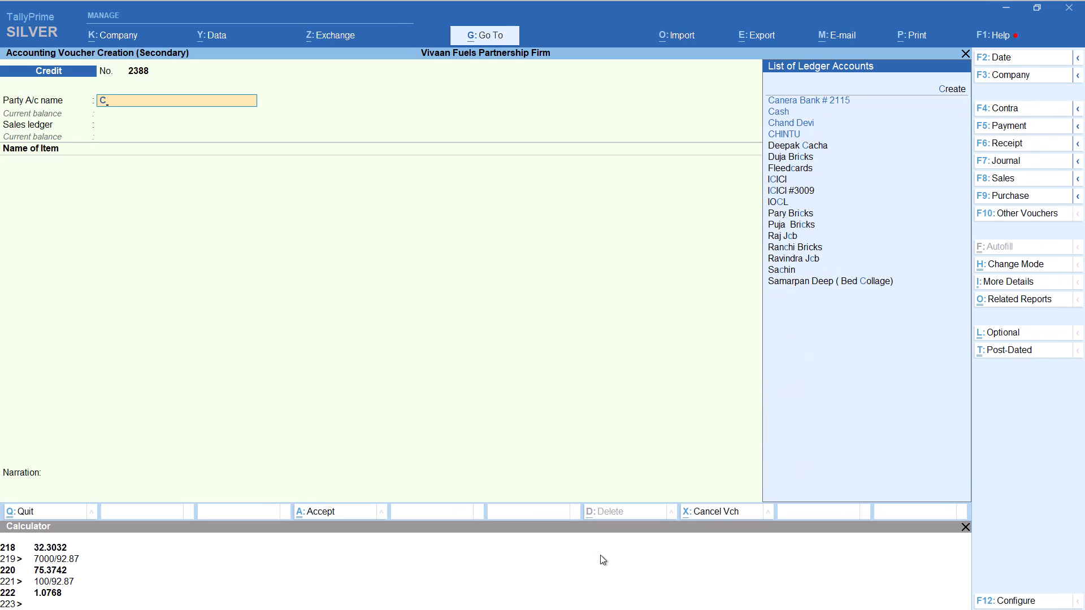
{"action": "type", "text": "VBARD"}
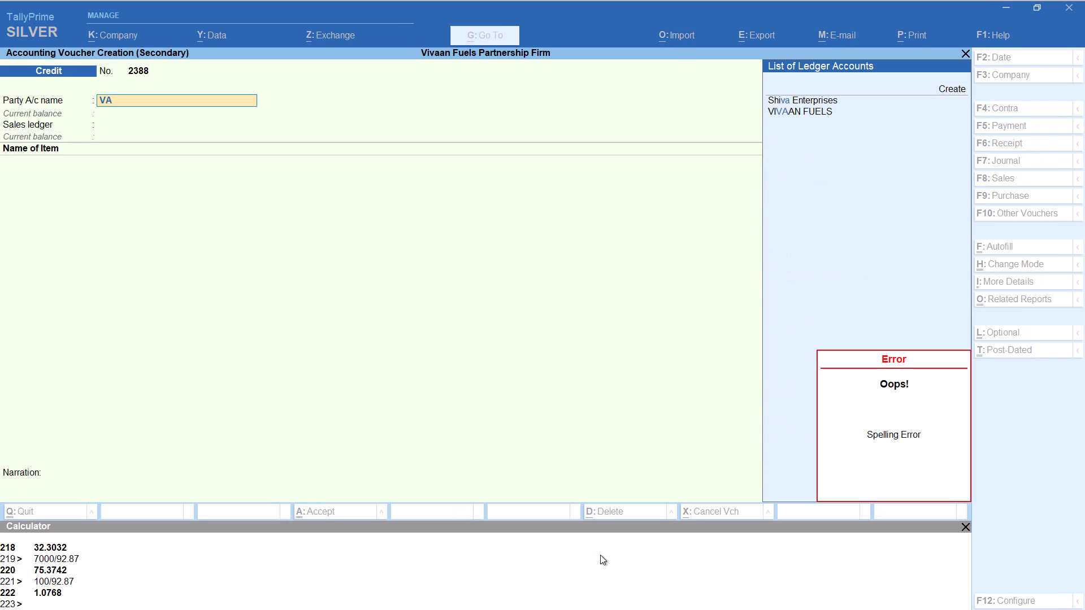
{"action": "key", "text": "BackSpace"}
{"action": "key", "text": "BackSpace"}
{"action": "key", "text": "BackSpace"}
{"action": "type", "text": "BARD"}
{"action": "key", "text": "Return"}
{"action": "key", "text": "Return"}
{"action": "key", "text": "Return"}
{"action": "key", "text": "Return"}
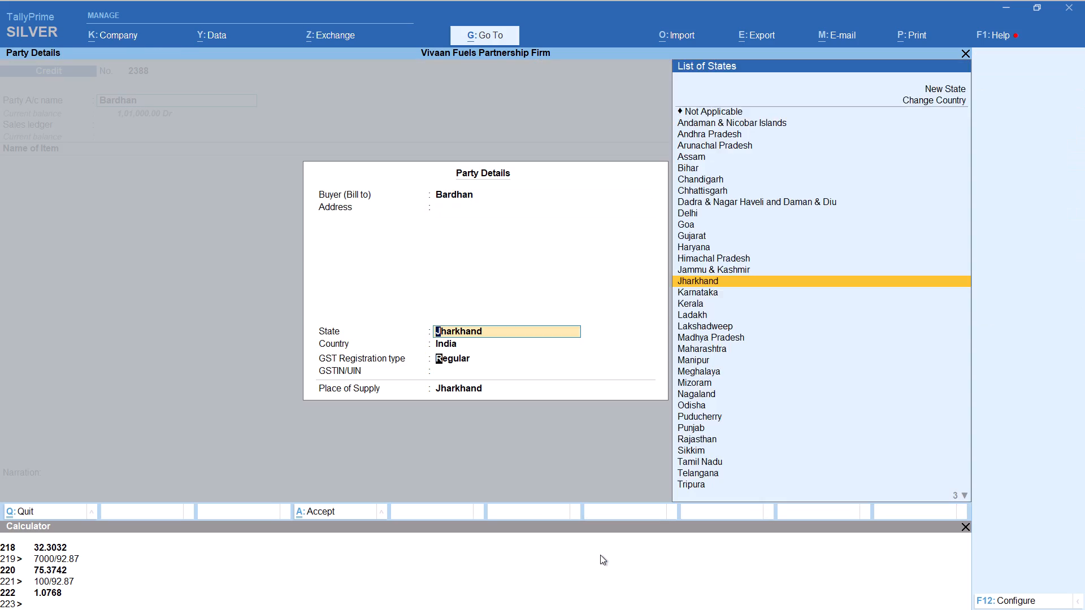
{"action": "key", "text": "Return"}
{"action": "key", "text": "Return"}
{"action": "key", "text": "Return"}
{"action": "key", "text": "Return"}
Add item HSD with tracking number Not Applicable and the quantity calculated as 5000/92.87, keeping the 92.87 rate.
{"action": "type", "text": "HSD"}
{"action": "key", "text": "Return"}
{"action": "key", "text": "Up"}
{"action": "key", "text": "Return"}
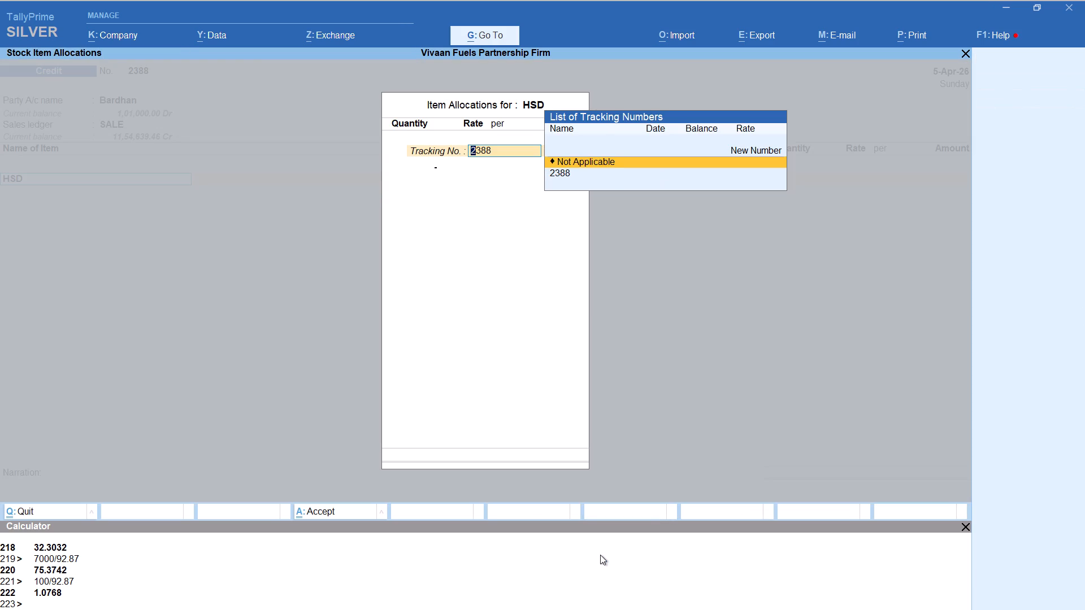
{"action": "key", "text": "alt+c"}
{"action": "type", "text": "5000/92.87"}
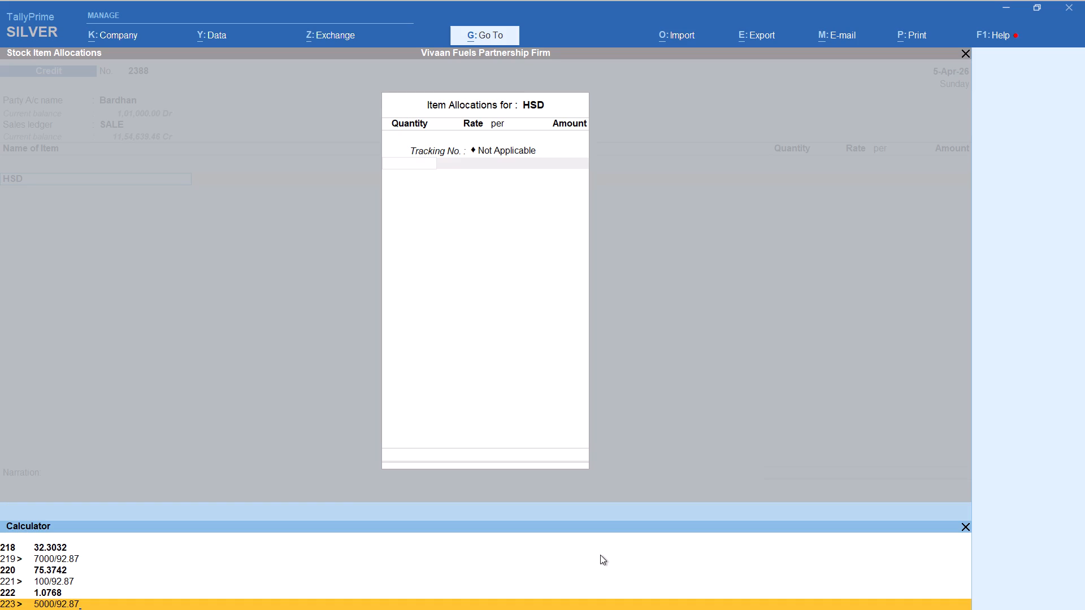
{"action": "key", "text": "Return"}
{"action": "key", "text": "Return"}
{"action": "key", "text": "Return"}
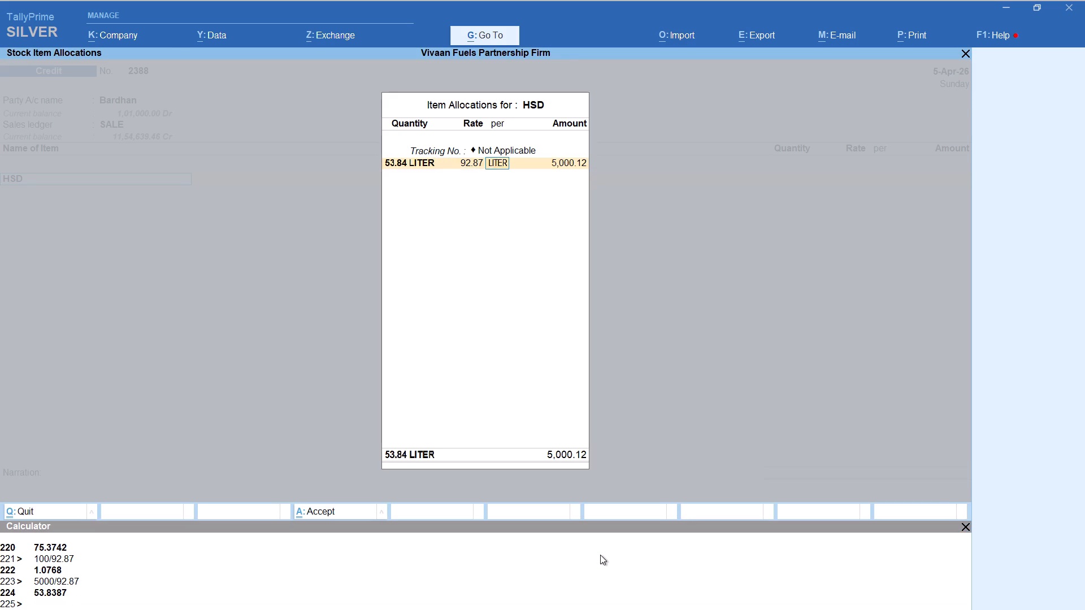
{"action": "key", "text": "Return"}
{"action": "key", "text": "Return"}
{"action": "key", "text": "Return"}
{"action": "key", "text": "Return"}
Add the Round Off ledger to the Bardhan voucher and save it.
{"action": "type", "text": "ROU"}
{"action": "key", "text": "Return"}
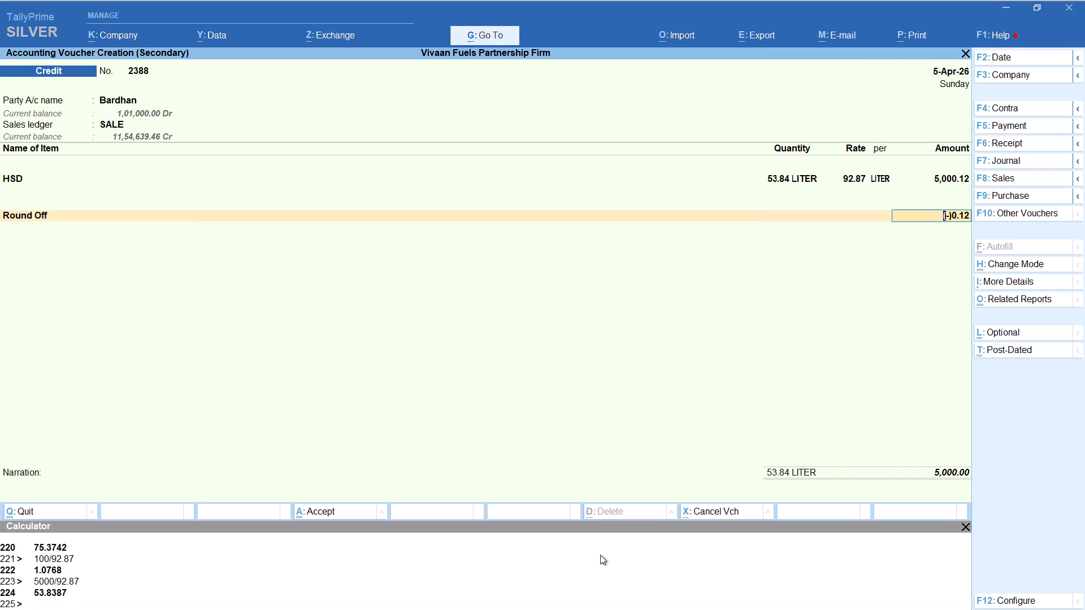
{"action": "key", "text": "ctrl+a"}
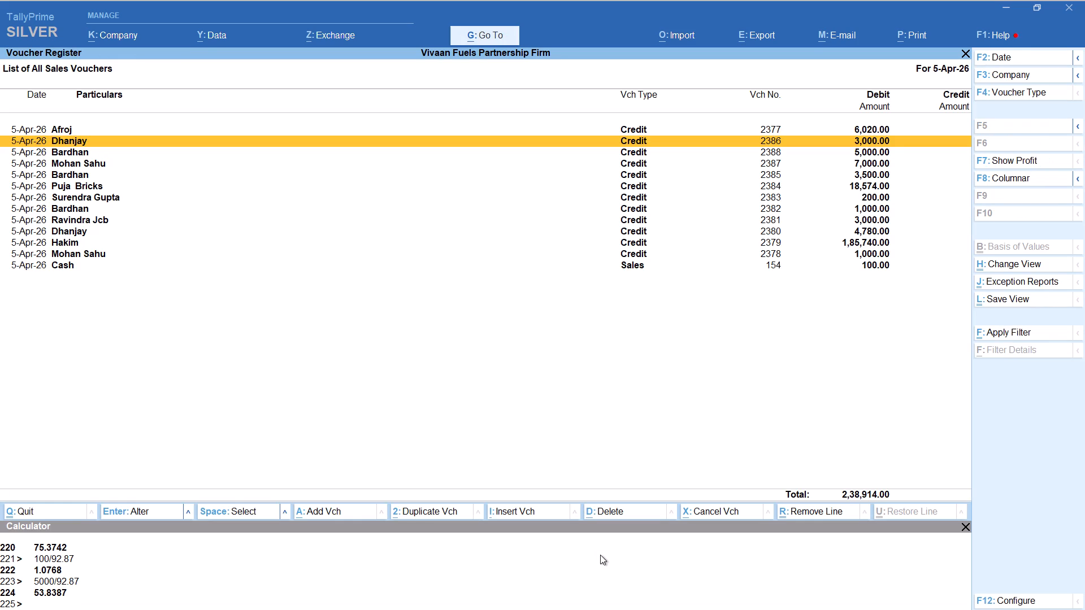
Start a new Credit voucher for the first of the two Sunil ledgers, keeping the default party details and the SALE ledger.
{"action": "key", "text": "alt+a"}
{"action": "type", "text": "SUNIL"}
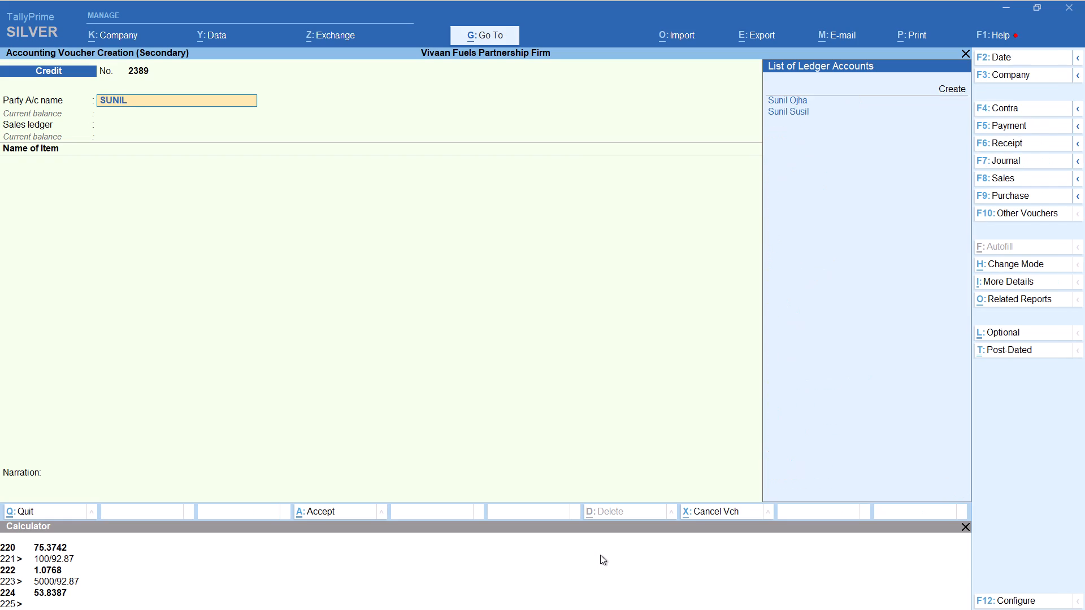
{"action": "key", "text": "Down"}
{"action": "key", "text": "Return"}
{"action": "key", "text": "Return"}
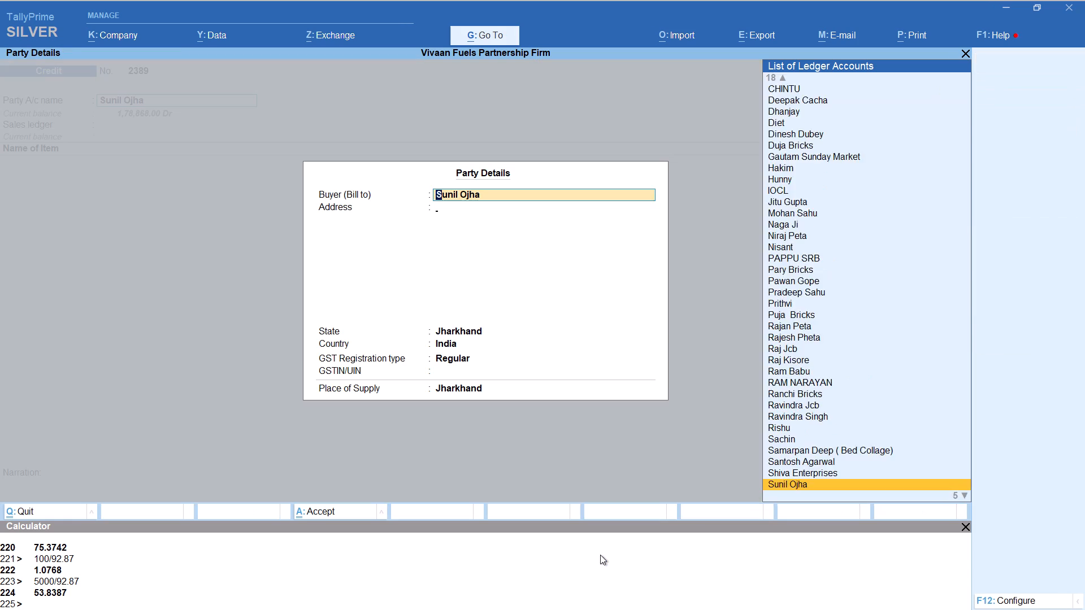
{"action": "key", "text": "Return"}
{"action": "key", "text": "Return"}
{"action": "key", "text": "Return"}
{"action": "key", "text": "Return"}
{"action": "key", "text": "Return"}
{"action": "key", "text": "Return"}
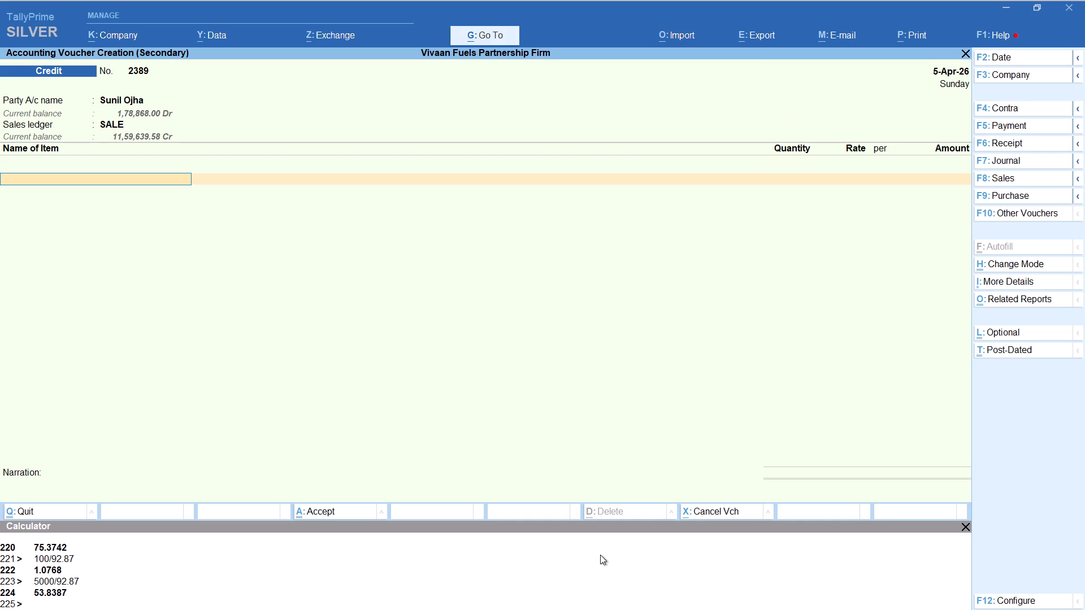
Add item HSD with tracking number Not Applicable and the quantity calculated as 2000/92.87, keeping the 92.87 rate.
{"action": "type", "text": "HSD"}
{"action": "key", "text": "Return"}
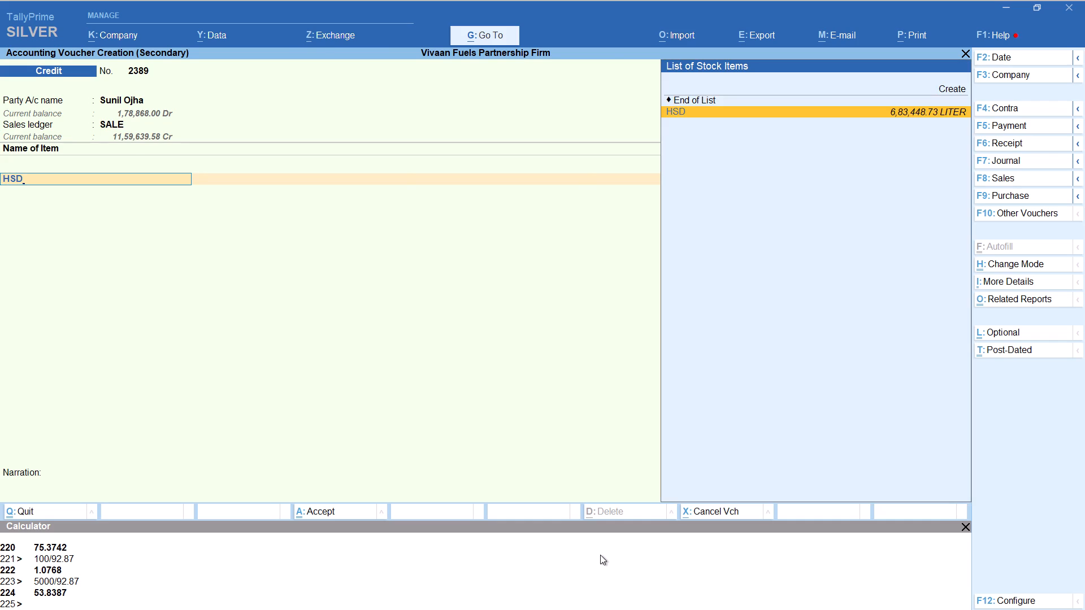
{"action": "key", "text": "Up"}
{"action": "key", "text": "Return"}
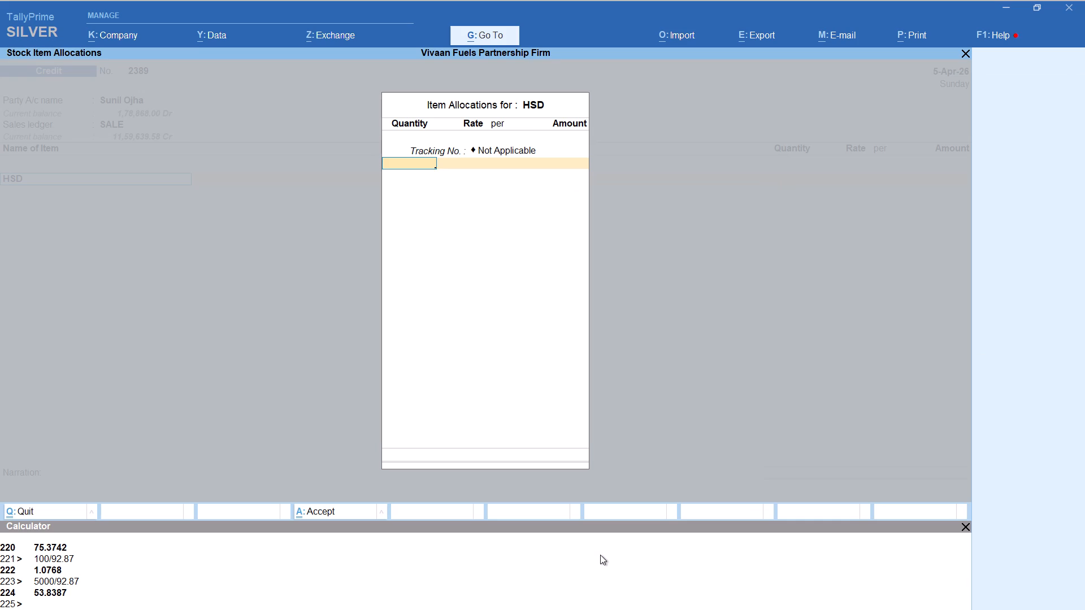
{"action": "type", "text": "20"}
{"action": "key", "text": "alt+c"}
{"action": "type", "text": "2000/92.87"}
{"action": "key", "text": "Return"}
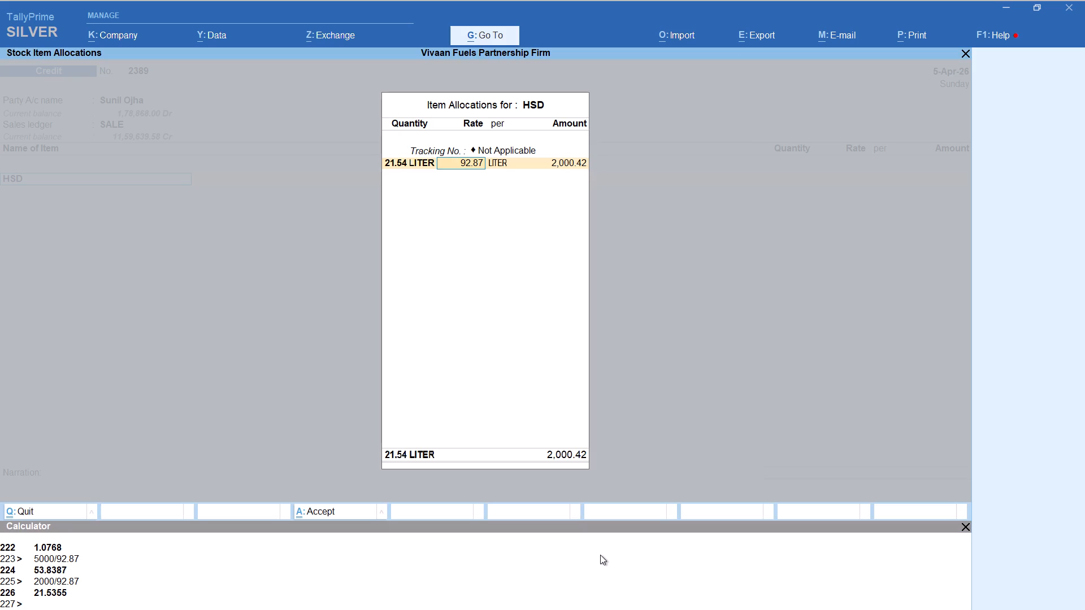
{"action": "key", "text": "Return"}
{"action": "key", "text": "Return"}
{"action": "key", "text": "Return"}
{"action": "key", "text": "Return"}
{"action": "key", "text": "Return"}
{"action": "key", "text": "Return"}
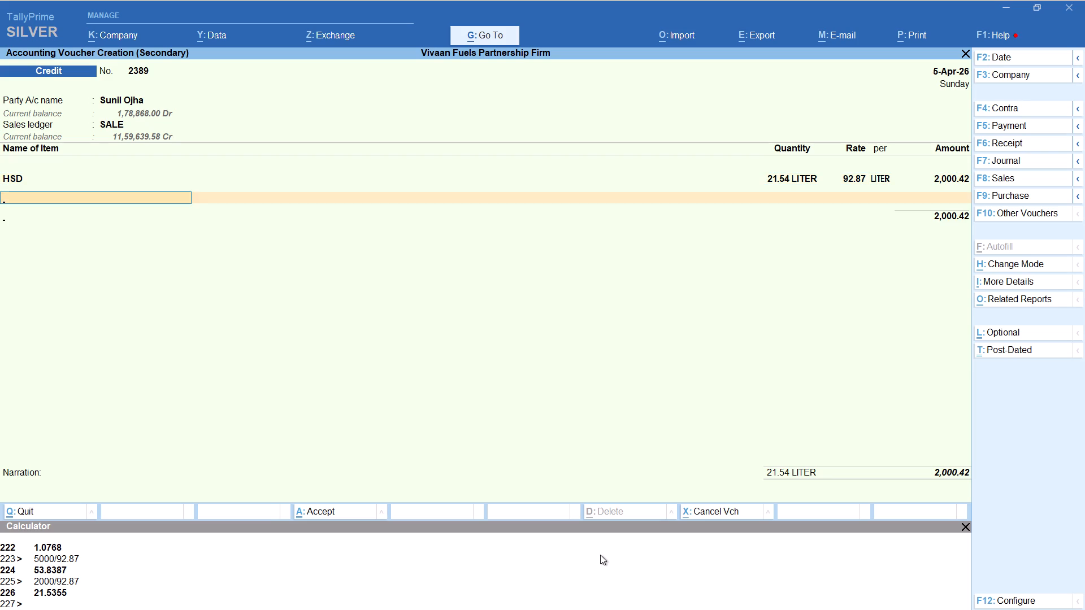
Add the Round Off ledger to the Sunil voucher and save it.
{"action": "type", "text": "ROU"}
{"action": "key", "text": "Return"}
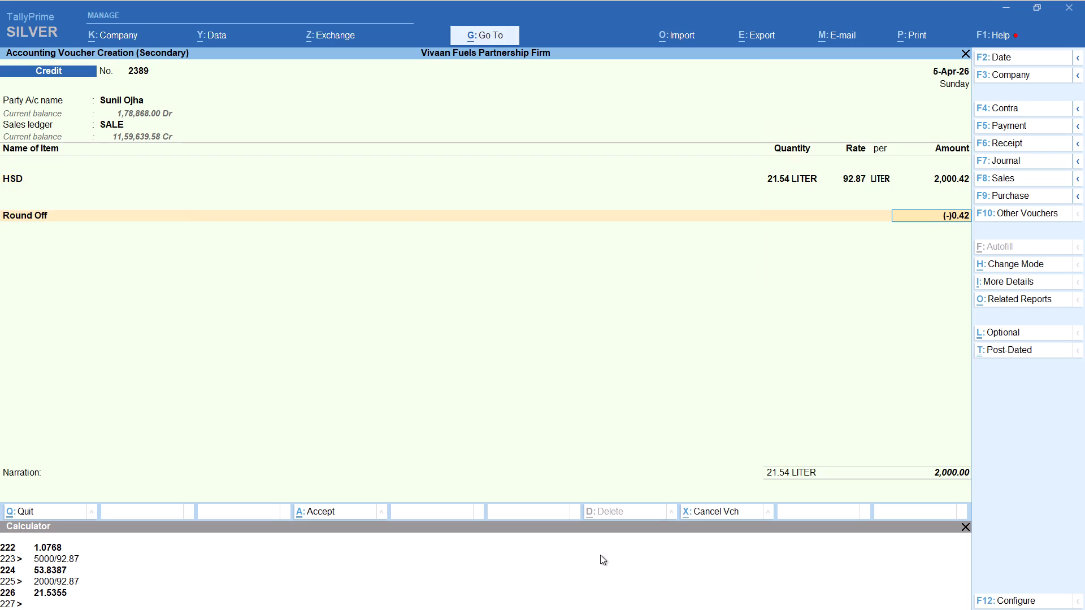
{"action": "key", "text": "ctrl+a"}
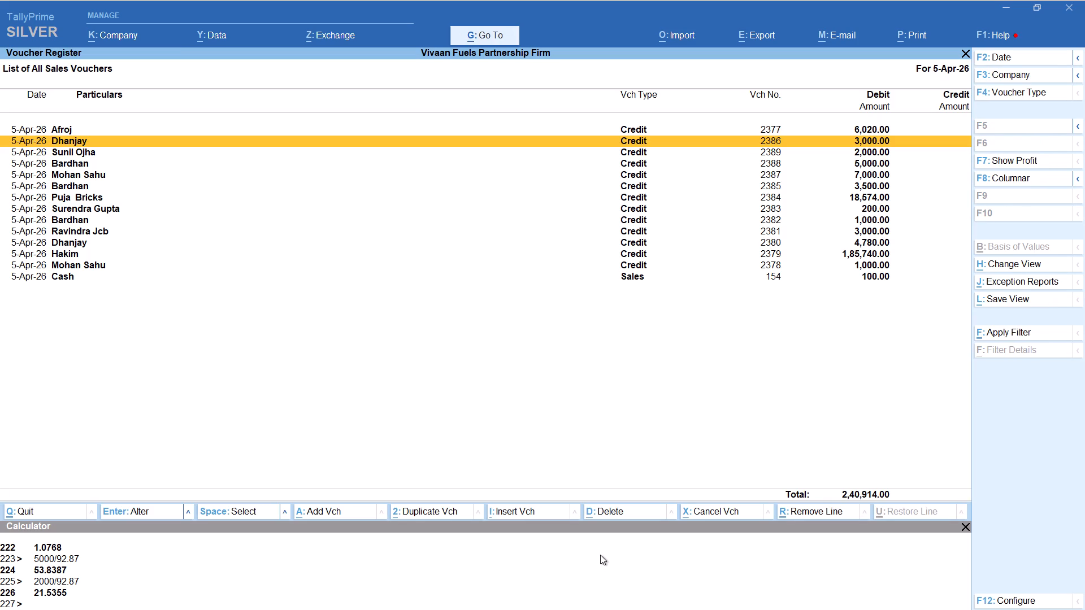
{"action": "key", "text": "alt+a"}
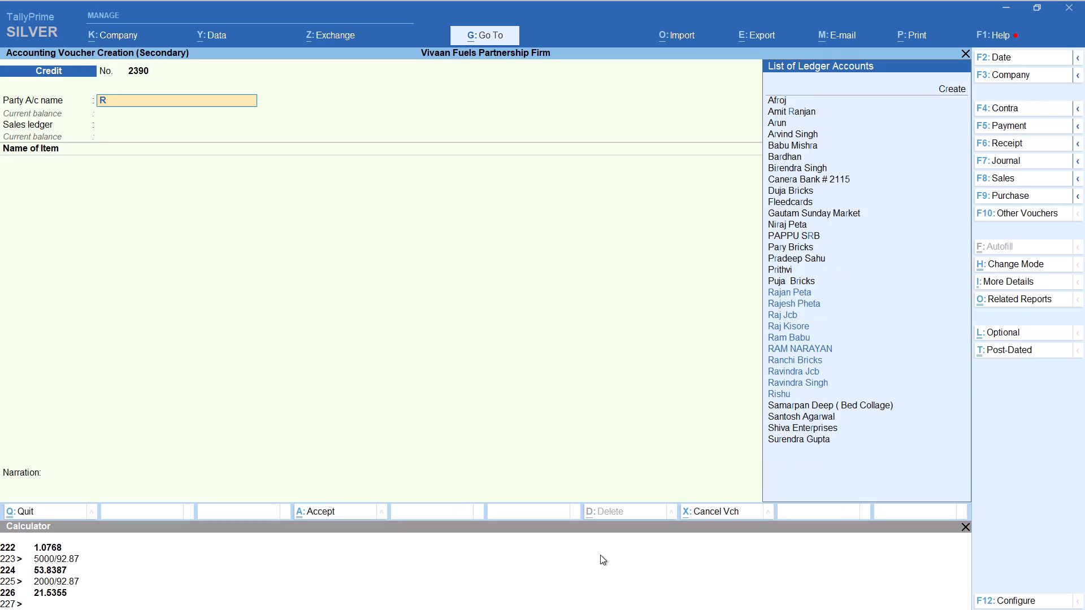
{"action": "key", "text": "j"}
{"action": "key", "text": "Down"}
{"action": "key", "text": "Down"}
{"action": "key", "text": "Down"}
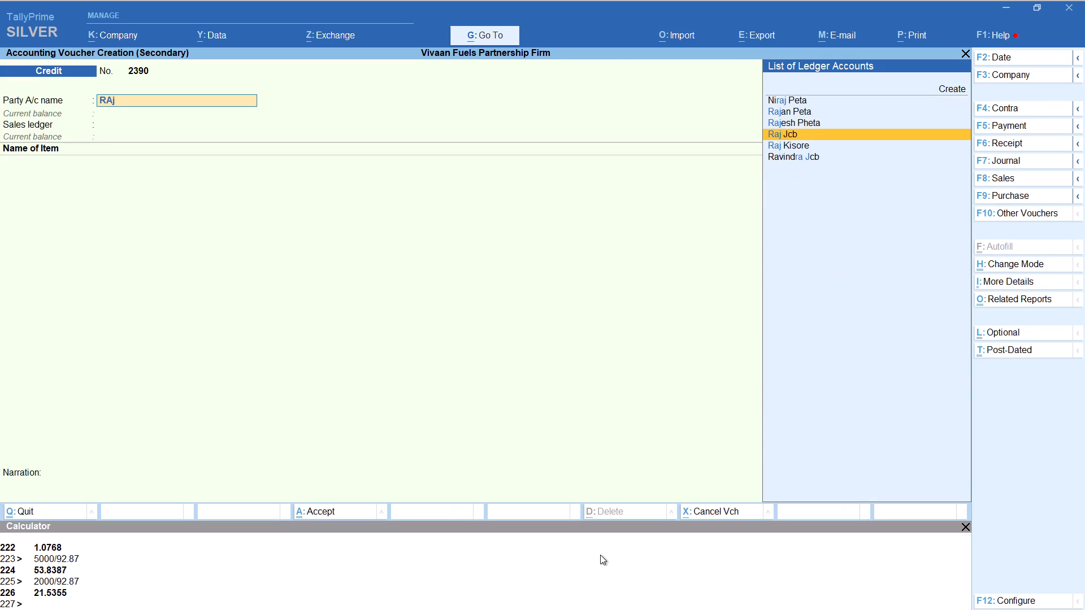
{"action": "key", "text": "Return"}
{"action": "key", "text": "Return"}
{"action": "key", "text": "Return"}
{"action": "key", "text": "Return"}
{"action": "key", "text": "Return"}
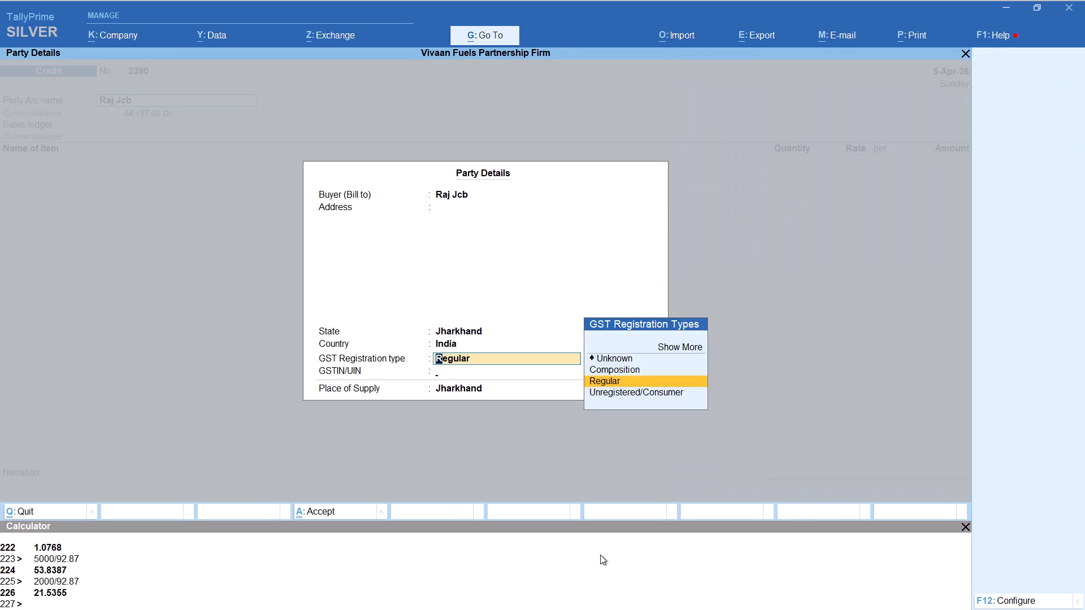
{"action": "key", "text": "Return"}
{"action": "key", "text": "Return"}
{"action": "key", "text": "Return"}
Add item HSD with tracking number Not Applicable and the quantity calculated as 3500/92.87, keeping the 92.87 rate.
{"action": "type", "text": "hsd"}
{"action": "key", "text": "Return"}
{"action": "key", "text": "Up"}
{"action": "key", "text": "Return"}
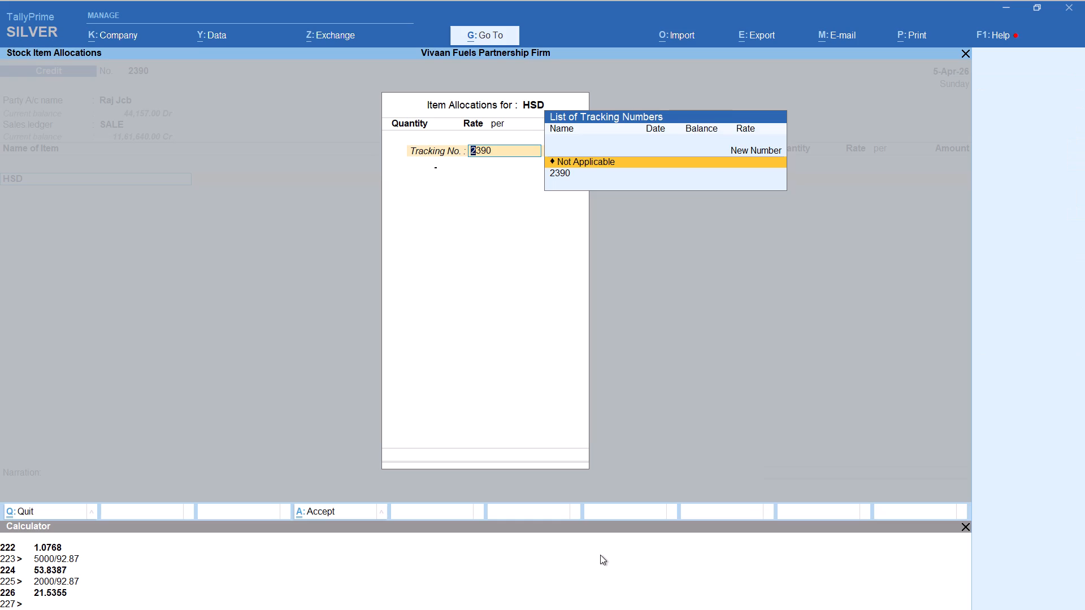
{"action": "key", "text": "alt+c"}
{"action": "type", "text": "3500"}
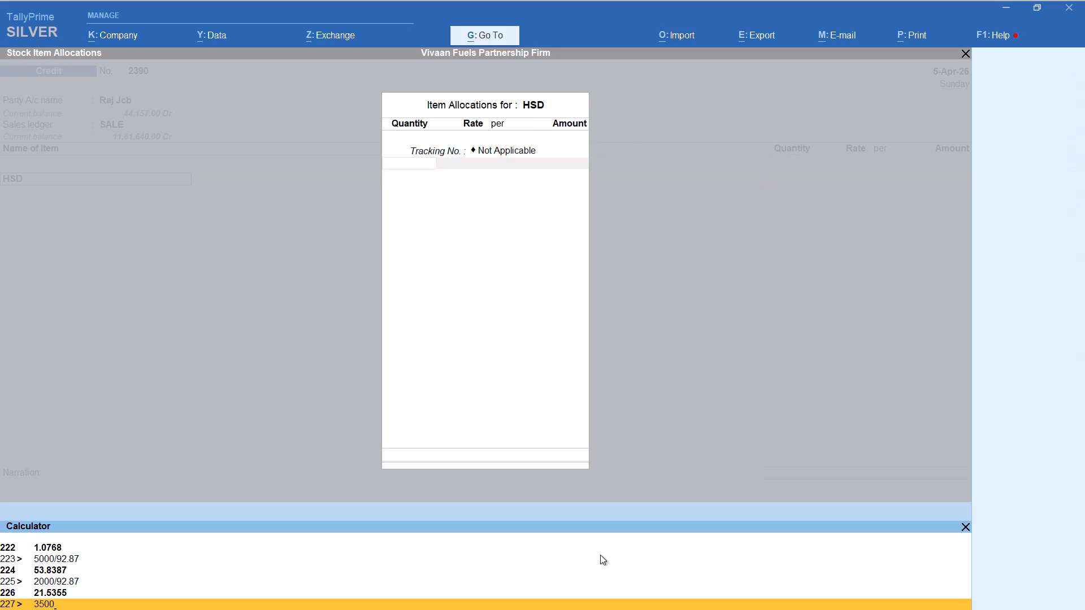
{"action": "type", "text": "/92.87"}
{"action": "key", "text": "Return"}
{"action": "key", "text": "Return"}
{"action": "key", "text": "Return"}
{"action": "key", "text": "Return"}
{"action": "key", "text": "Return"}
{"action": "key", "text": "Return"}
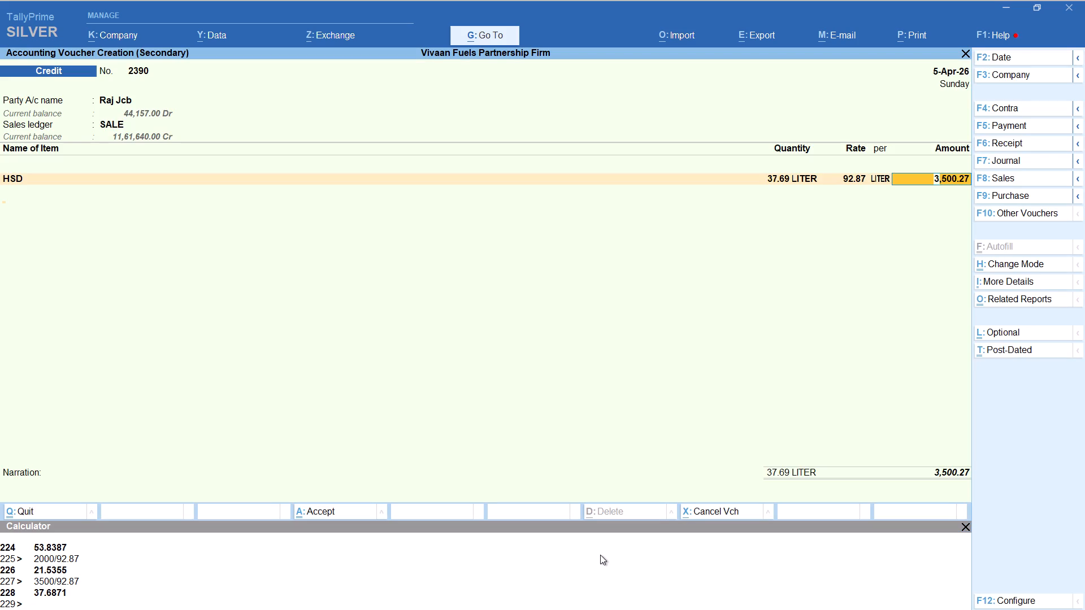
{"action": "key", "text": "Return"}
Add the Round Off ledger to the Raj Jcb voucher and save it.
{"action": "type", "text": "rou"}
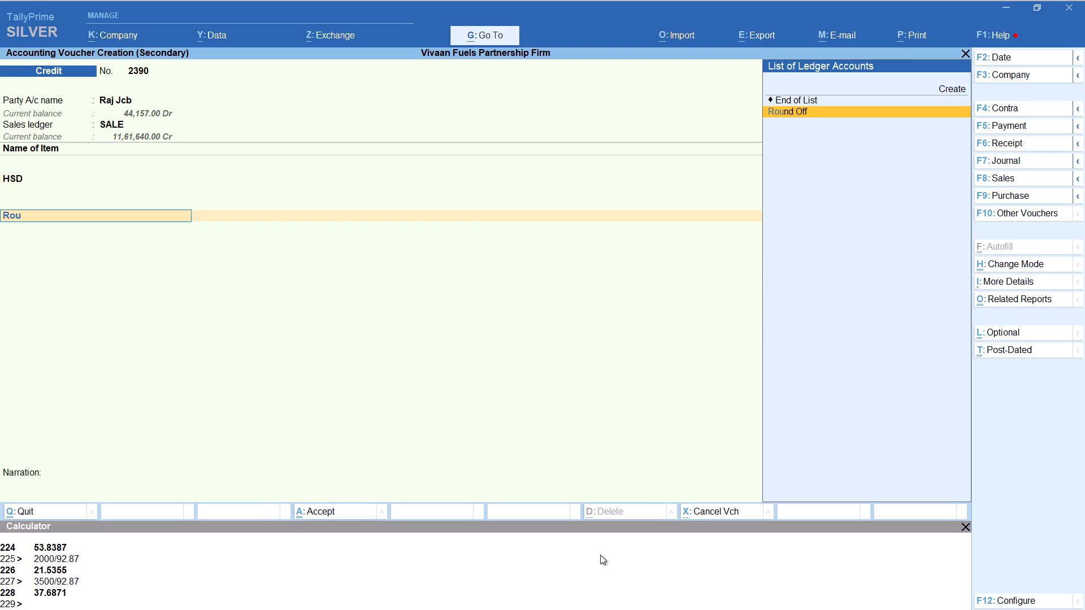
{"action": "key", "text": "Return"}
{"action": "key", "text": "ctrl+a"}
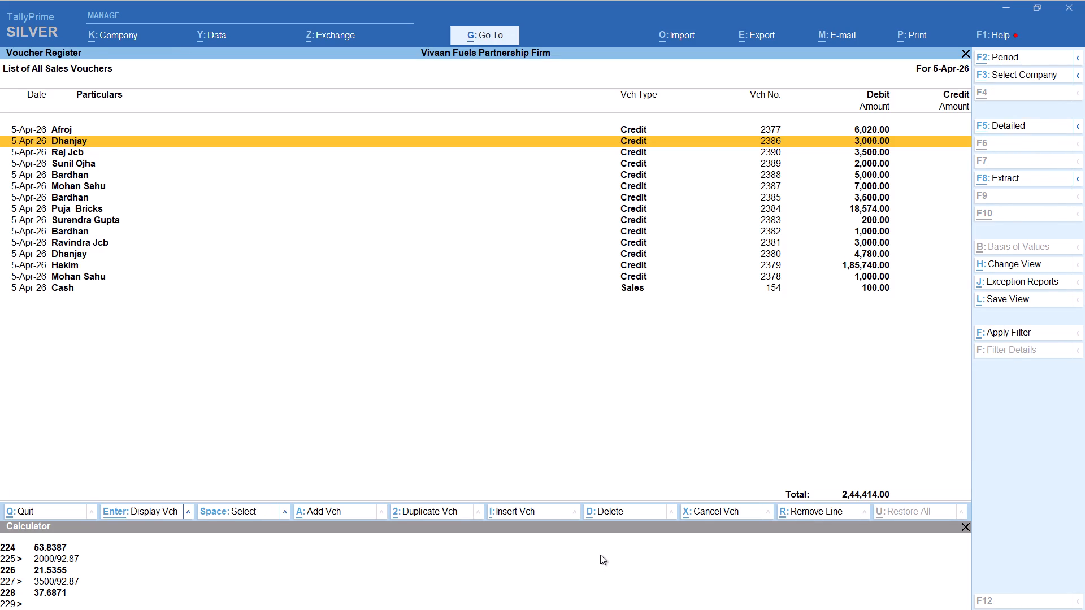
Start a new Credit voucher for party Dhanjay, keeping the default party details and the SALE ledger.
{"action": "type", "text": "DHAN"}
{"action": "key", "text": "Return"}
{"action": "key", "text": "Return"}
{"action": "key", "text": "Return"}
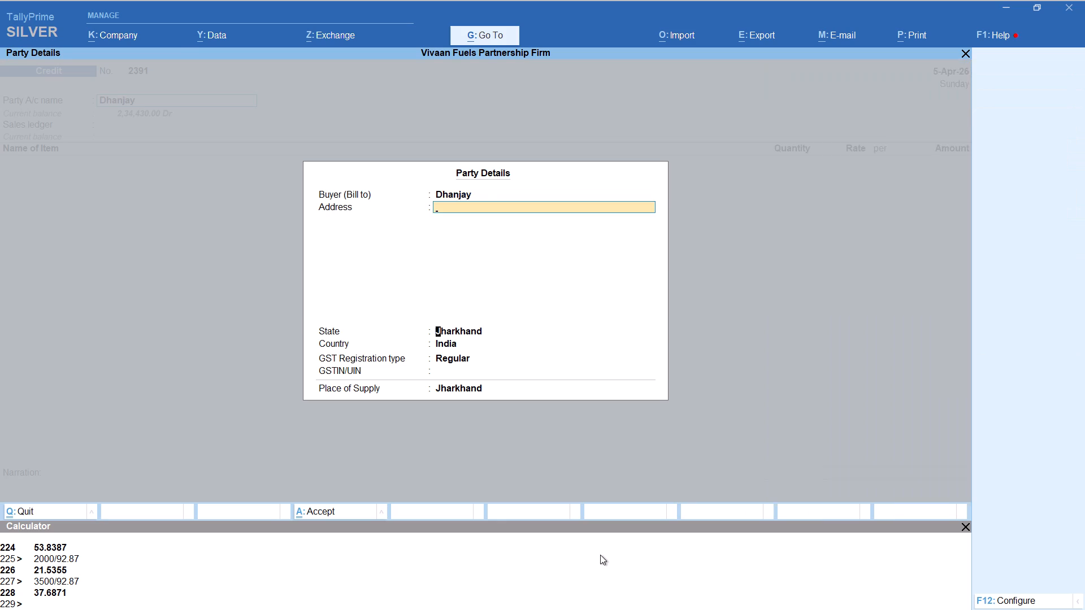
{"action": "key", "text": "Return"}
{"action": "key", "text": "Return"}
{"action": "key", "text": "Return"}
{"action": "key", "text": "Return"}
{"action": "key", "text": "Return"}
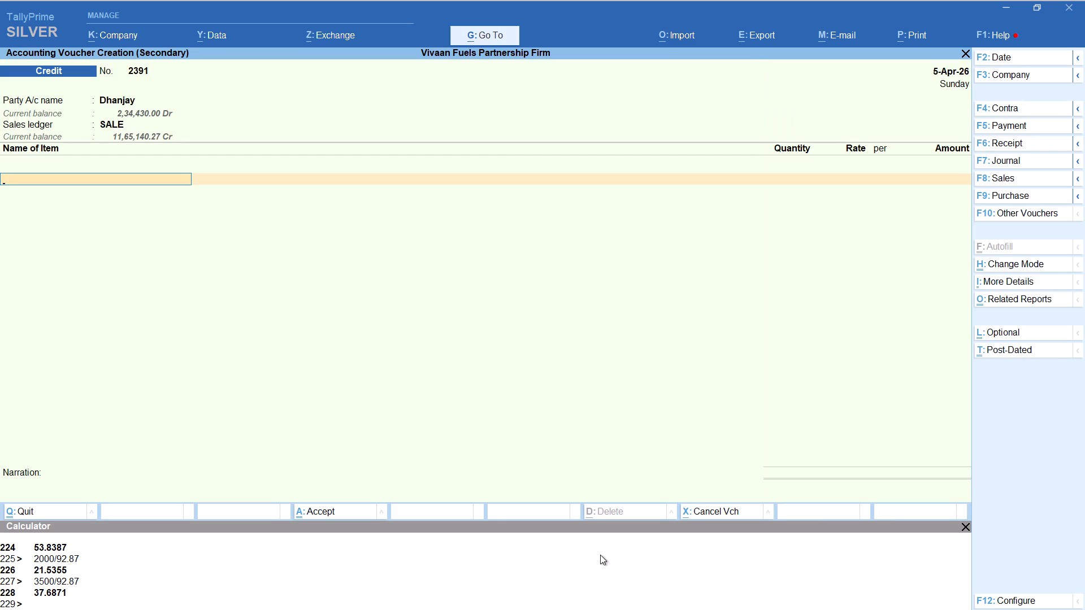
Add item HSD with tracking number Not Applicable and the quantity calculated as 5500/92.87, keeping the 92.87 rate.
{"action": "type", "text": "HSD"}
{"action": "key", "text": "Return"}
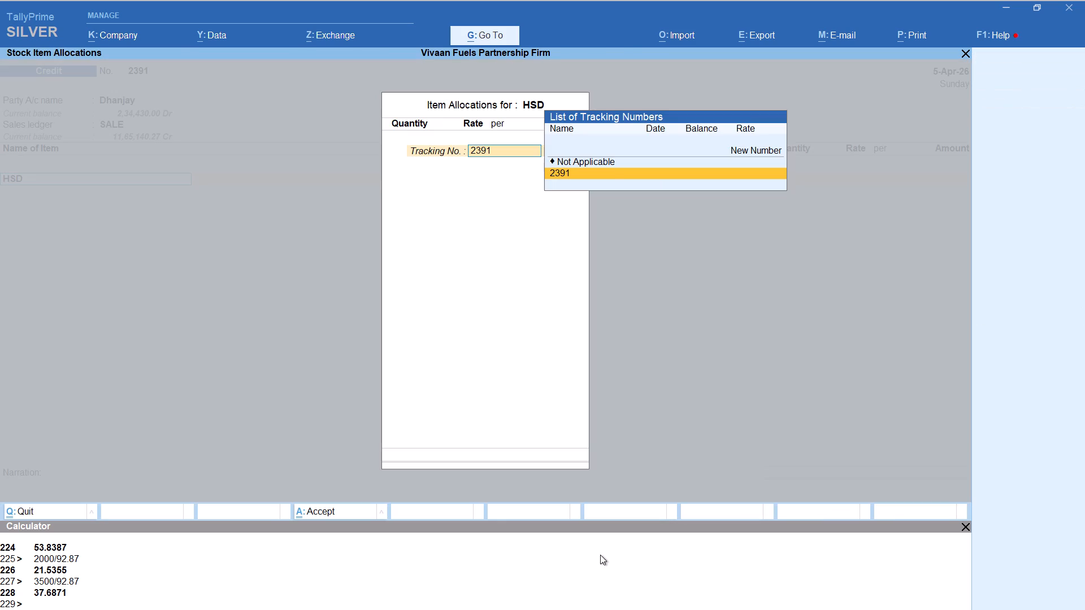
{"action": "key", "text": "Up"}
{"action": "key", "text": "Return"}
{"action": "key", "text": "alt+c"}
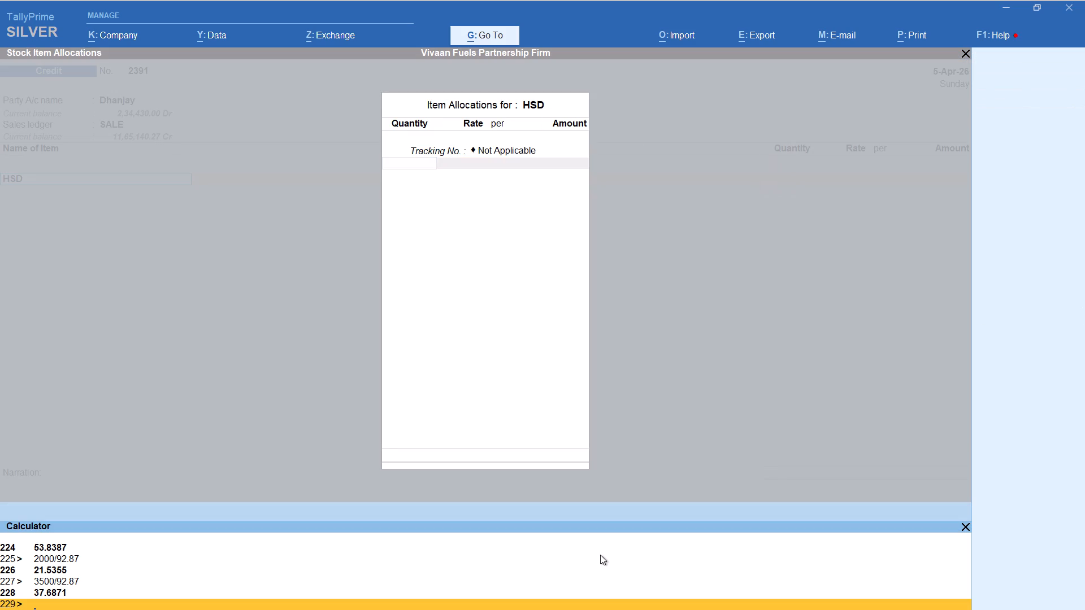
{"action": "type", "text": "5500/92.87"}
{"action": "key", "text": "Return"}
{"action": "key", "text": "Return"}
{"action": "key", "text": "Return"}
{"action": "key", "text": "Return"}
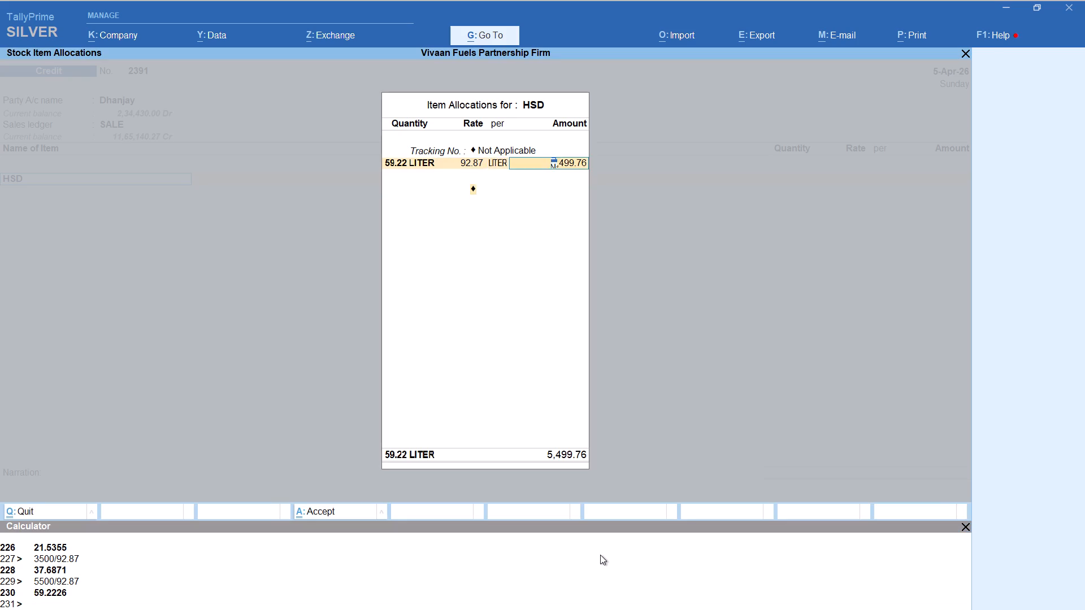
{"action": "key", "text": "Return"}
{"action": "key", "text": "Return"}
{"action": "key", "text": "Return"}
Add the Round Off ledger to the Dhanjay voucher and save it.
{"action": "type", "text": "ROU"}
{"action": "key", "text": "Return"}
{"action": "key", "text": "ctrl+a"}
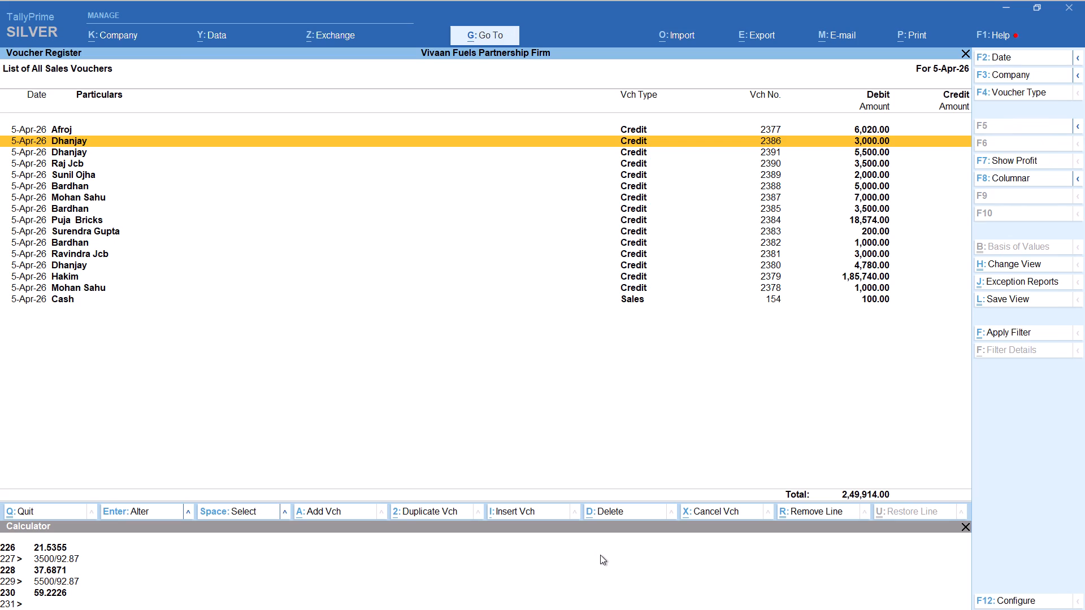
Start a new Credit voucher for party Bardhan, keeping the default party details and the SALE ledger.
{"action": "key", "text": "alt+a"}
{"action": "type", "text": "BARTD"}
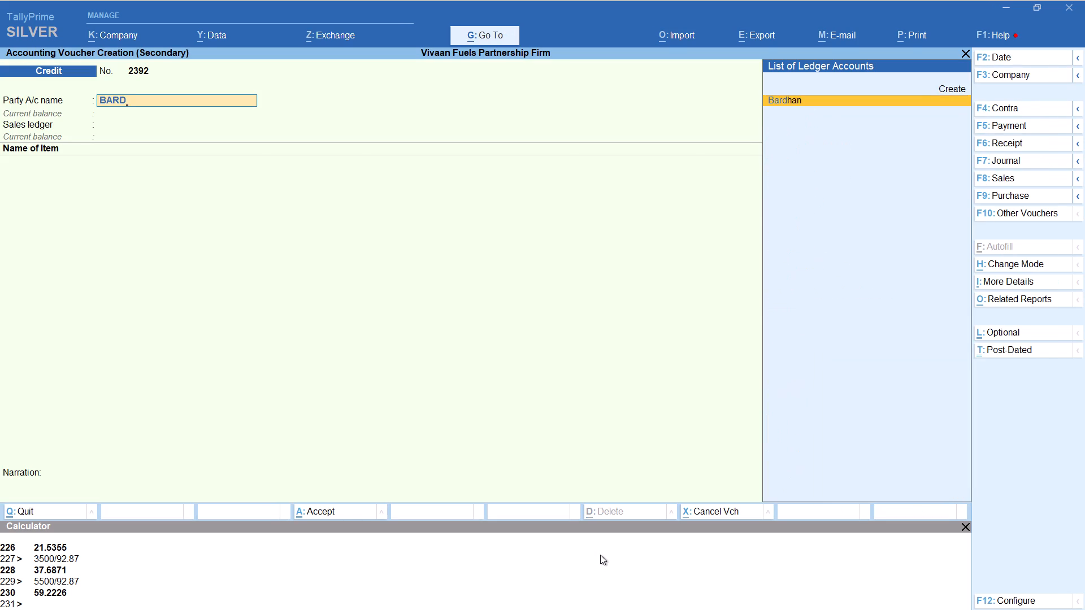
{"action": "key", "text": "Return"}
{"action": "key", "text": "Return"}
{"action": "key", "text": "Return"}
{"action": "key", "text": "Return"}
{"action": "key", "text": "Return"}
{"action": "key", "text": "Return"}
{"action": "key", "text": "Return"}
{"action": "key", "text": "Return"}
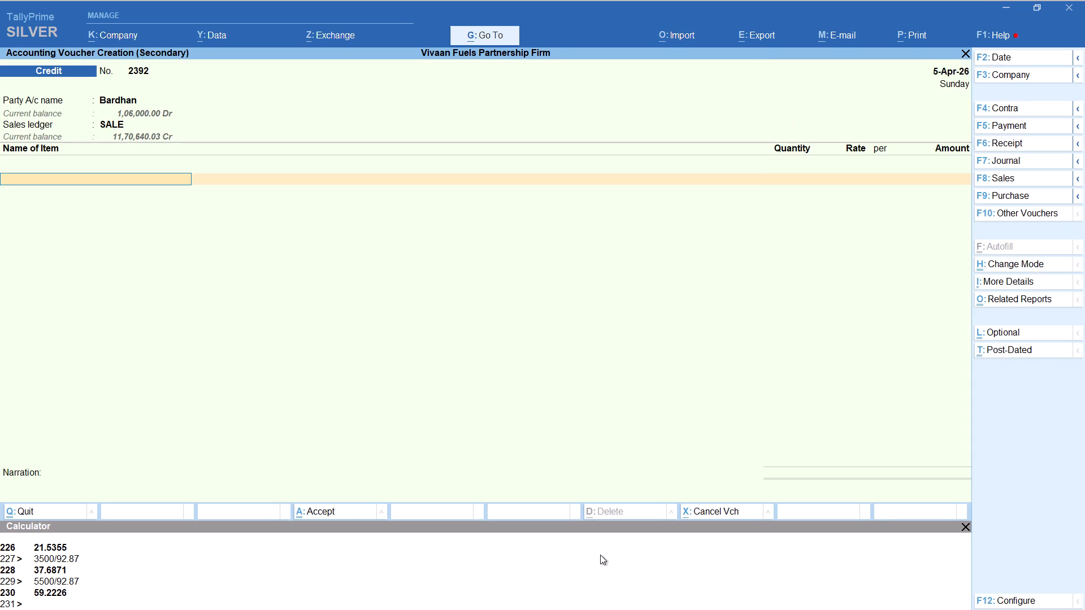
Add item HSD with tracking number Not Applicable and the quantity calculated as 2000/92.87, keeping the 92.87 rate.
{"action": "type", "text": "HSD"}
{"action": "key", "text": "Return"}
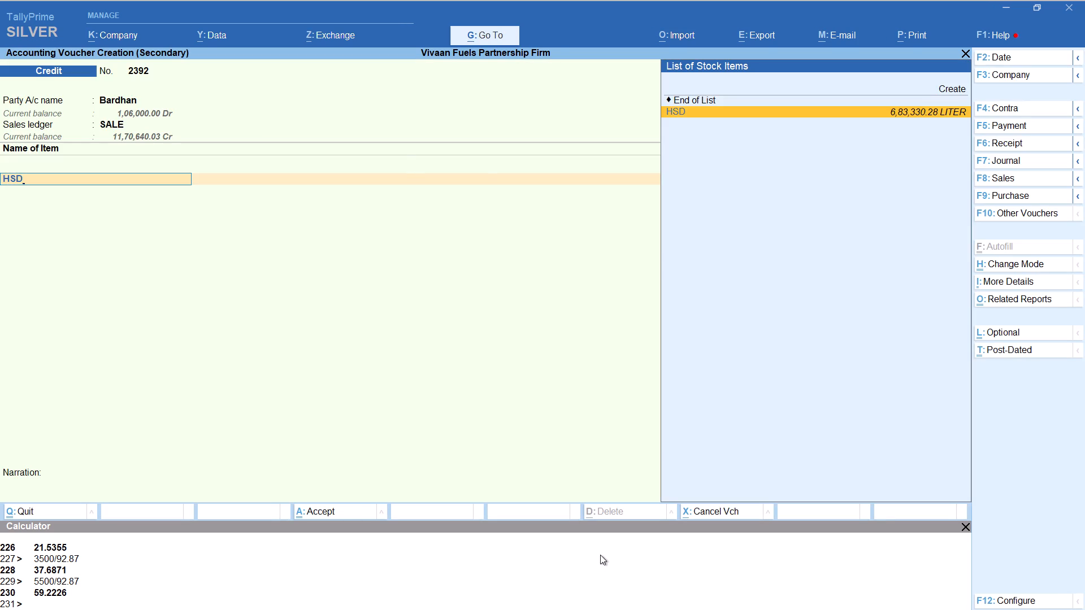
{"action": "key", "text": "Up"}
{"action": "key", "text": "Return"}
{"action": "key", "text": "alt+space"}
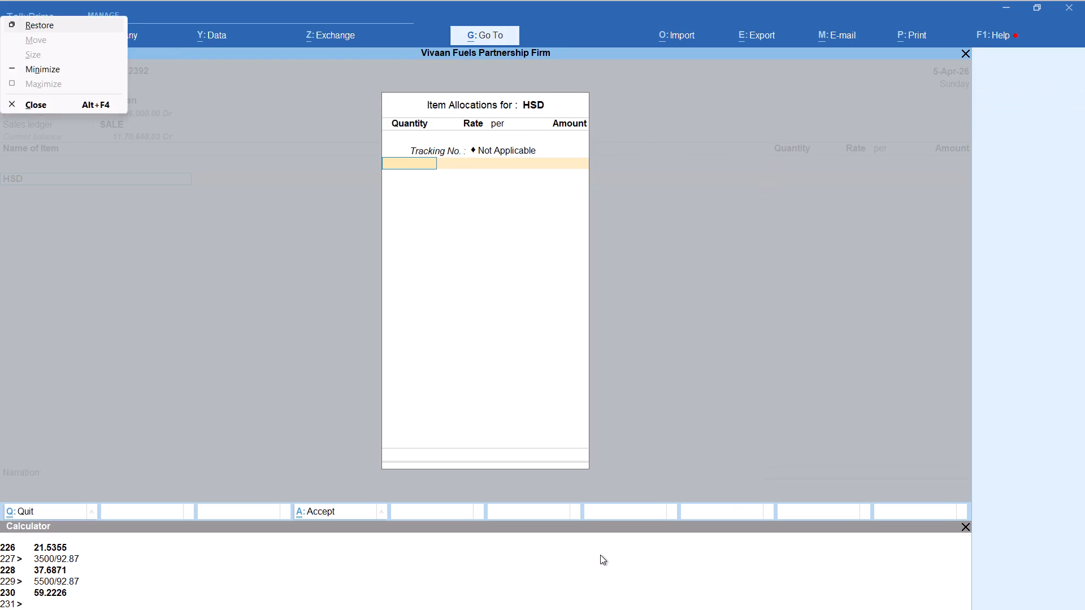
{"action": "key", "text": "alt+c"}
{"action": "type", "text": "2000"}
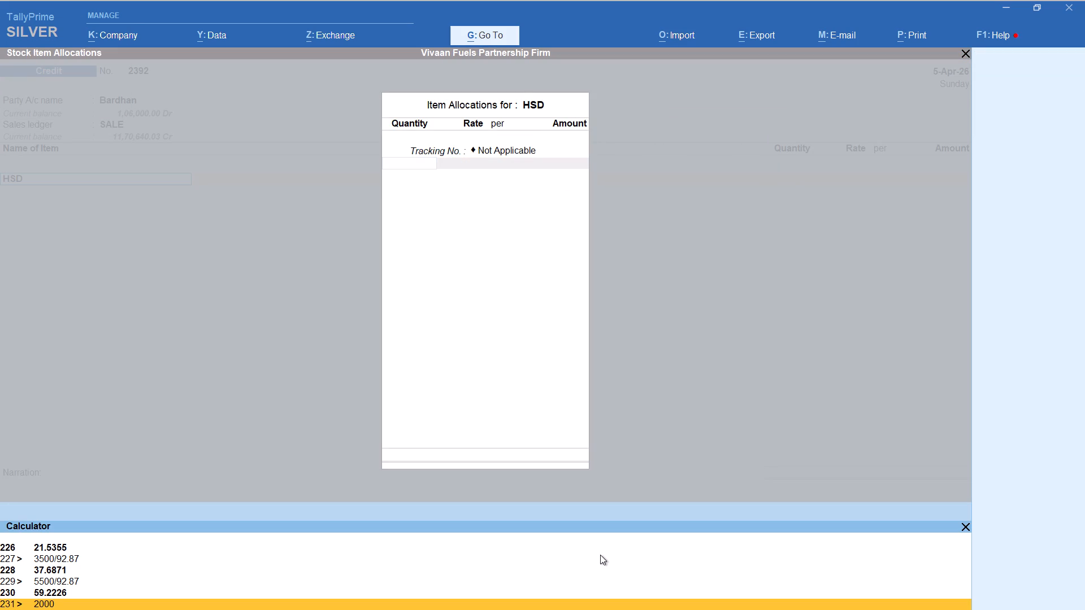
{"action": "type", "text": "/92.87"}
{"action": "key", "text": "Return"}
{"action": "key", "text": "Return"}
{"action": "key", "text": "Return"}
{"action": "key", "text": "Return"}
{"action": "key", "text": "Return"}
{"action": "key", "text": "Return"}
{"action": "key", "text": "Return"}
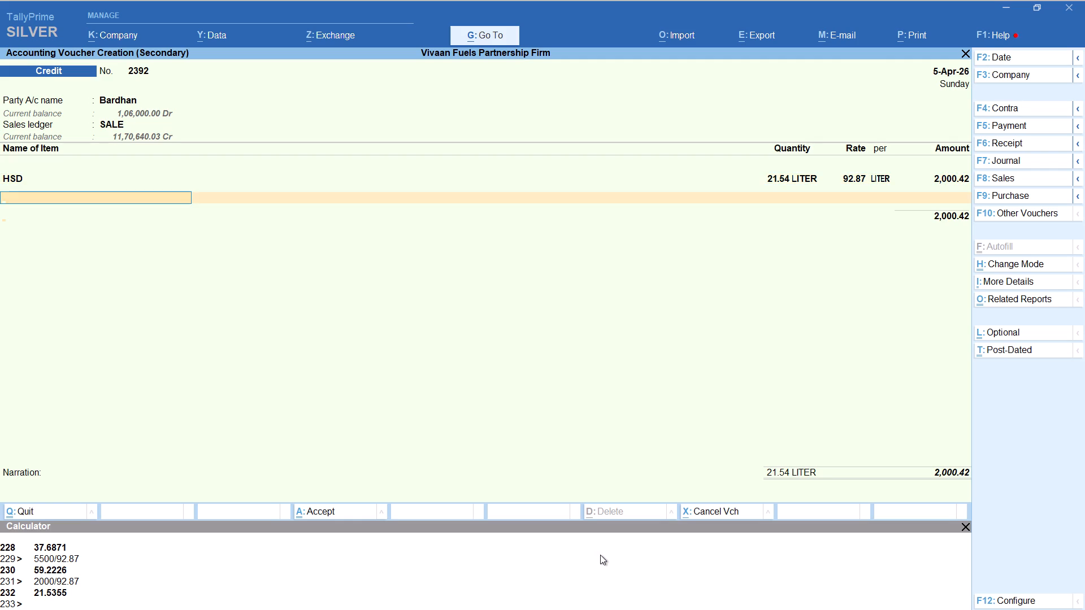
Add the Round Off ledger to the Bardhan voucher and save it.
{"action": "type", "text": "ROU"}
{"action": "key", "text": "Return"}
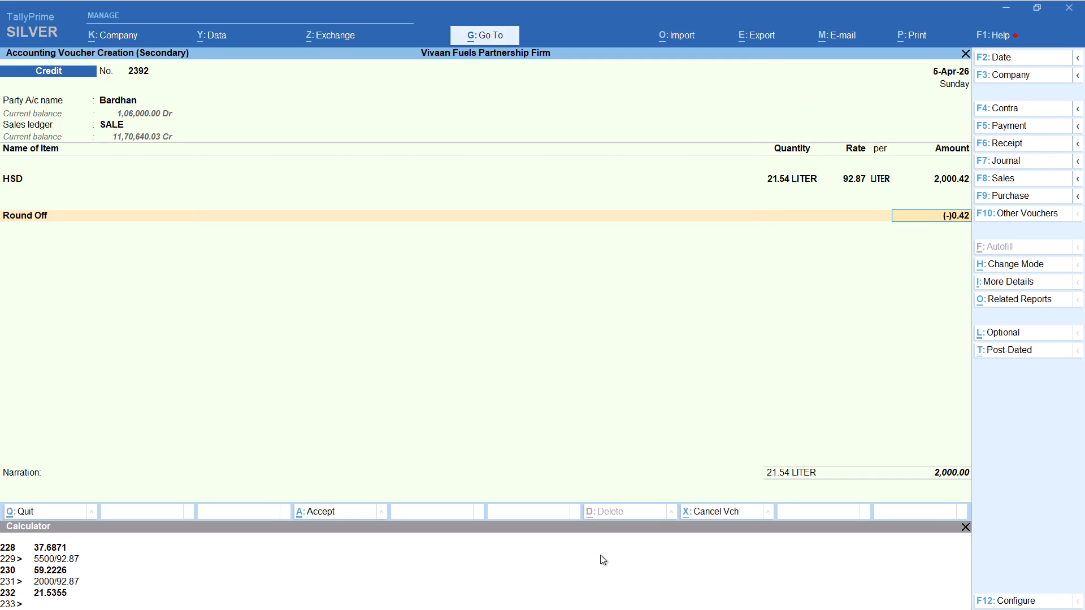
{"action": "key", "text": "ctrl+a"}
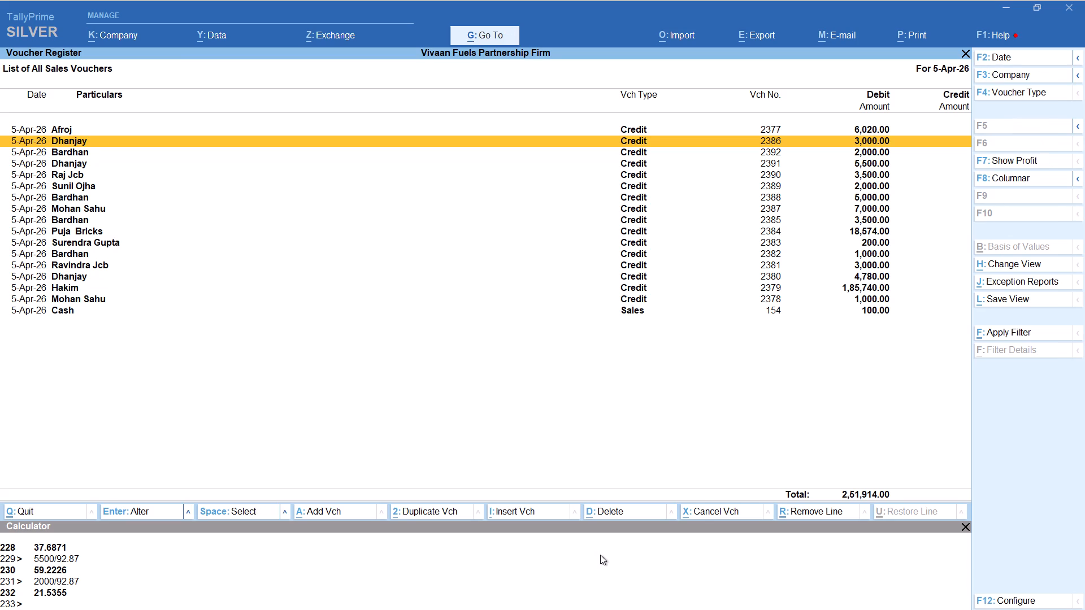
Switch to the Excel balance sheet, inspect the formula of the 5-Apr CREDIT cell, and return to TallyPrime.
{"action": "scroll", "coordinate": [601, 555], "scroll_direction": "up", "scroll_amount": 3}
{"action": "key", "text": "alt+Tab"}
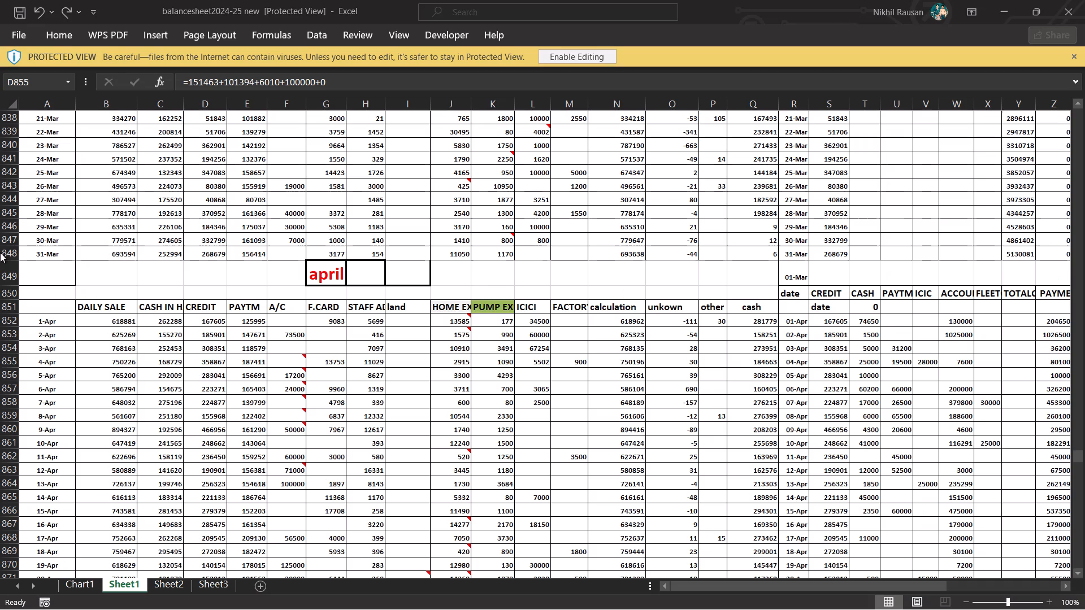
{"action": "left_click", "coordinate": [203, 380]}
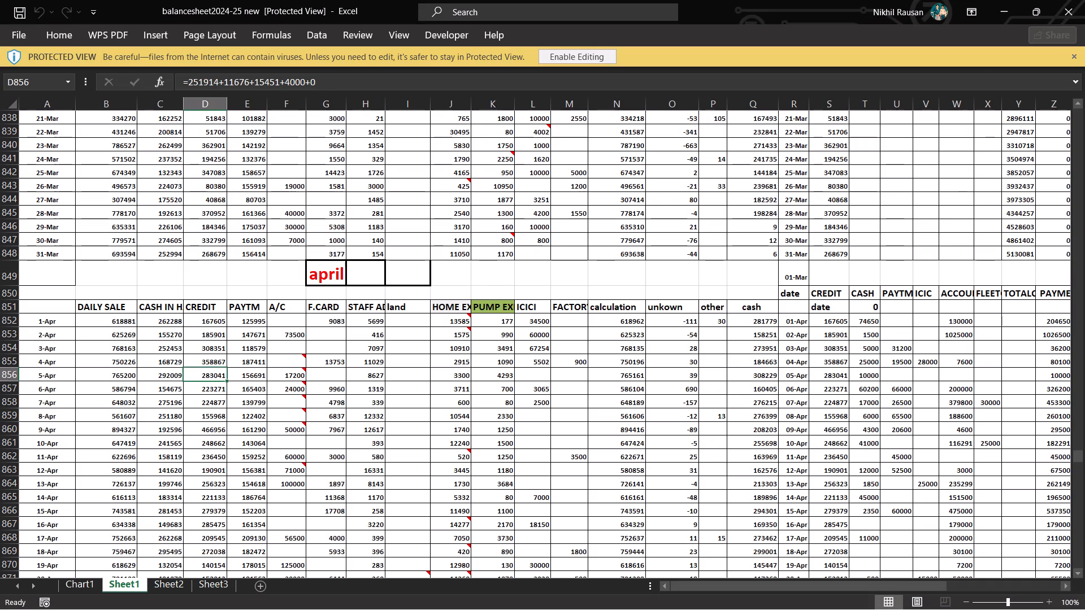
{"action": "key", "text": "alt+Tab"}
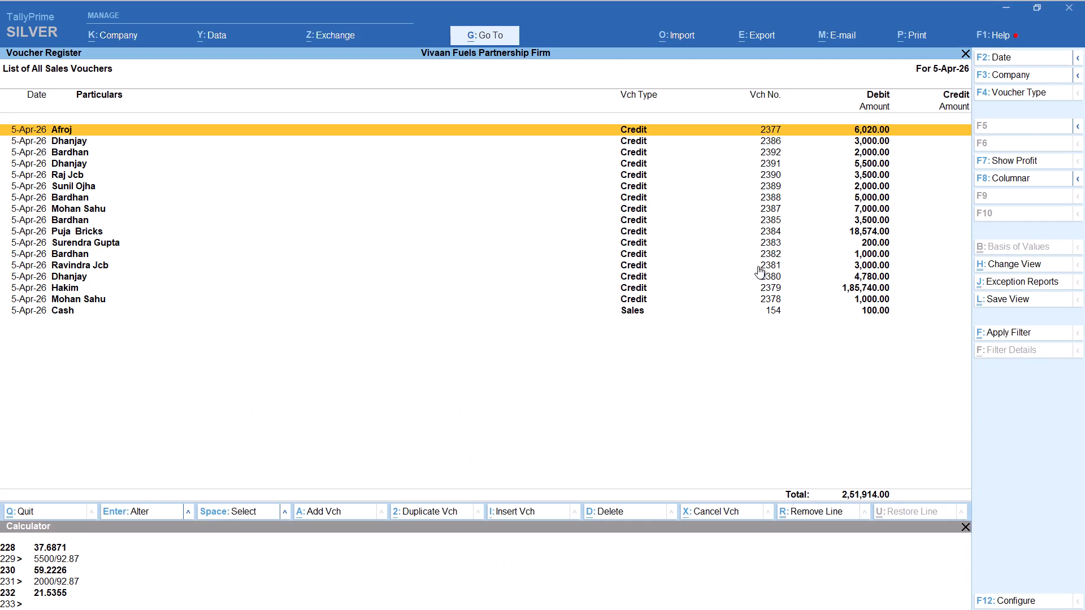
Start a new Credit voucher for party Shiva Enterprises, keeping the default party details and the SALE ledger.
{"action": "key", "text": "alt+a"}
{"action": "key", "text": "s"}
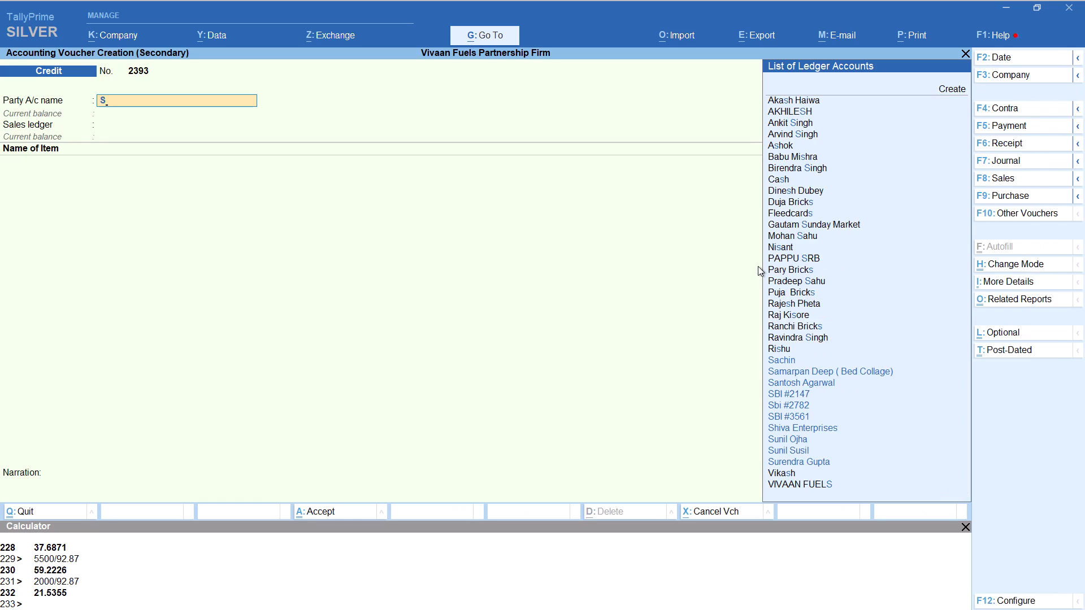
{"action": "type", "text": "HIVA"}
{"action": "key", "text": "Return"}
{"action": "key", "text": "Return"}
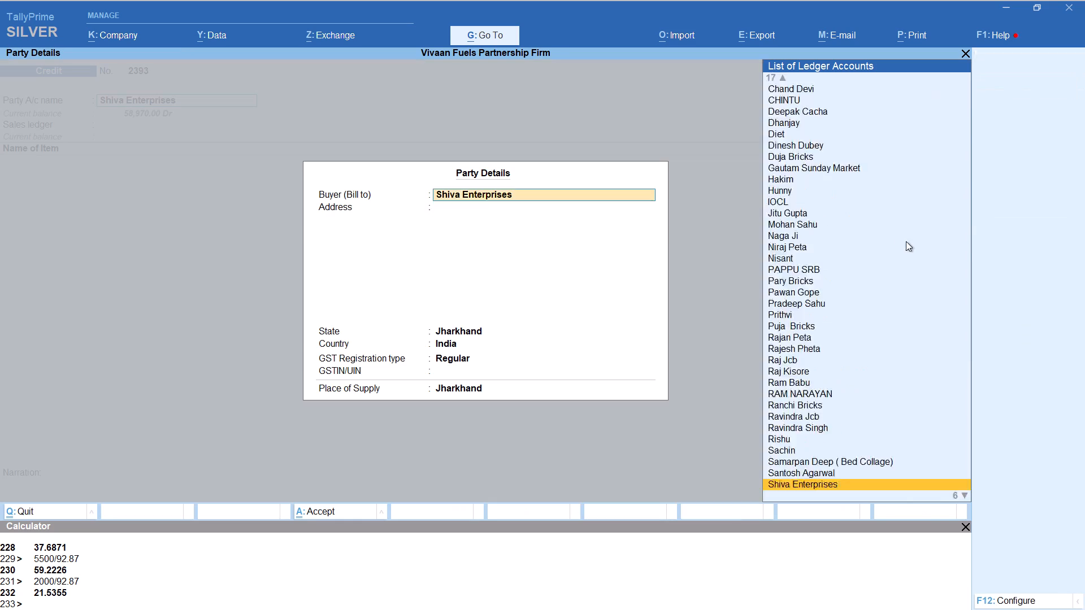
{"action": "key", "text": "Return"}
{"action": "key", "text": "Return"}
{"action": "key", "text": "Return"}
{"action": "key", "text": "Return"}
{"action": "key", "text": "Return"}
{"action": "key", "text": "Return"}
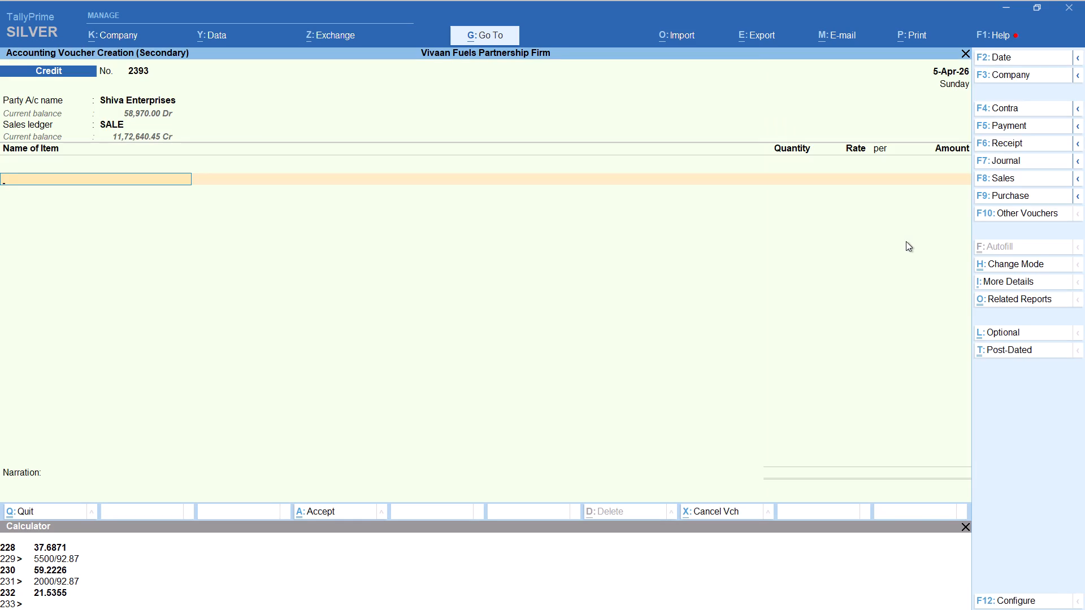
Add item HSD with tracking number Not Applicable and the quantity calculated as 2850/92.87, keeping the 92.87 rate.
{"action": "type", "text": "HS"}
{"action": "key", "text": "Return"}
{"action": "key", "text": "Up"}
{"action": "key", "text": "Return"}
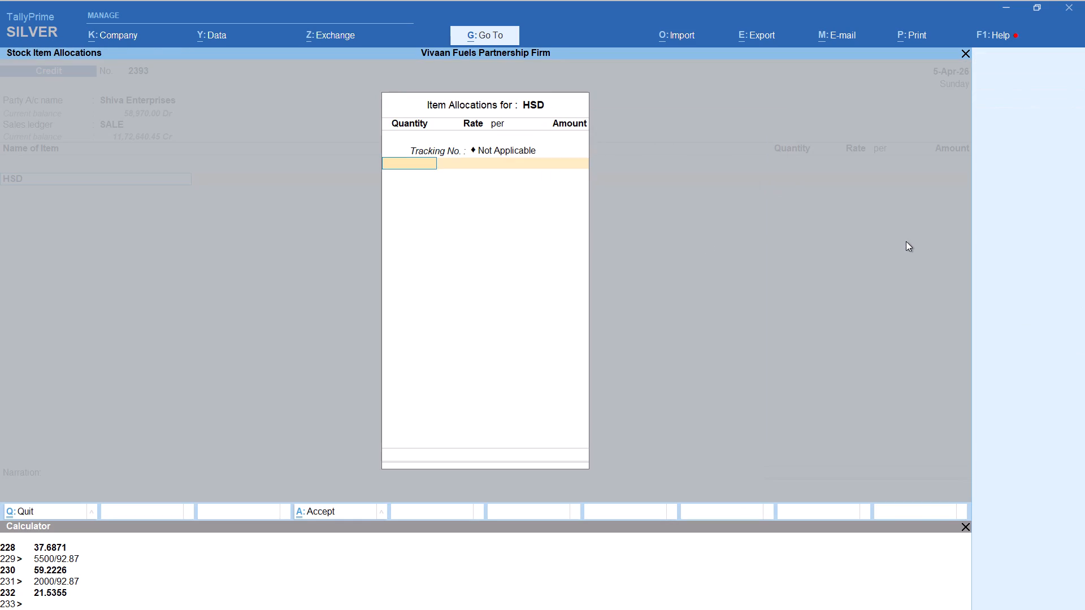
{"action": "key", "text": "alt+c"}
{"action": "type", "text": "2850/92.87"}
{"action": "key", "text": "Return"}
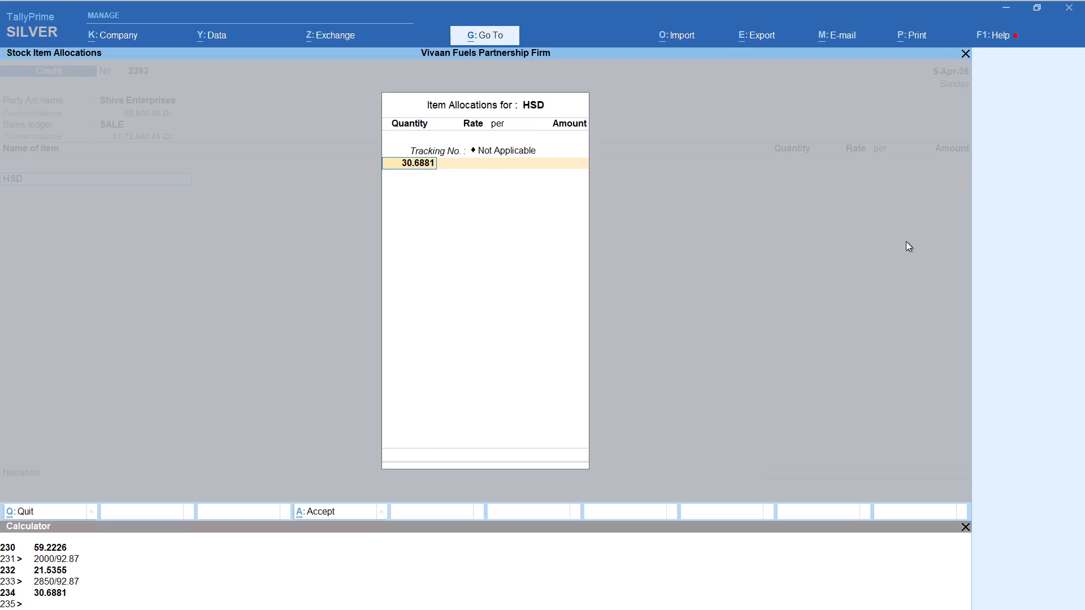
{"action": "key", "text": "Return"}
{"action": "key", "text": "Return"}
{"action": "key", "text": "Return"}
{"action": "key", "text": "Return"}
{"action": "key", "text": "Return"}
{"action": "key", "text": "Return"}
Add the Round Off ledger to the Shiva Enterprises voucher and save it.
{"action": "type", "text": "ROU"}
{"action": "key", "text": "Return"}
{"action": "key", "text": "ctrl+a"}
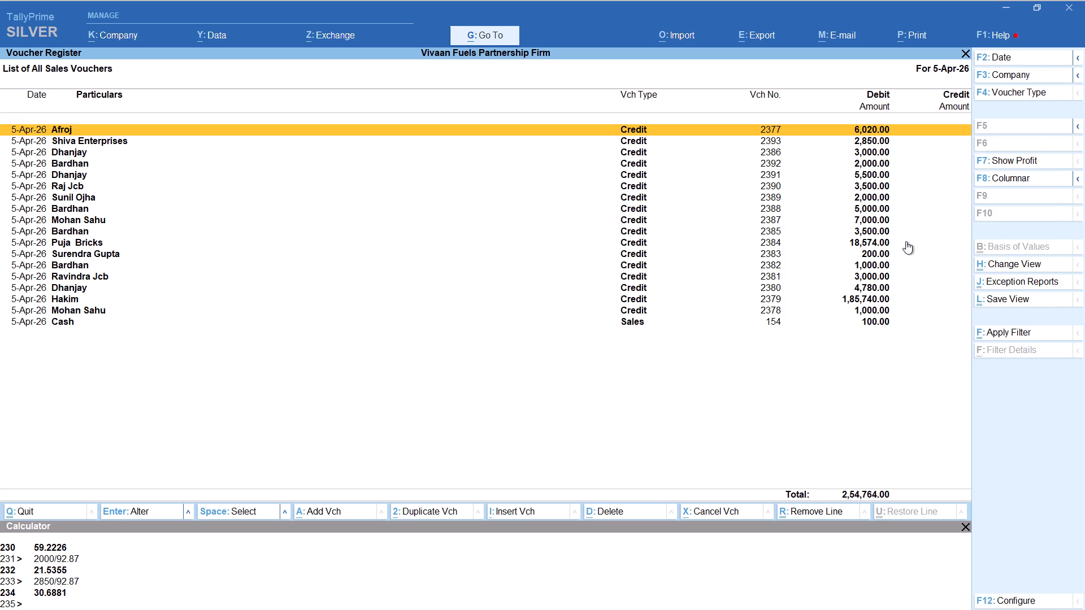
{"action": "key", "text": "alt+q"}
Start a new Credit voucher for the Ravindra party other than Ravindra Jcb, keeping the default party details and the SALE ledger.
{"action": "key", "text": "alt+a"}
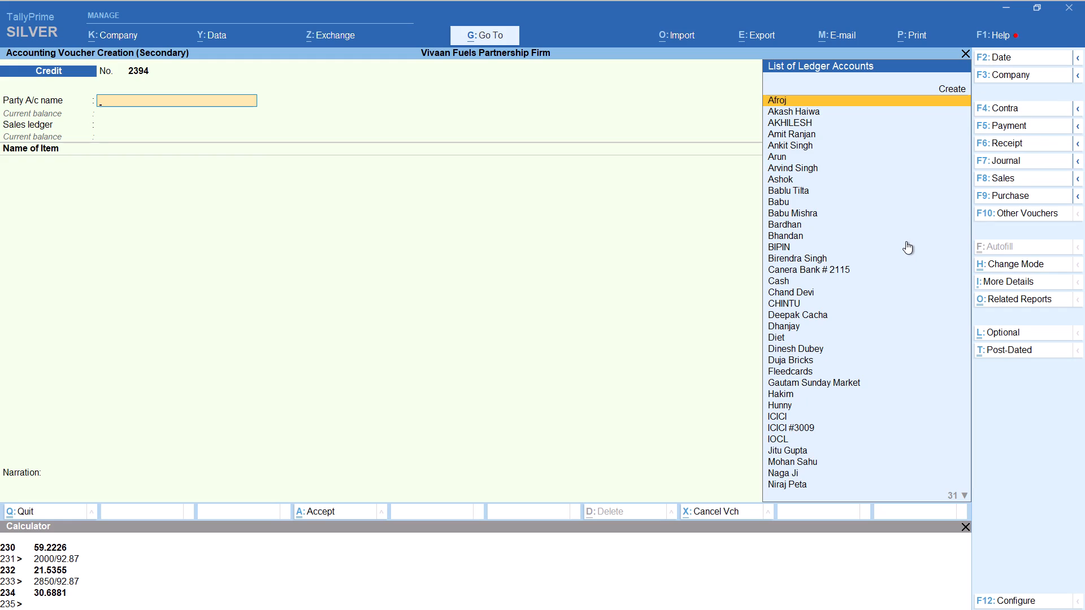
{"action": "type", "text": "RAVIN"}
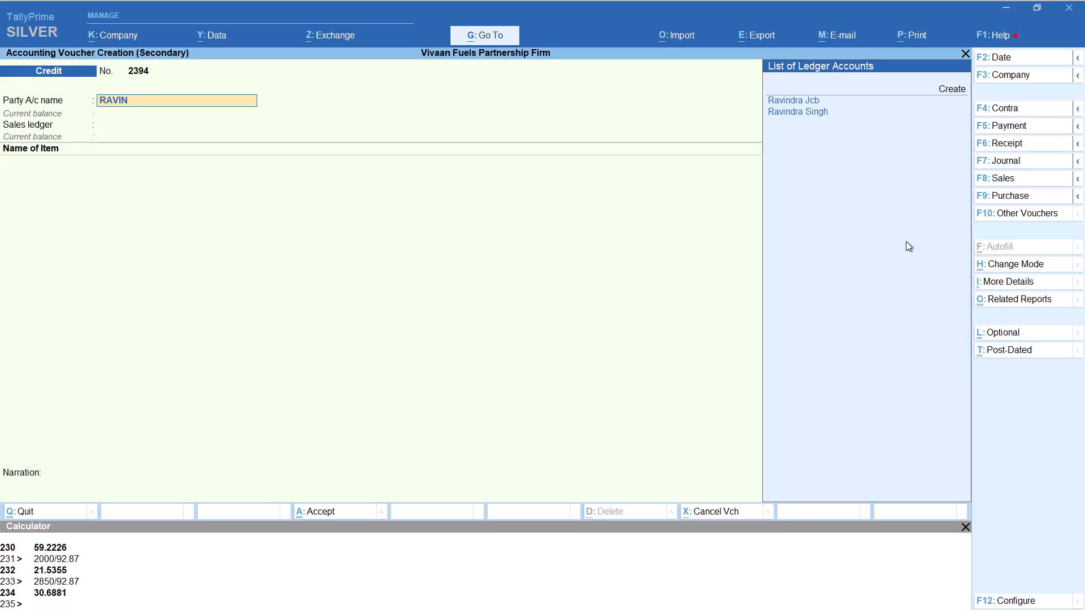
{"action": "key", "text": "Down"}
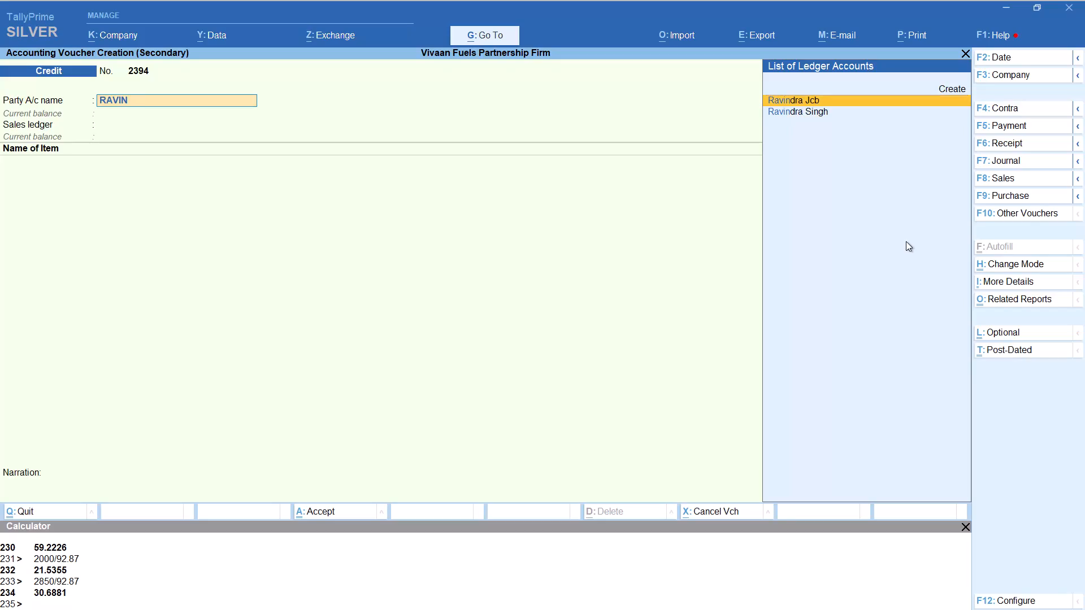
{"action": "key", "text": "Down"}
{"action": "key", "text": "Return"}
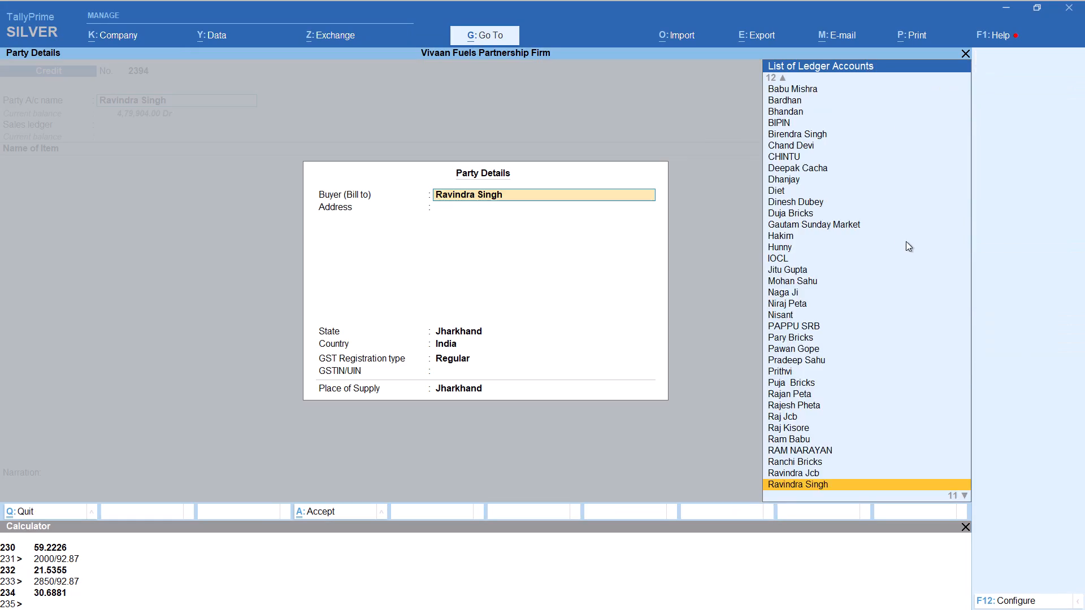
{"action": "key", "text": "Return"}
{"action": "key", "text": "Return"}
{"action": "key", "text": "Return"}
{"action": "key", "text": "Return"}
{"action": "key", "text": "Return"}
{"action": "key", "text": "Return"}
{"action": "key", "text": "Return"}
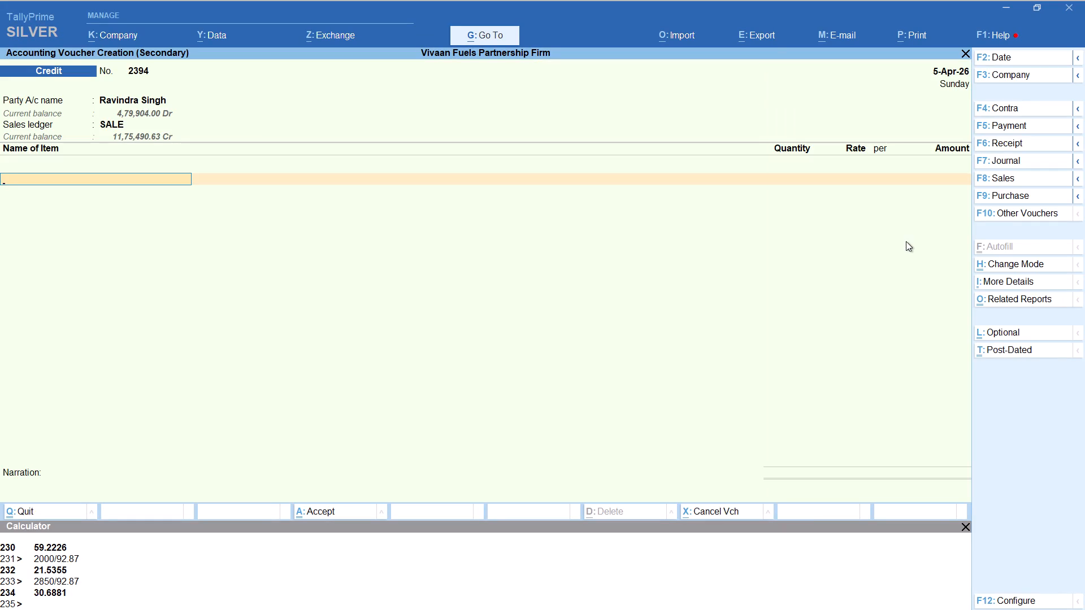
Add item HSD with tracking number Not Applicable and the quantity calculated as 8873/92.87, keeping the 92.87 rate.
{"action": "type", "text": "HSD"}
{"action": "key", "text": "Return"}
{"action": "key", "text": "Up"}
{"action": "key", "text": "Return"}
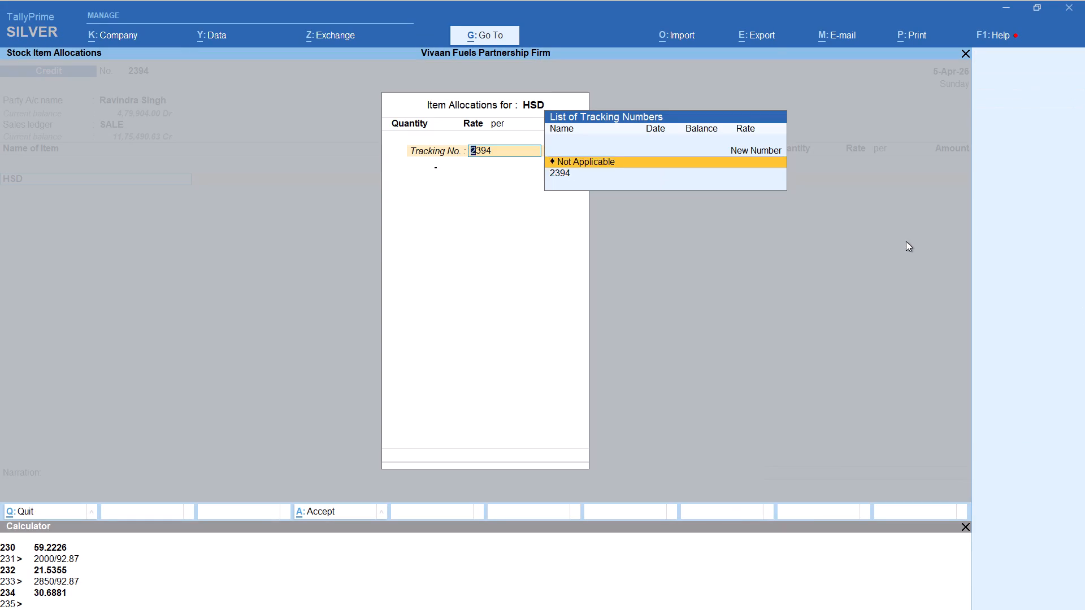
{"action": "key", "text": "alt+c"}
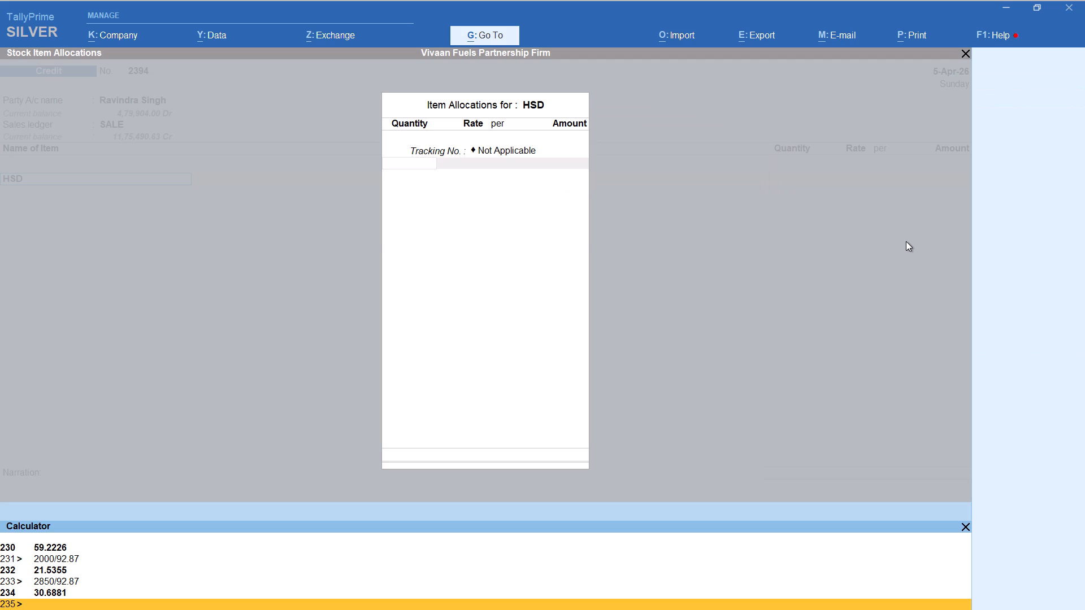
{"action": "type", "text": "8873/92"}
{"action": "type", "text": ".87"}
{"action": "key", "text": "Return"}
{"action": "key", "text": "Return"}
{"action": "key", "text": "Return"}
{"action": "key", "text": "Return"}
{"action": "key", "text": "Return"}
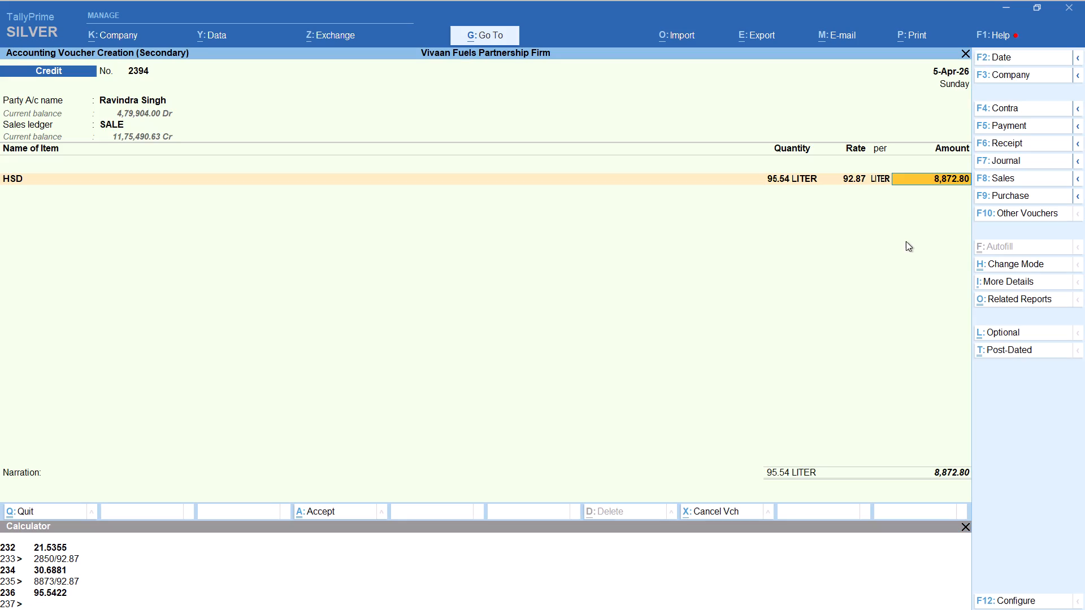
{"action": "key", "text": "Return"}
{"action": "key", "text": "Return"}
Add the Round Off ledger to the Ravindra voucher and save it.
{"action": "type", "text": "ROU"}
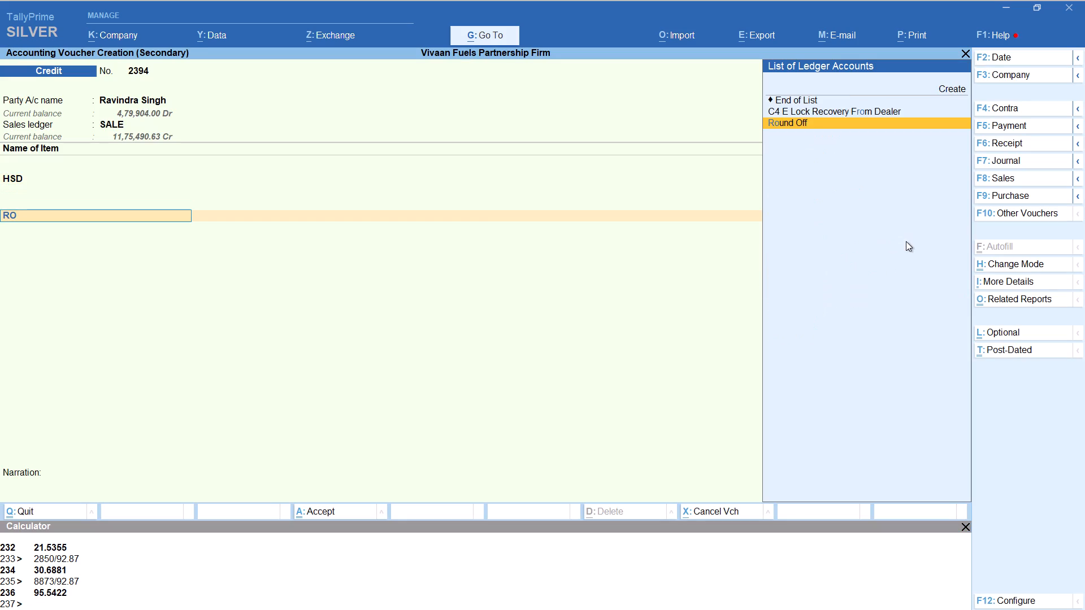
{"action": "key", "text": "Return"}
{"action": "key", "text": "ctrl+a"}
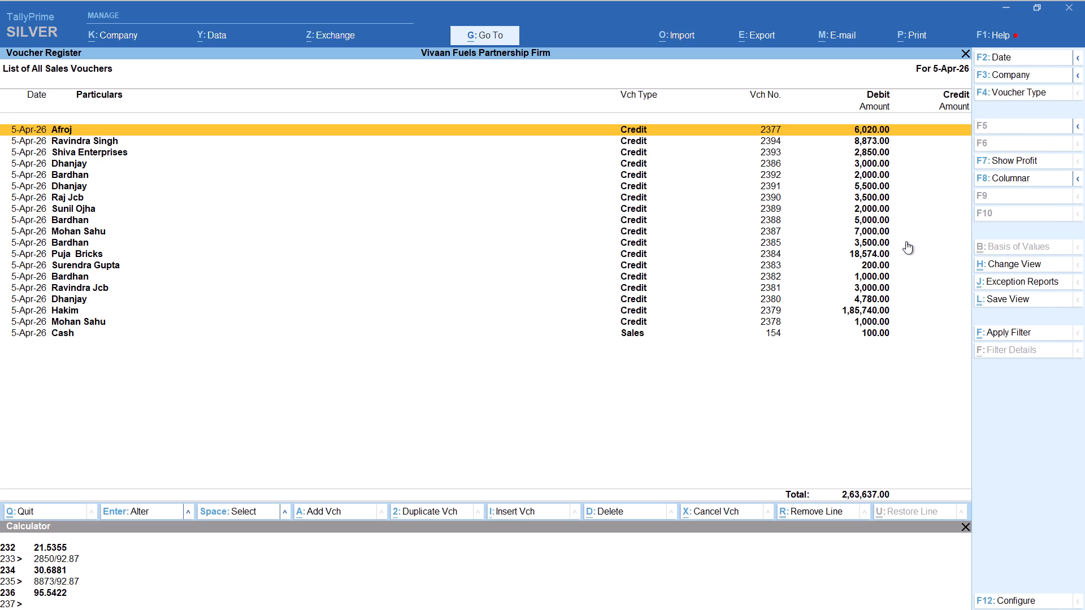
Start another Credit voucher for the Ravindra party other than Ravindra Jcb, keeping the default party details and the SALE ledger.
{"action": "key", "text": "alt+a"}
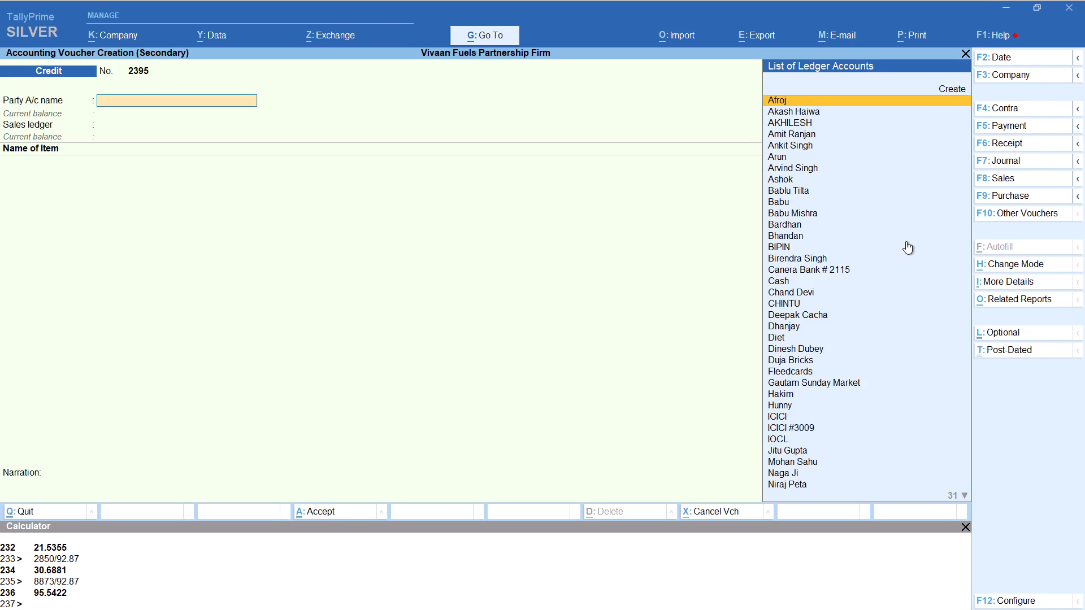
{"action": "type", "text": "RAV"}
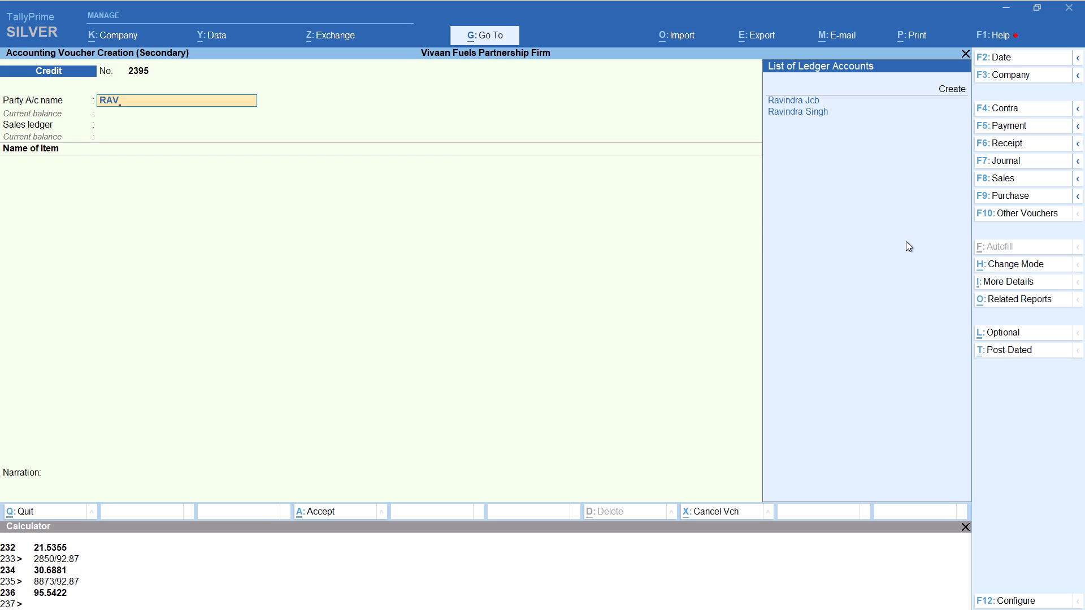
{"action": "scroll", "coordinate": [906, 241], "scroll_direction": "right", "scroll_amount": 1}
{"action": "scroll", "coordinate": [1040, 0], "scroll_direction": "down", "scroll_amount": 1}
{"action": "key", "text": "Down"}
{"action": "key", "text": "Down"}
{"action": "key", "text": "Return"}
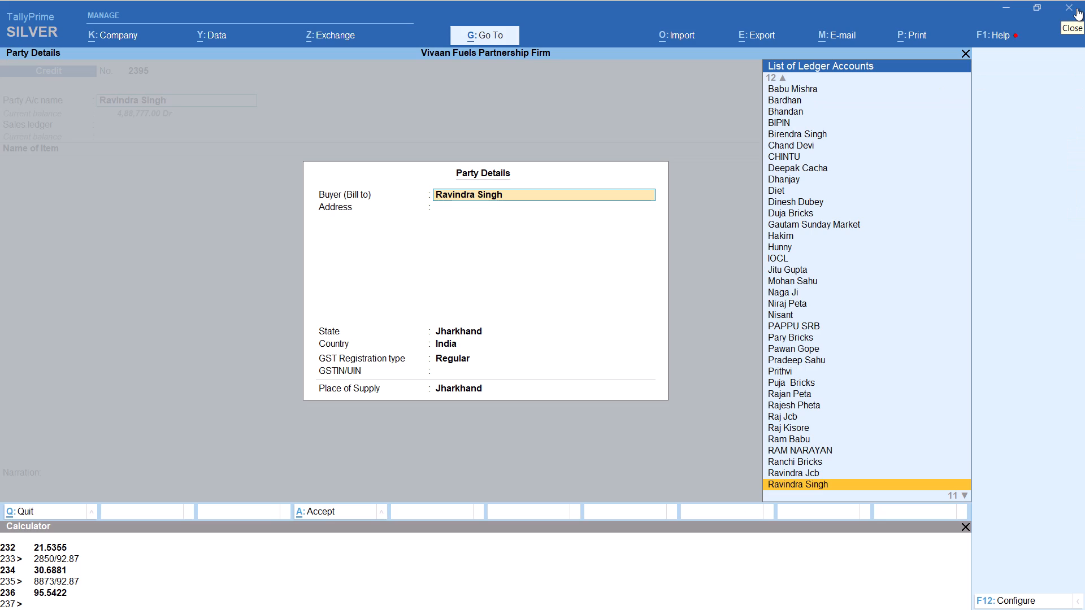
{"action": "key", "text": "Return"}
{"action": "key", "text": "Return"}
{"action": "key", "text": "Return"}
{"action": "key", "text": "Return"}
{"action": "key", "text": "Return"}
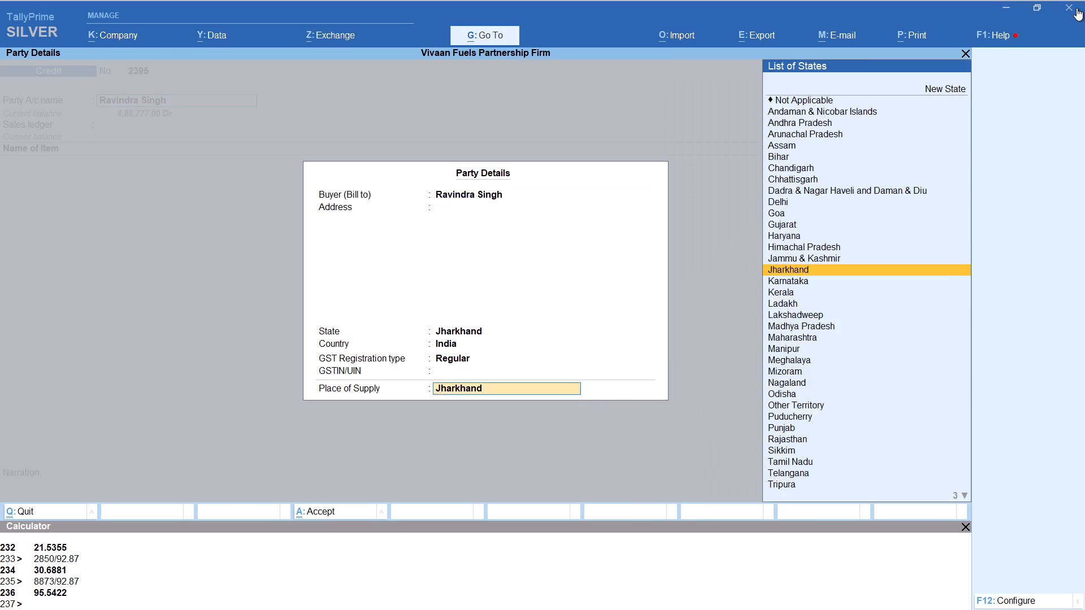
{"action": "key", "text": "Return"}
{"action": "key", "text": "Return"}
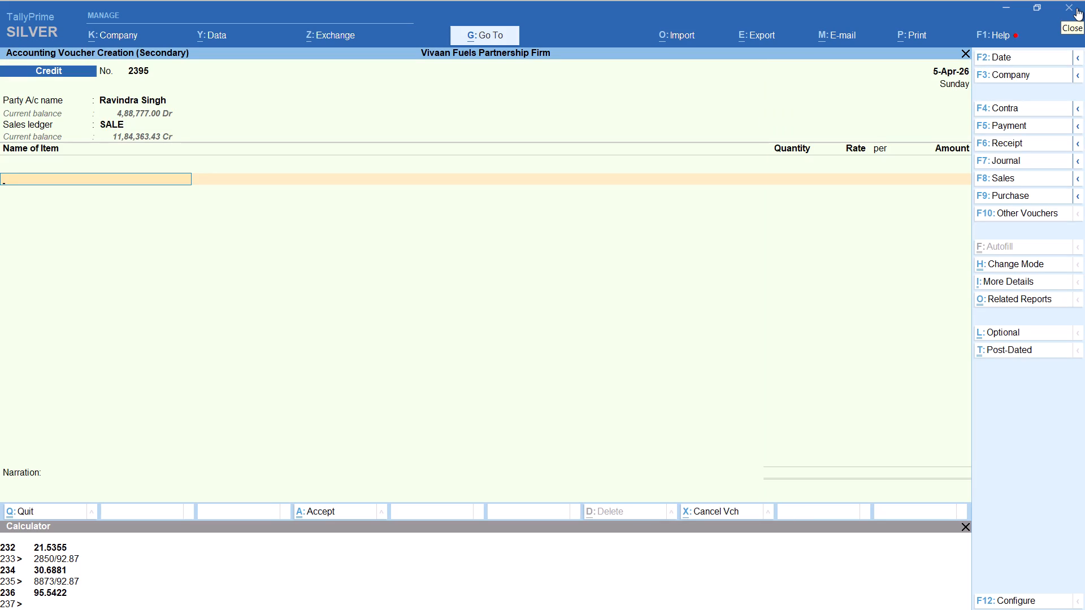
Add item HSD with tracking number Not Applicable and the quantity calculated as 2803/92.87, keeping the 92.87 rate.
{"action": "type", "text": "2803"}
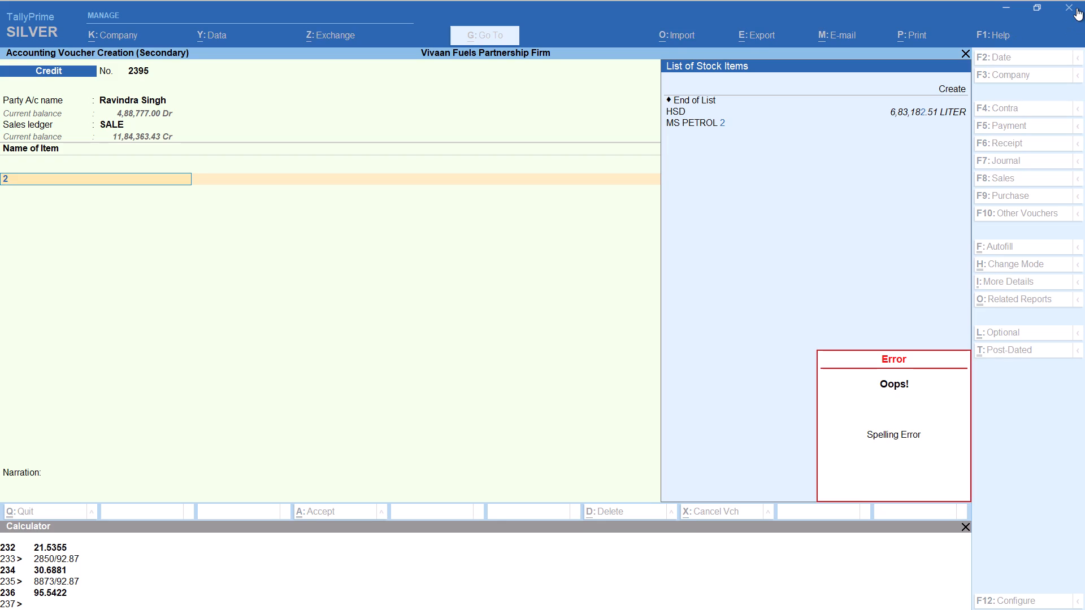
{"action": "key", "text": "BackSpace"}
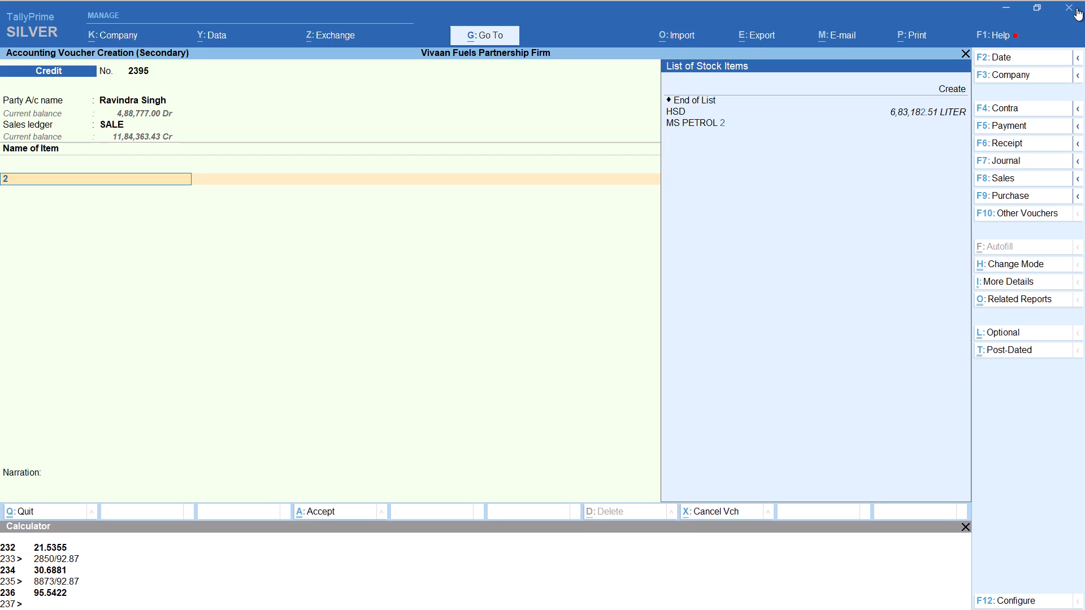
{"action": "key", "text": "Up"}
{"action": "key", "text": "Up"}
{"action": "key", "text": "Return"}
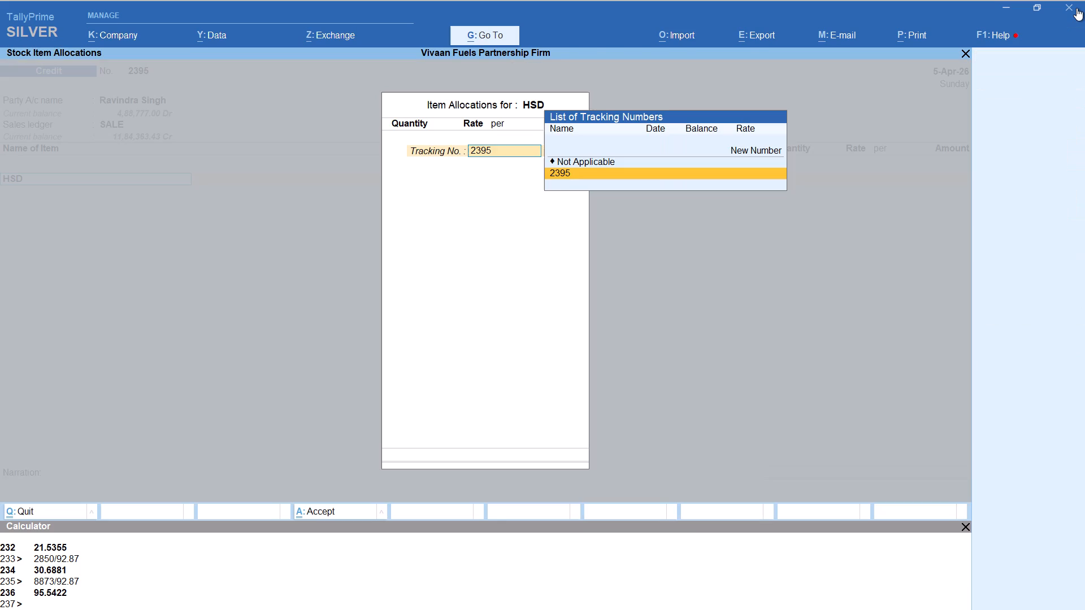
{"action": "key", "text": "Up"}
{"action": "key", "text": "Return"}
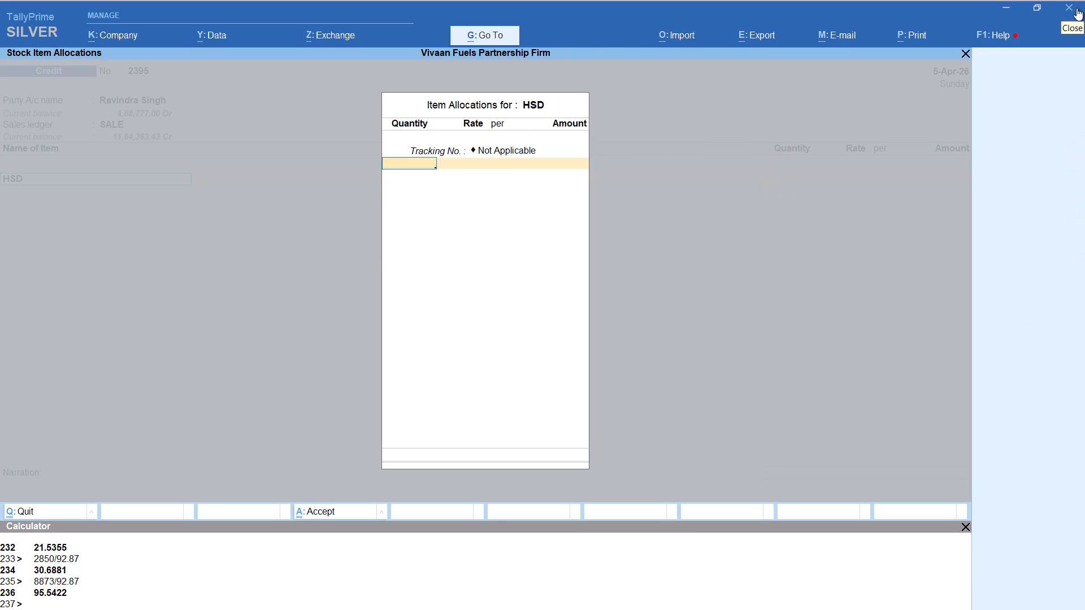
{"action": "key", "text": "alt+c"}
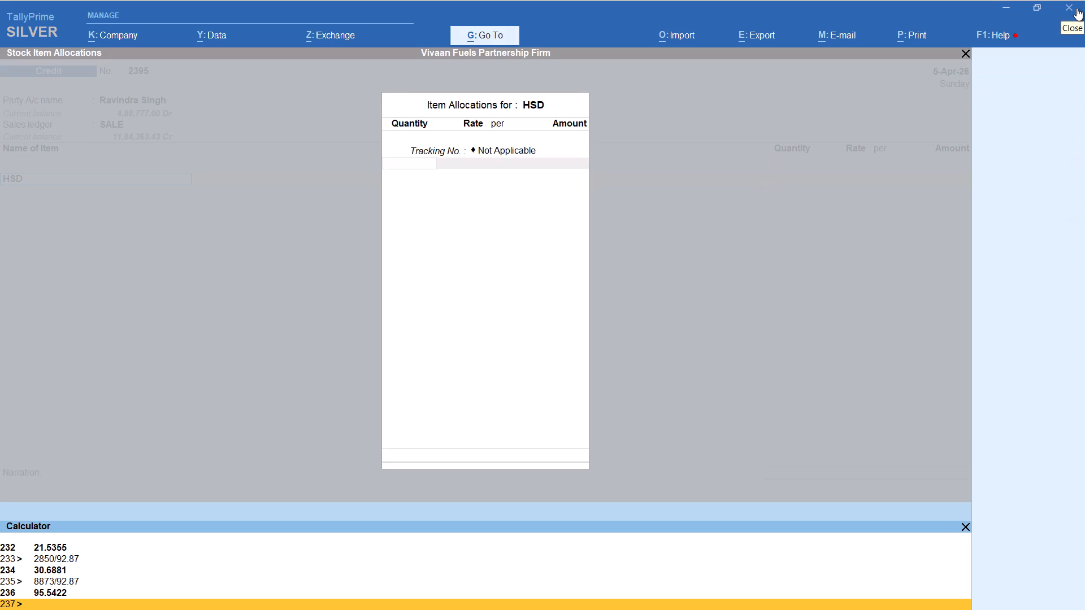
{"action": "type", "text": "2803/"}
{"action": "type", "text": "92.87"}
{"action": "key", "text": "Return"}
{"action": "key", "text": "Return"}
{"action": "key", "text": "Return"}
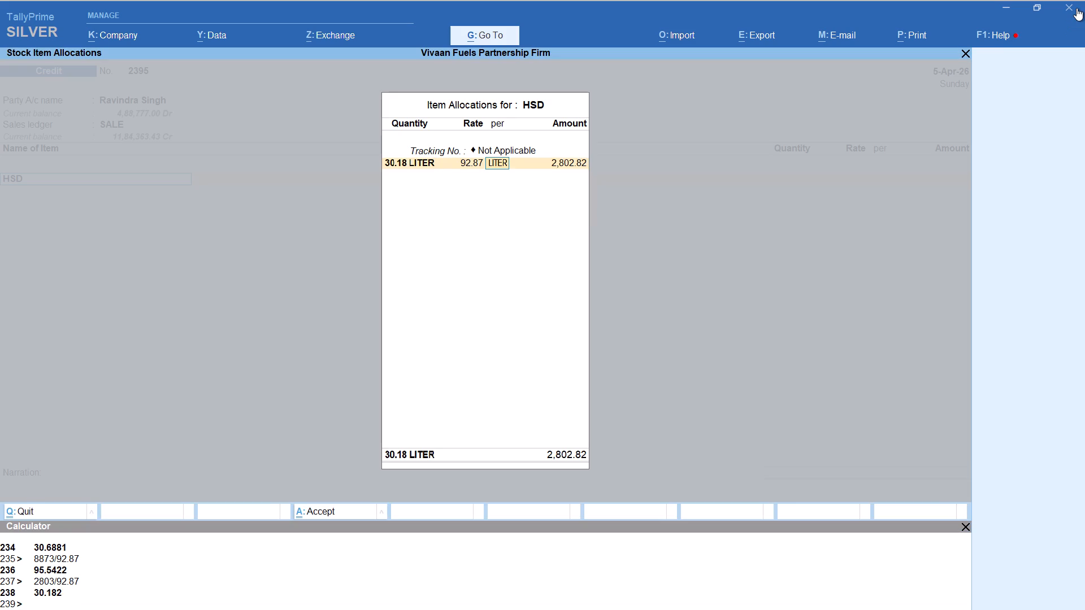
{"action": "key", "text": "Return"}
{"action": "key", "text": "Return"}
{"action": "key", "text": "Return"}
Add the Round Off ledger to the Ravindra voucher and save it.
{"action": "key", "text": "Return"}
{"action": "type", "text": "ROU"}
{"action": "key", "text": "Return"}
{"action": "key", "text": "ctrl+a"}
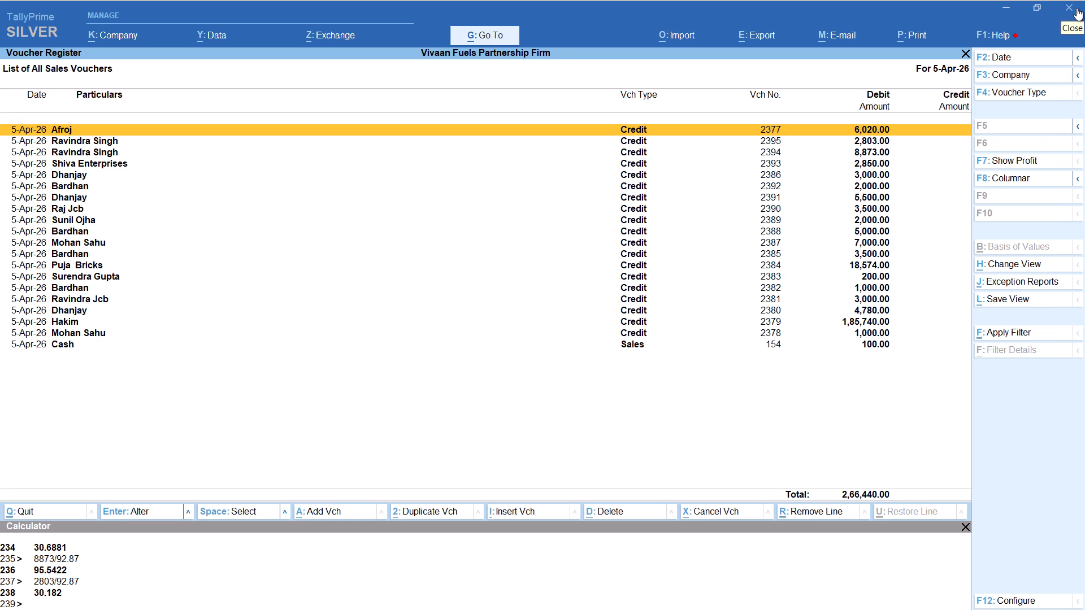
Start another Credit voucher for the Ravindra party other than Ravindra Jcb, keeping the default party details and the SALE ledger.
{"action": "key", "text": "alt+a"}
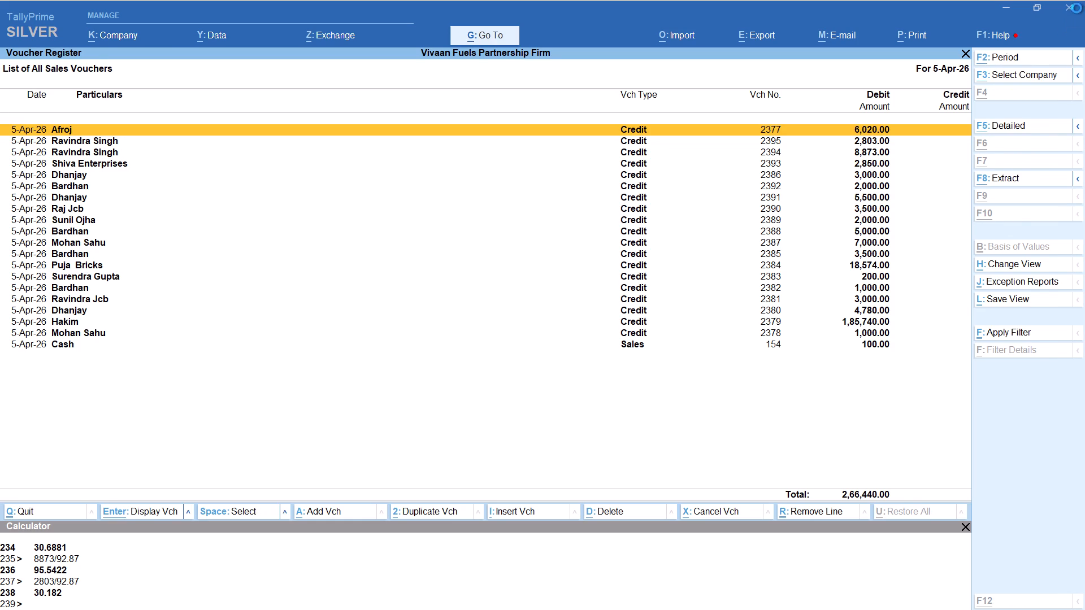
{"action": "type", "text": "RAVINDRA"}
{"action": "key", "text": "Down"}
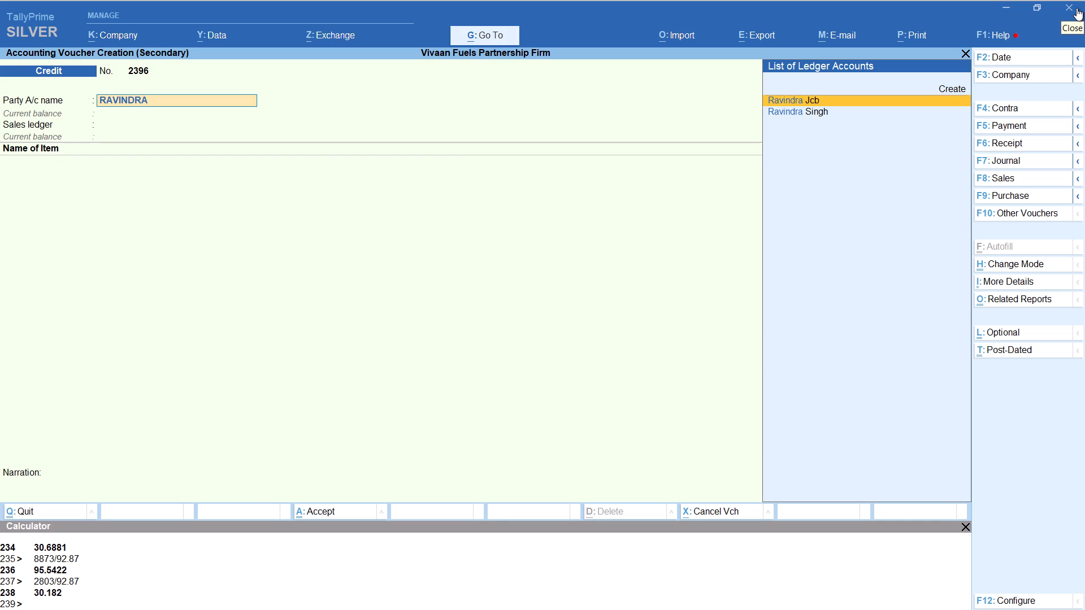
{"action": "key", "text": "Down"}
{"action": "key", "text": "Return"}
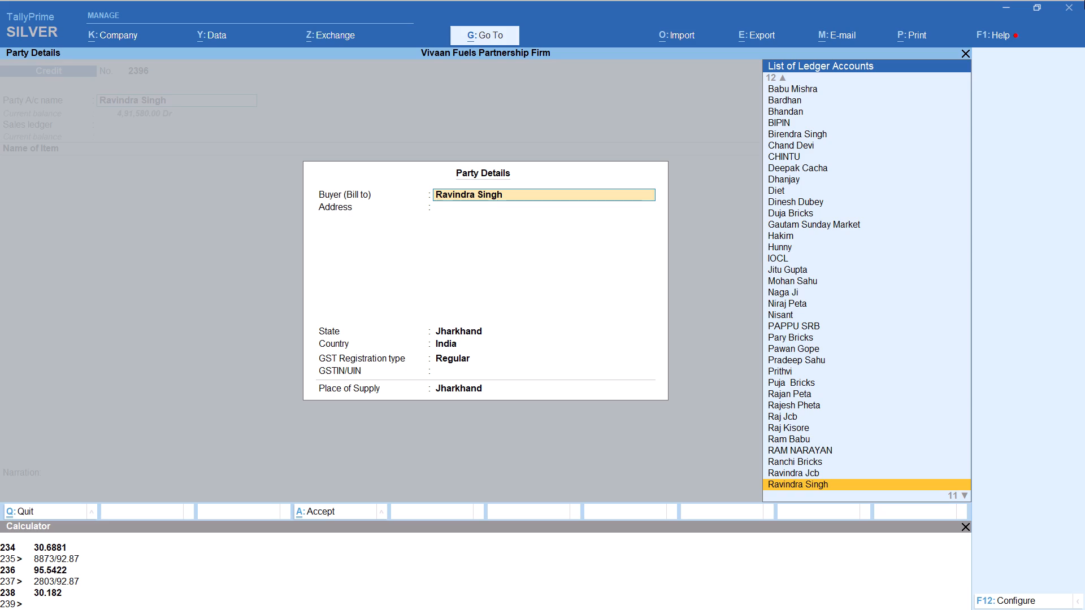
{"action": "key", "text": "Return"}
{"action": "key", "text": "Return"}
{"action": "key", "text": "Return"}
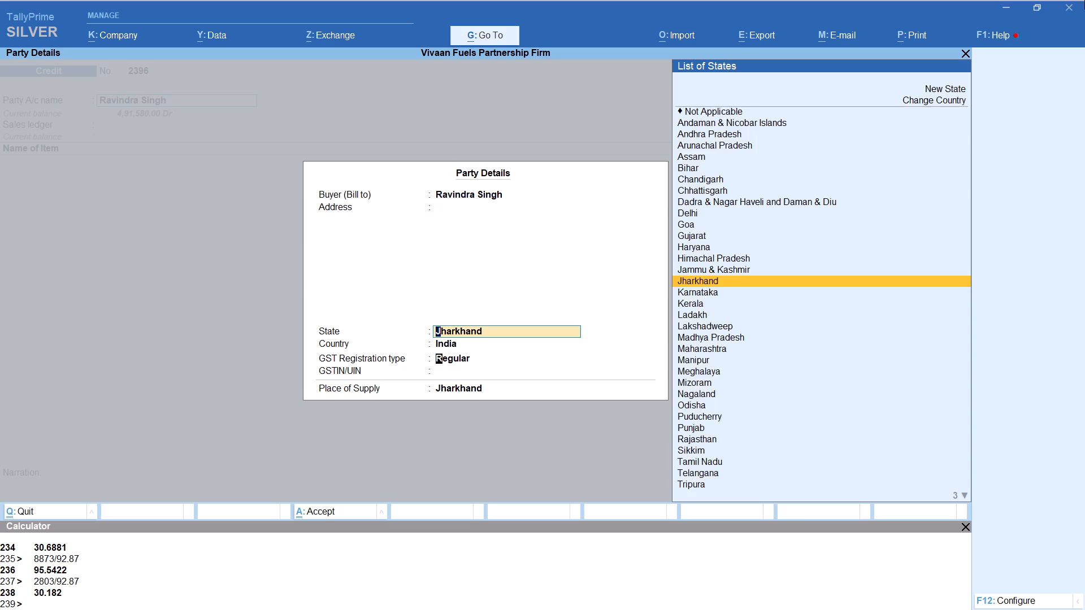
{"action": "key", "text": "Return"}
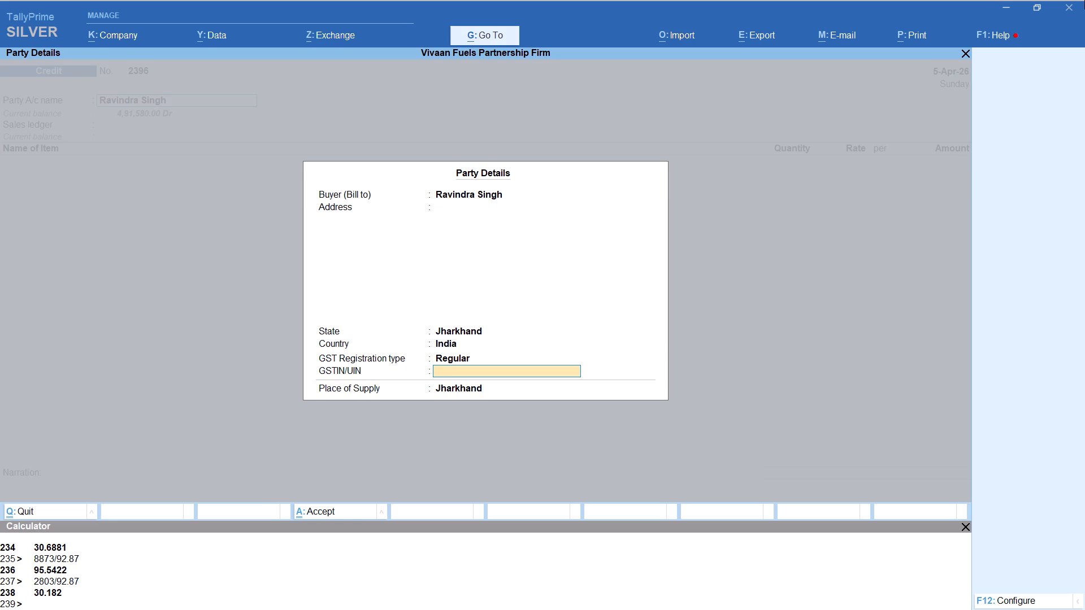
{"action": "key", "text": "Return"}
{"action": "key", "text": "Return"}
{"action": "key", "text": "Return"}
{"action": "key", "text": "Return"}
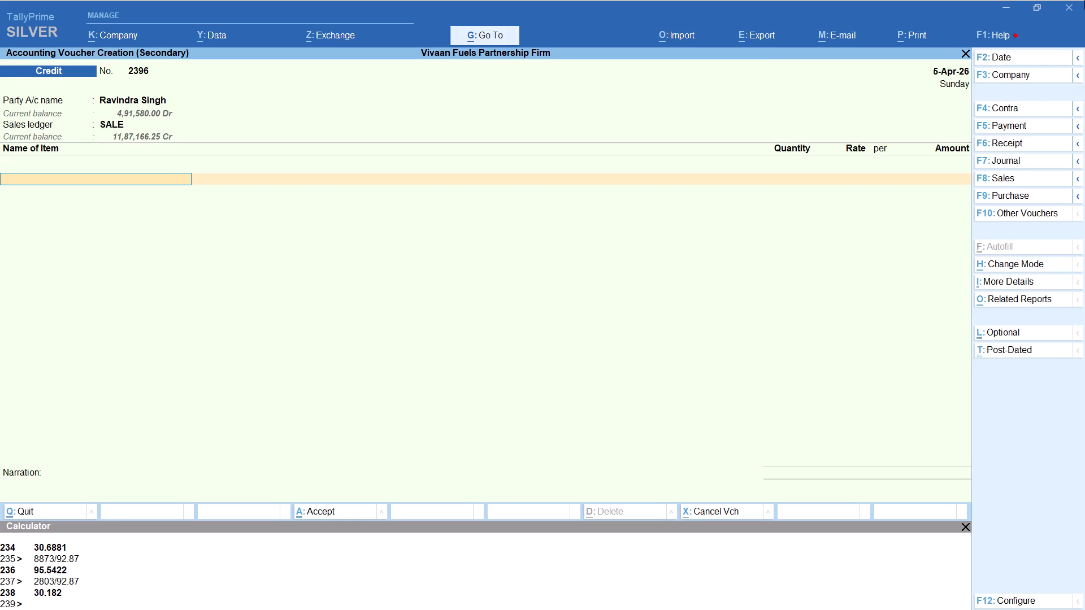
Add item HSD with tracking number Not Applicable and the quantity calculated as 3941/92.87, keeping the 92.87 rate.
{"action": "key", "text": "BackSpace"}
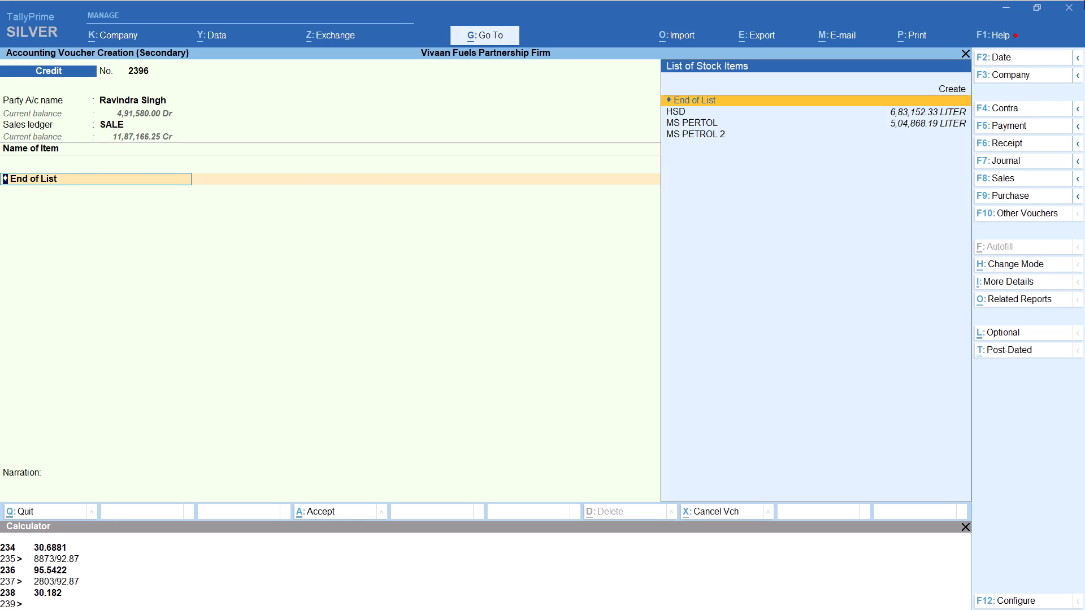
{"action": "type", "text": "HSD"}
{"action": "key", "text": "Return"}
{"action": "key", "text": "Up"}
{"action": "key", "text": "Return"}
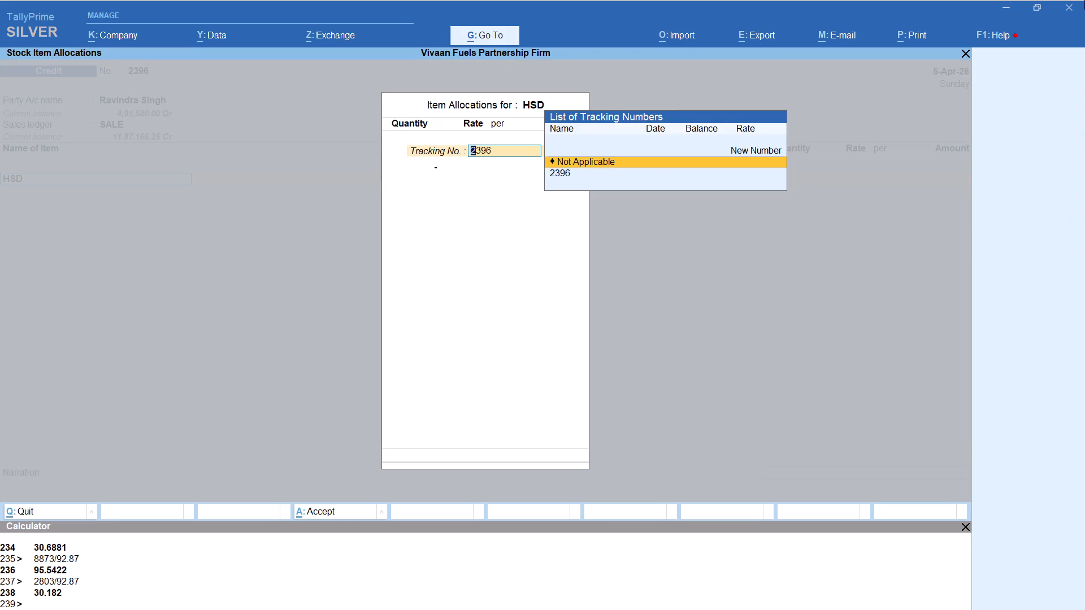
{"action": "key", "text": "alt+c"}
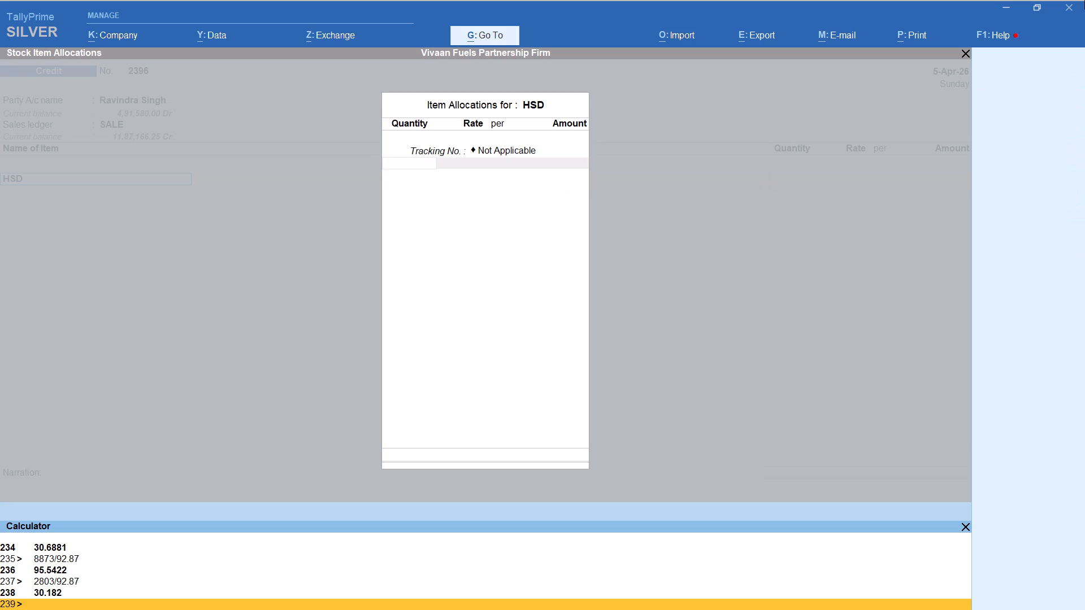
{"action": "key", "text": "3"}
{"action": "type", "text": "941"}
{"action": "type", "text": "/92.87"}
{"action": "key", "text": "Return"}
{"action": "key", "text": "Return"}
{"action": "key", "text": "Return"}
{"action": "key", "text": "Return"}
{"action": "key", "text": "Return"}
{"action": "key", "text": "Return"}
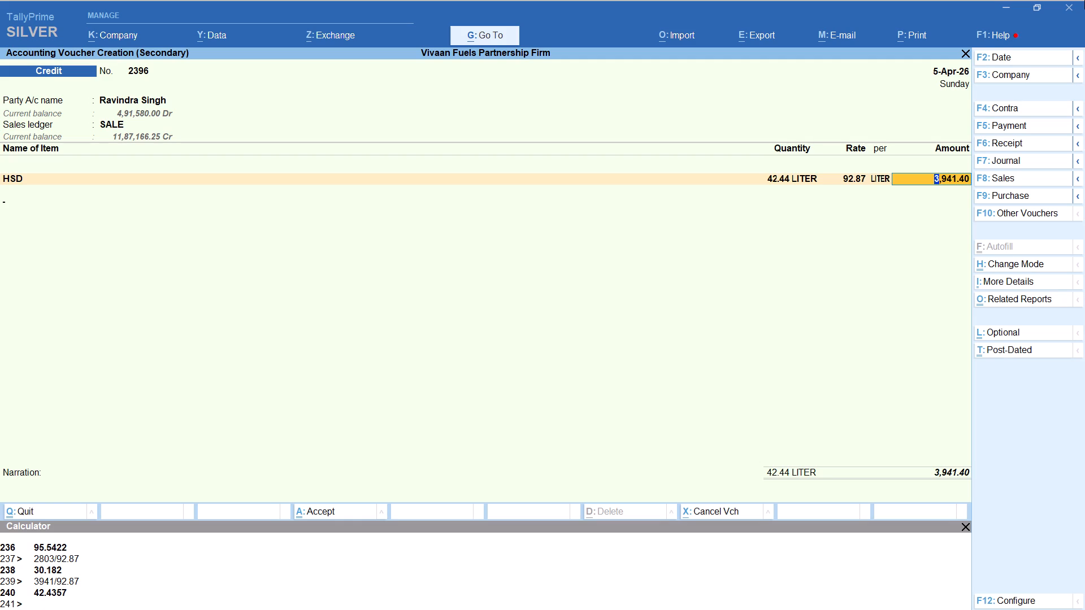
Add the Round Off ledger to this Ravindra voucher and save it.
{"action": "key", "text": "Return"}
{"action": "type", "text": "ROU"}
{"action": "key", "text": "Return"}
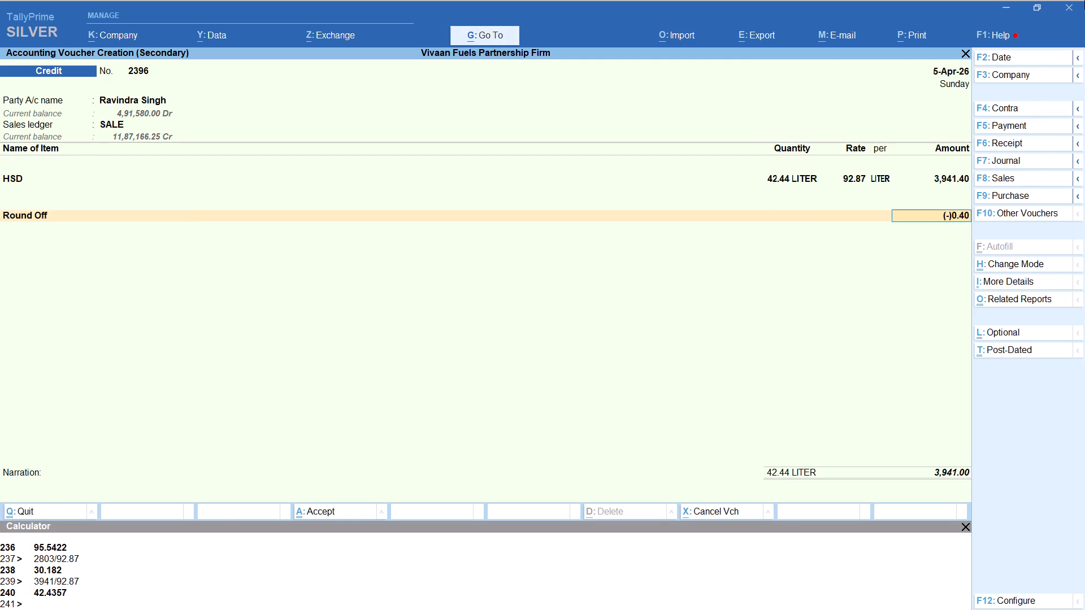
{"action": "key", "text": "ctrl+a"}
Start a new Credit voucher for the party Arun, keeping the default party details and the SALE ledger.
{"action": "key", "text": "alt+a"}
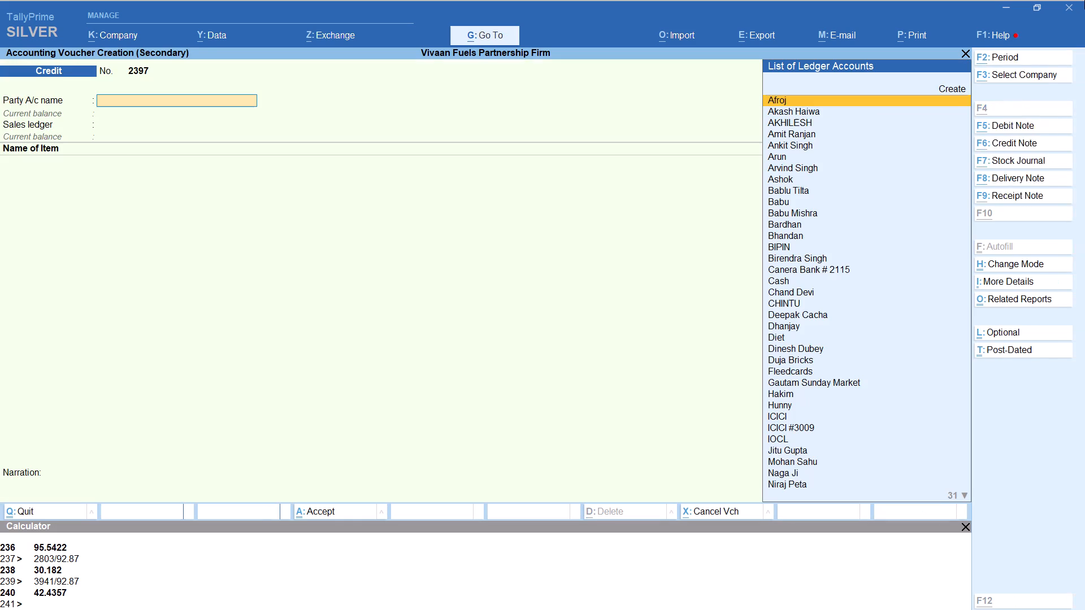
{"action": "type", "text": "ARUN"}
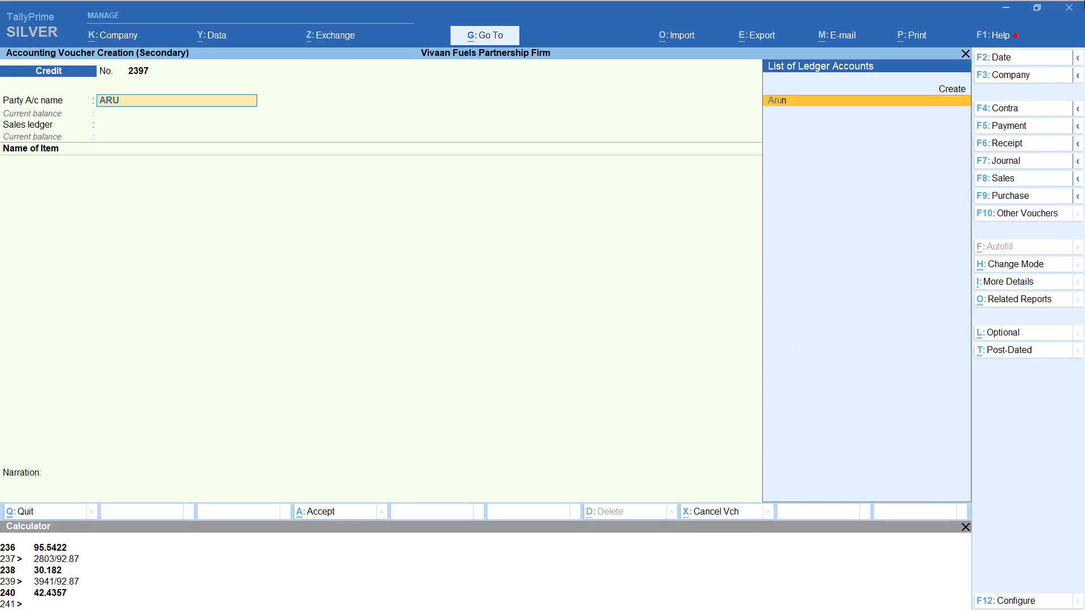
{"action": "key", "text": "Return"}
{"action": "key", "text": "Return"}
{"action": "key", "text": "Return"}
{"action": "key", "text": "Return"}
{"action": "key", "text": "Return"}
{"action": "key", "text": "Return"}
{"action": "key", "text": "Return"}
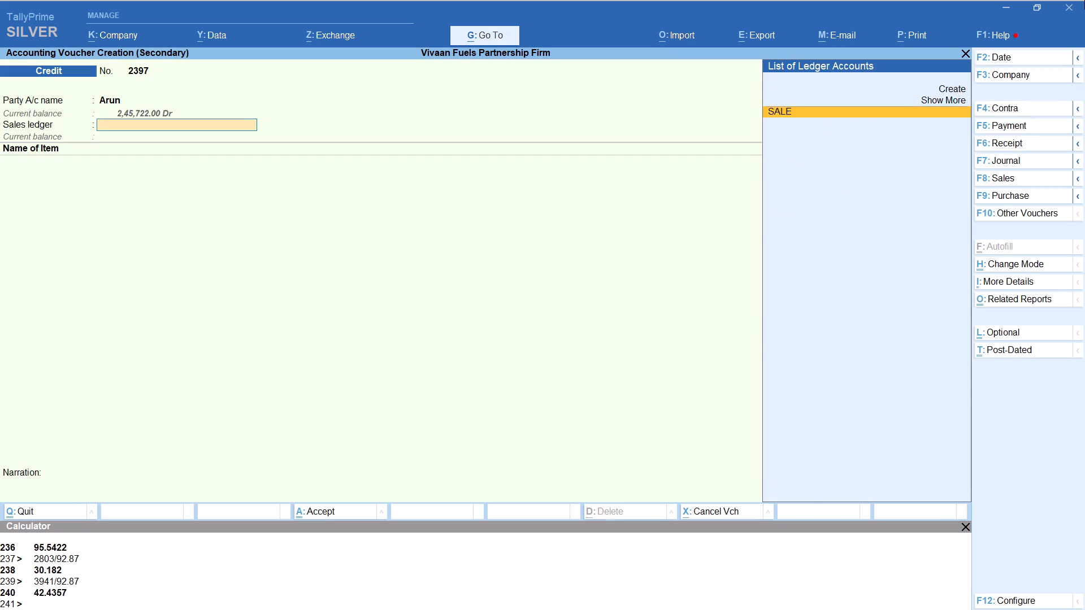
{"action": "key", "text": "Return"}
Add item HSD with tracking number Not Applicable and the quantity calculated as 3000/92.87, keeping the 92.87 rate.
{"action": "type", "text": "HS"}
{"action": "key", "text": "Return"}
{"action": "key", "text": "Return"}
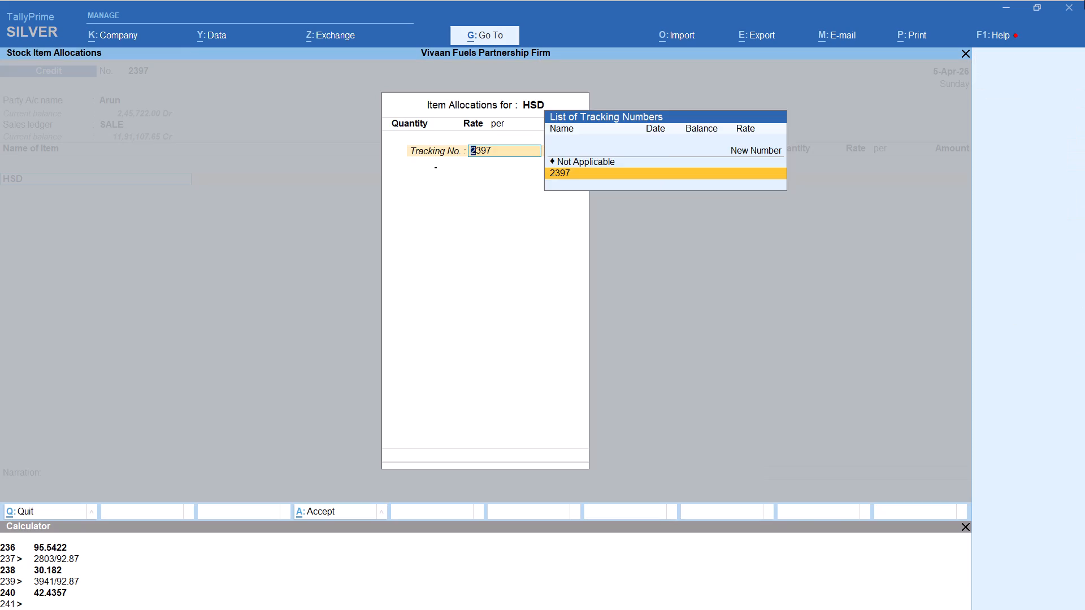
{"action": "key", "text": "Up"}
{"action": "key", "text": "Up"}
{"action": "key", "text": "Return"}
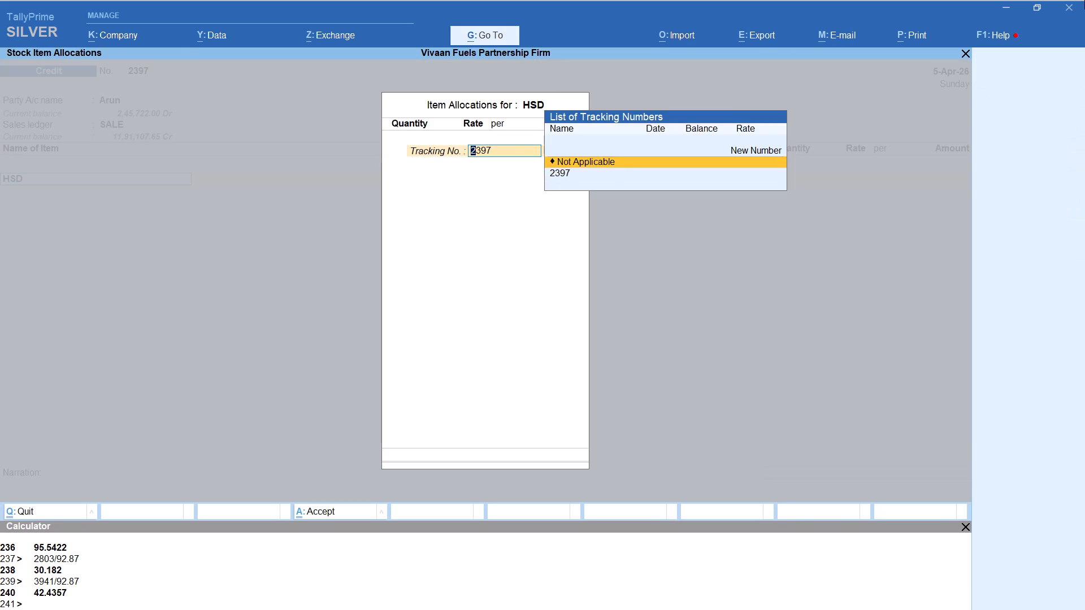
{"action": "key", "text": "alt+c"}
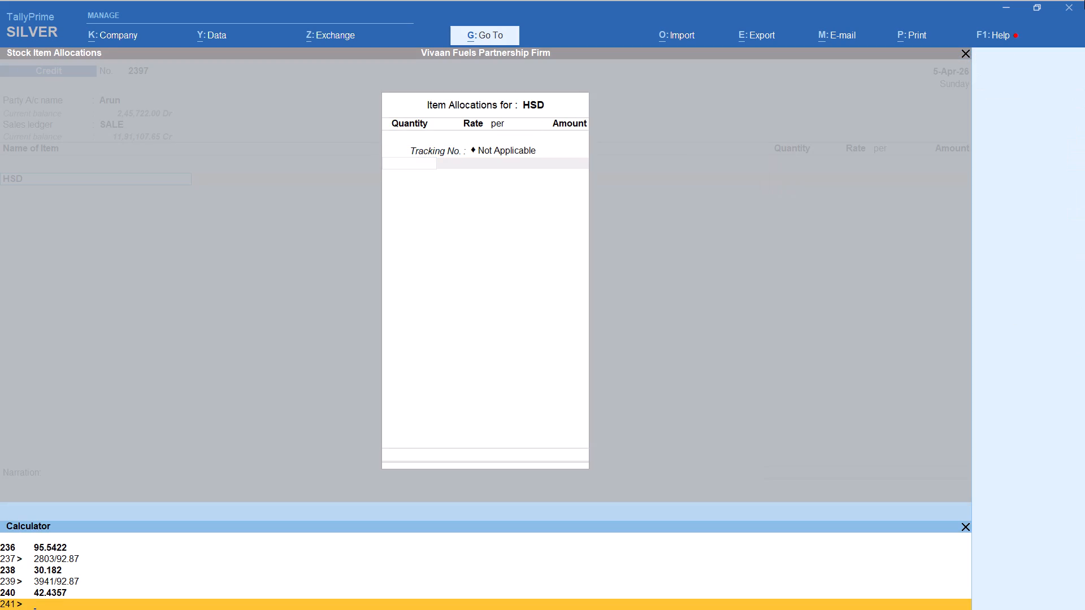
{"action": "type", "text": "3000"}
{"action": "type", "text": "/92.87"}
{"action": "key", "text": "Return"}
{"action": "key", "text": "Return"}
{"action": "key", "text": "Return"}
{"action": "key", "text": "Return"}
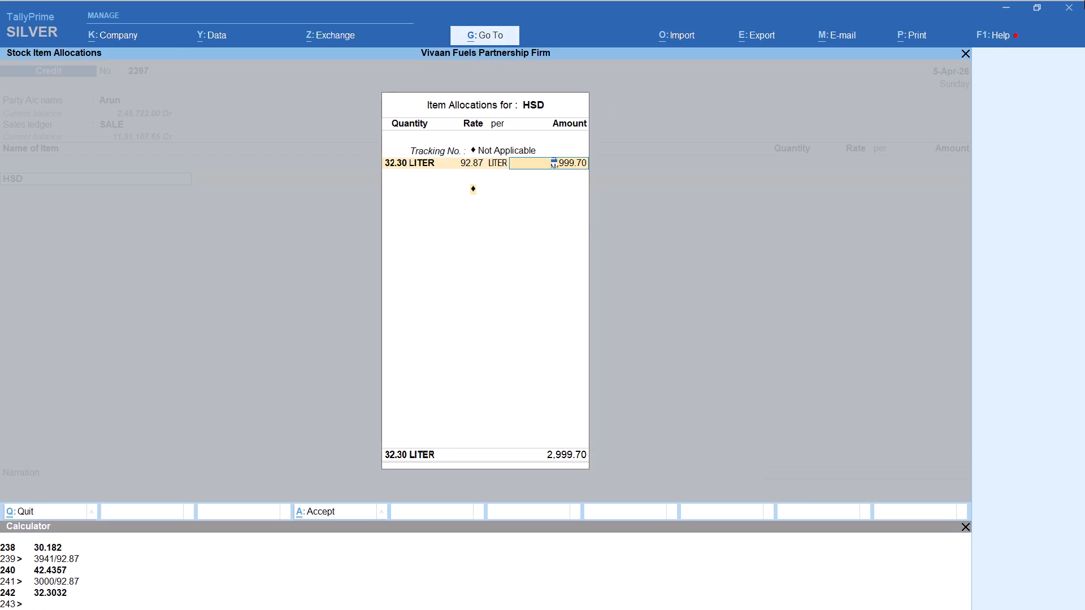
{"action": "key", "text": "Return"}
Add the Round Off ledger to the Arun voucher and save it.
{"action": "key", "text": "Return"}
{"action": "key", "text": "Return"}
{"action": "type", "text": "ROU"}
{"action": "key", "text": "Return"}
{"action": "key", "text": "ctrl+a"}
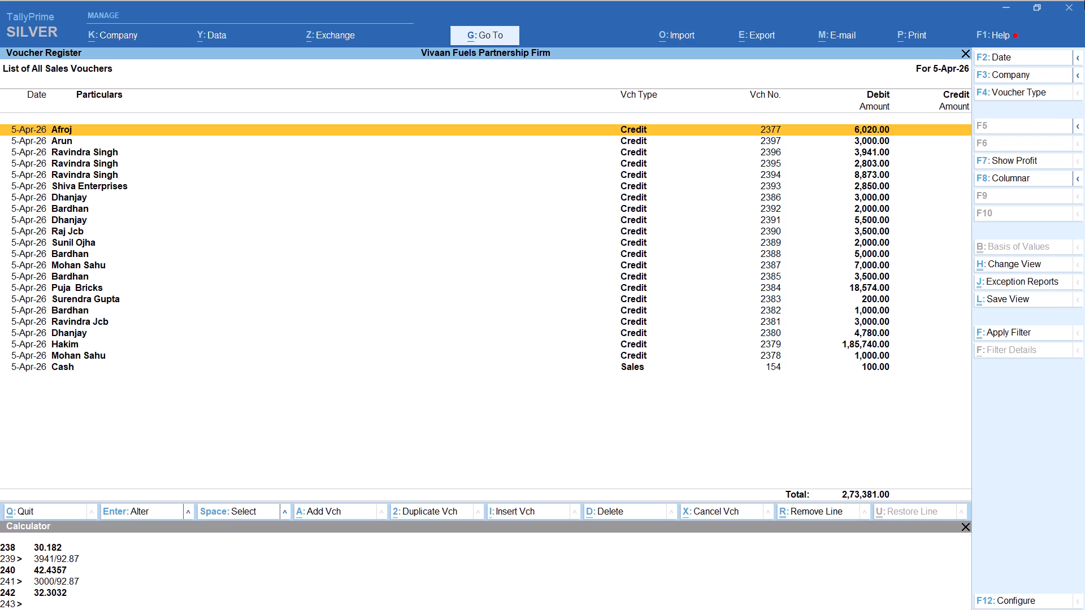
Start a new Credit voucher for the party Mohan, keeping the default party details and the SALE ledger.
{"action": "key", "text": "alt+a"}
{"action": "type", "text": "MOHAN"}
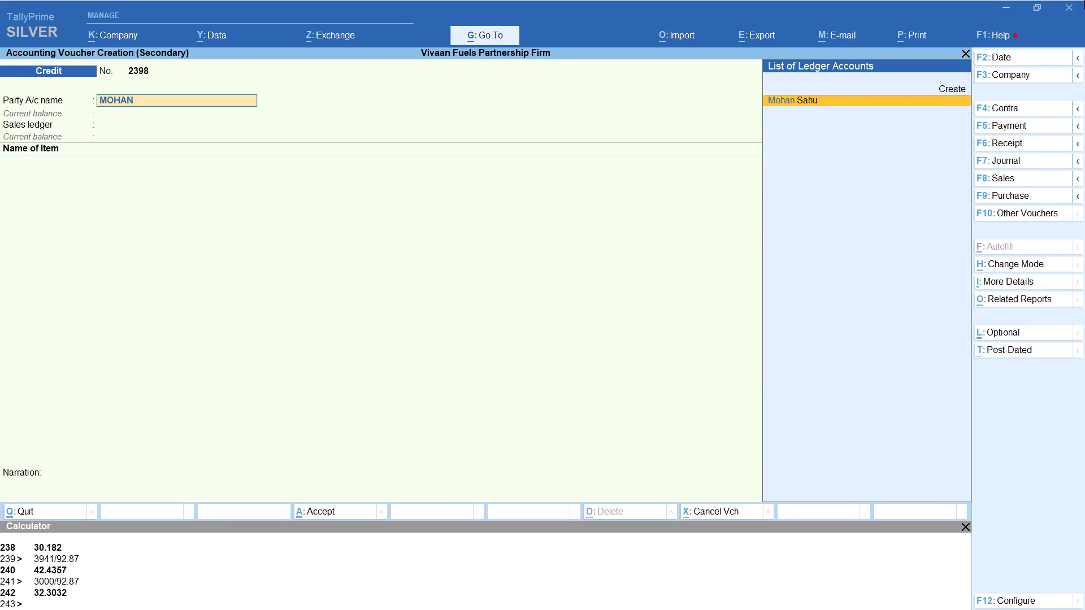
{"action": "key", "text": "Return"}
{"action": "key", "text": "Return"}
{"action": "key", "text": "Return"}
{"action": "key", "text": "Return"}
{"action": "key", "text": "Return"}
{"action": "key", "text": "Return"}
{"action": "key", "text": "Return"}
{"action": "key", "text": "Return"}
{"action": "key", "text": "Return"}
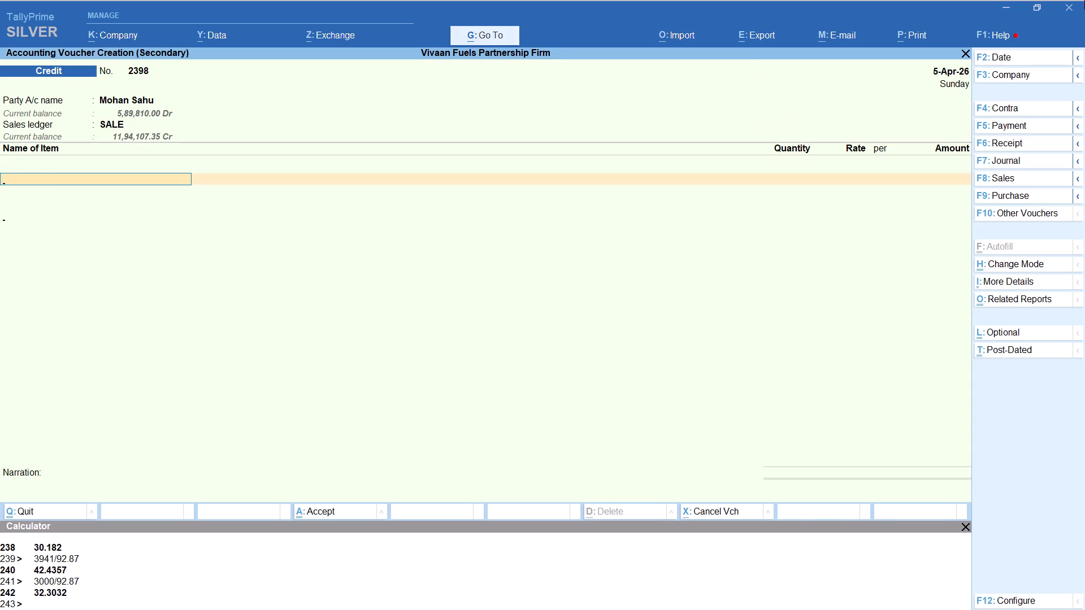
Add item HSD with tracking number Not Applicable and the quantity calculated as 2500/92.87, keeping the 92.87 rate.
{"action": "key", "text": "BackSpace"}
{"action": "type", "text": "HSD"}
{"action": "key", "text": "Return"}
{"action": "key", "text": "Up"}
{"action": "key", "text": "Return"}
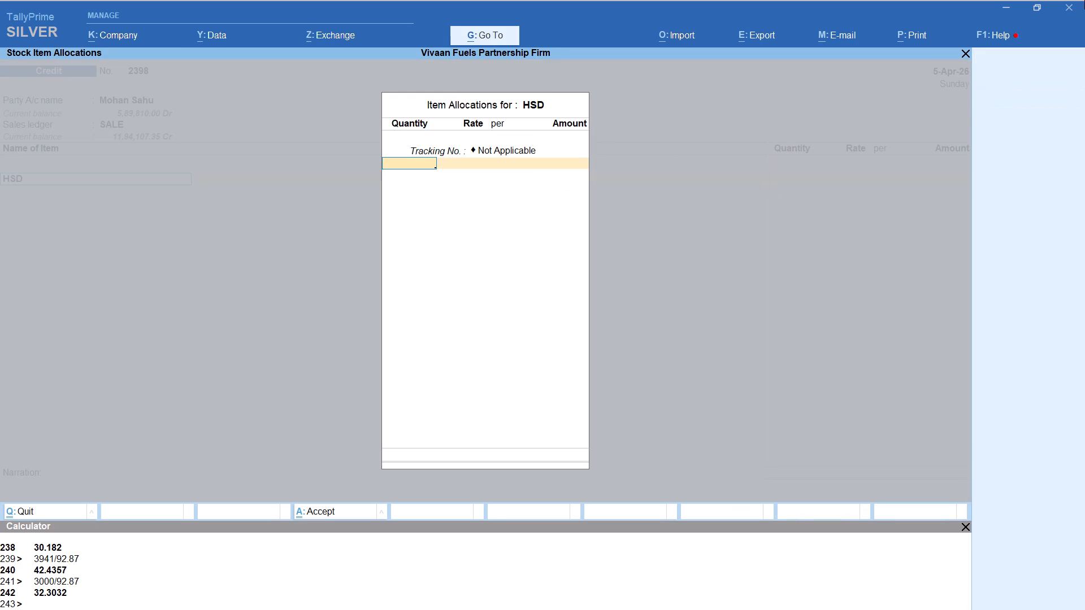
{"action": "key", "text": "alt+c"}
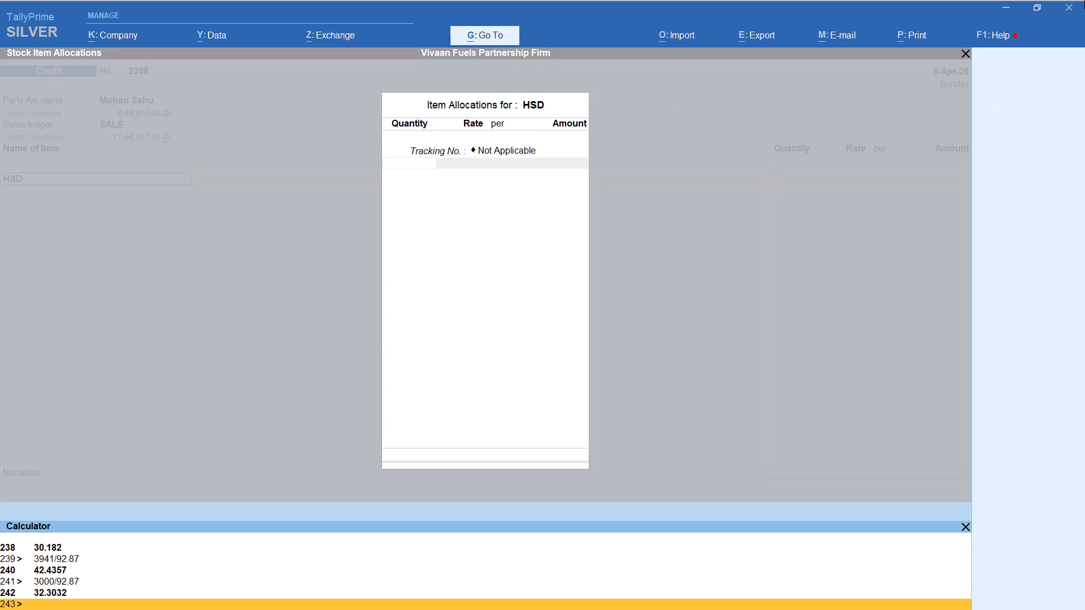
{"action": "type", "text": "2500/92.87"}
{"action": "key", "text": "Return"}
{"action": "key", "text": "Return"}
{"action": "key", "text": "Return"}
{"action": "key", "text": "Return"}
{"action": "key", "text": "Return"}
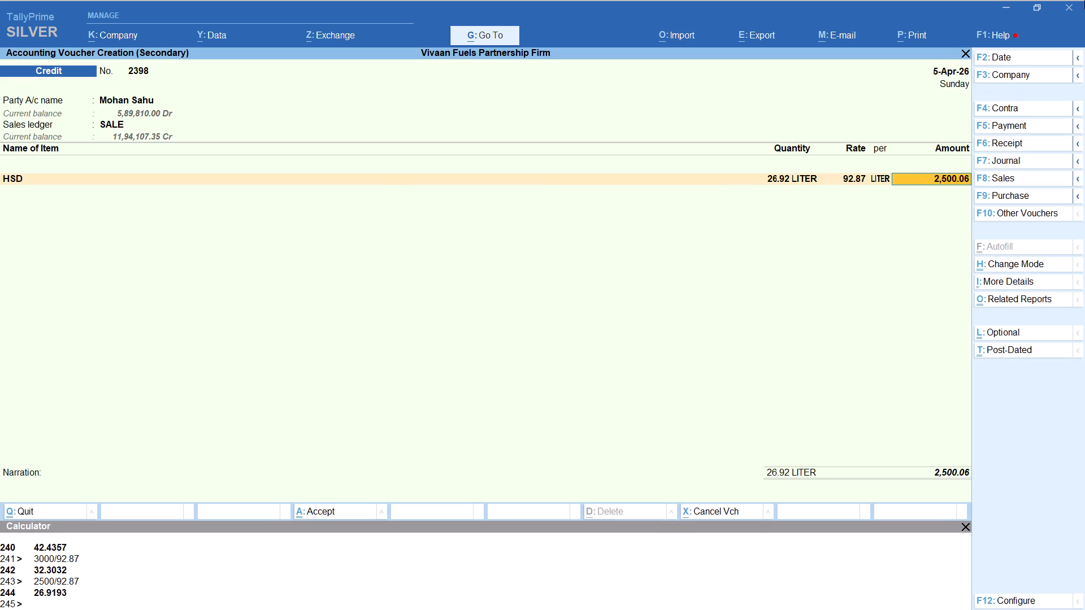
Add the Round Off ledger to the Mohan voucher and save it.
{"action": "key", "text": "Return"}
{"action": "key", "text": "Return"}
{"action": "type", "text": "ROU"}
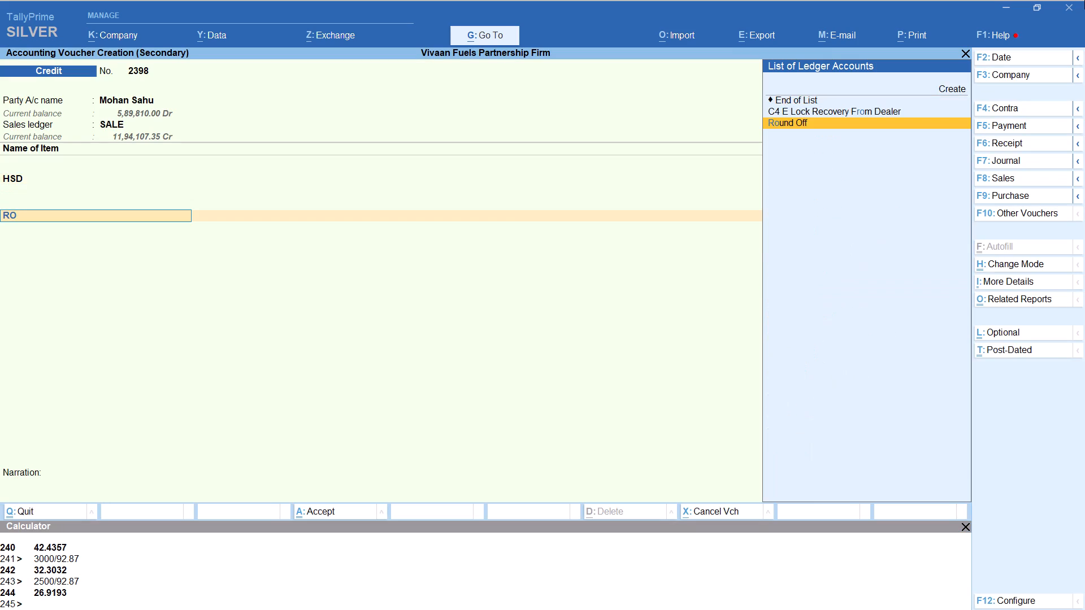
{"action": "key", "text": "Return"}
{"action": "key", "text": "ctrl+a"}
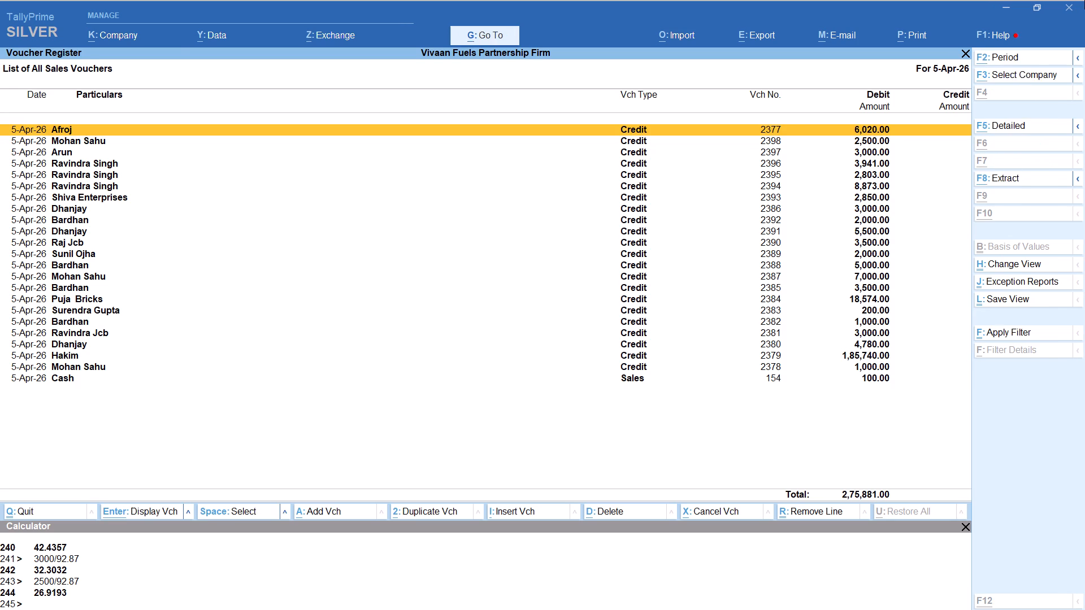
Start a new Credit voucher for the party Afroj, keeping the default party details and the SALE ledger.
{"action": "key", "text": "alt+a"}
{"action": "type", "text": "AFROJ"}
{"action": "key", "text": "Return"}
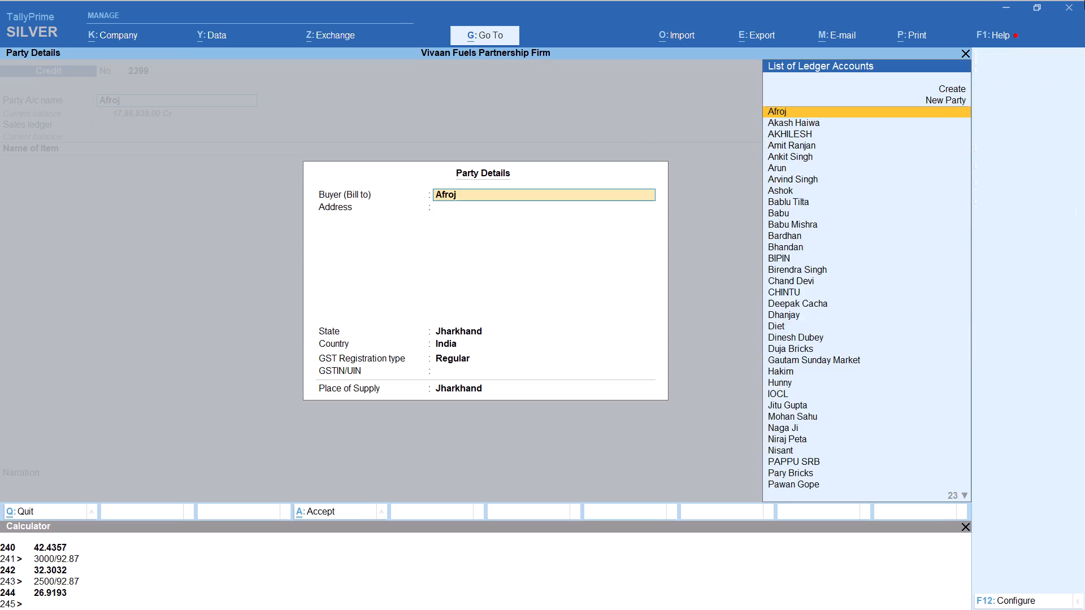
{"action": "key", "text": "Return"}
{"action": "key", "text": "Return"}
{"action": "key", "text": "Return"}
{"action": "key", "text": "Return"}
{"action": "key", "text": "Return"}
{"action": "key", "text": "Return"}
{"action": "key", "text": "Return"}
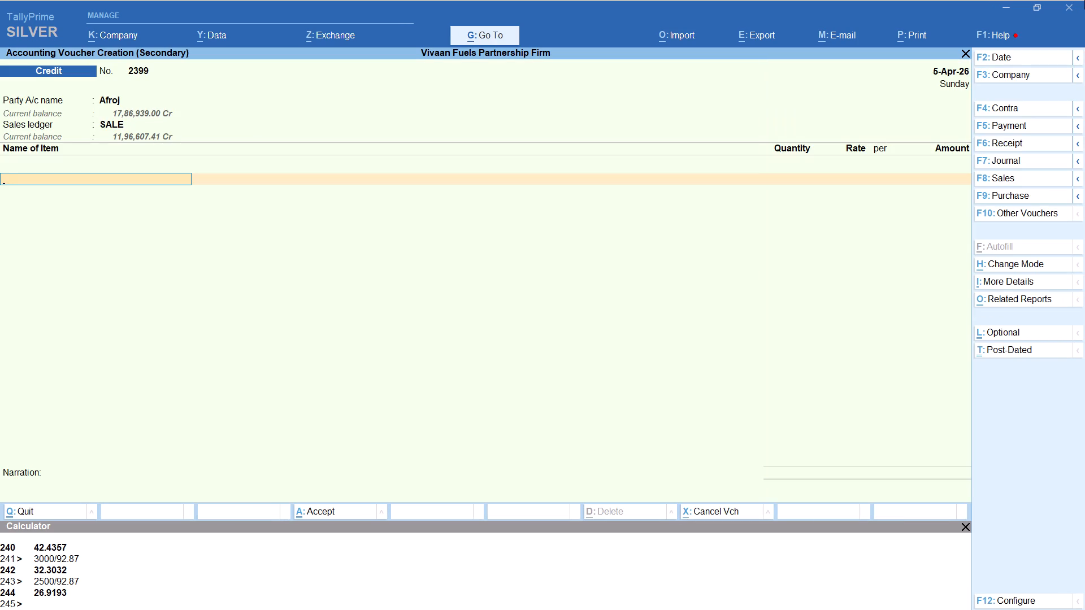
Add item HSD with tracking number Not Applicable and the quantity calculated as 3010/92.87, keeping the 92.87 rate.
{"action": "type", "text": "HSD"}
{"action": "key", "text": "Return"}
{"action": "key", "text": "Up"}
{"action": "key", "text": "Return"}
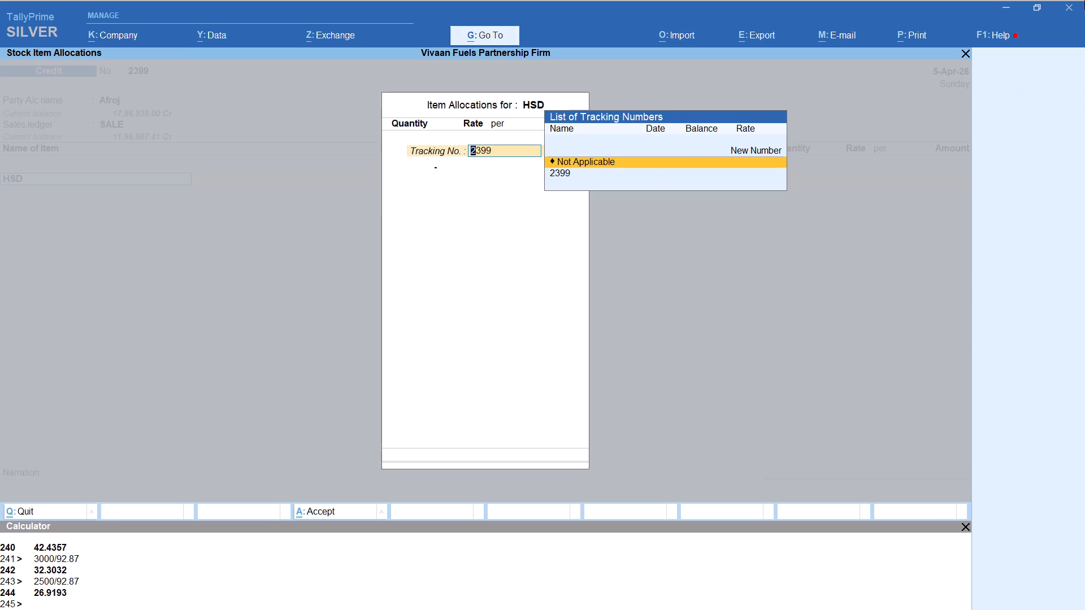
{"action": "key", "text": "alt+c"}
{"action": "type", "text": "3010/92.87"}
{"action": "key", "text": "Return"}
{"action": "key", "text": "Return"}
{"action": "key", "text": "Return"}
{"action": "key", "text": "Return"}
{"action": "key", "text": "Return"}
{"action": "key", "text": "Return"}
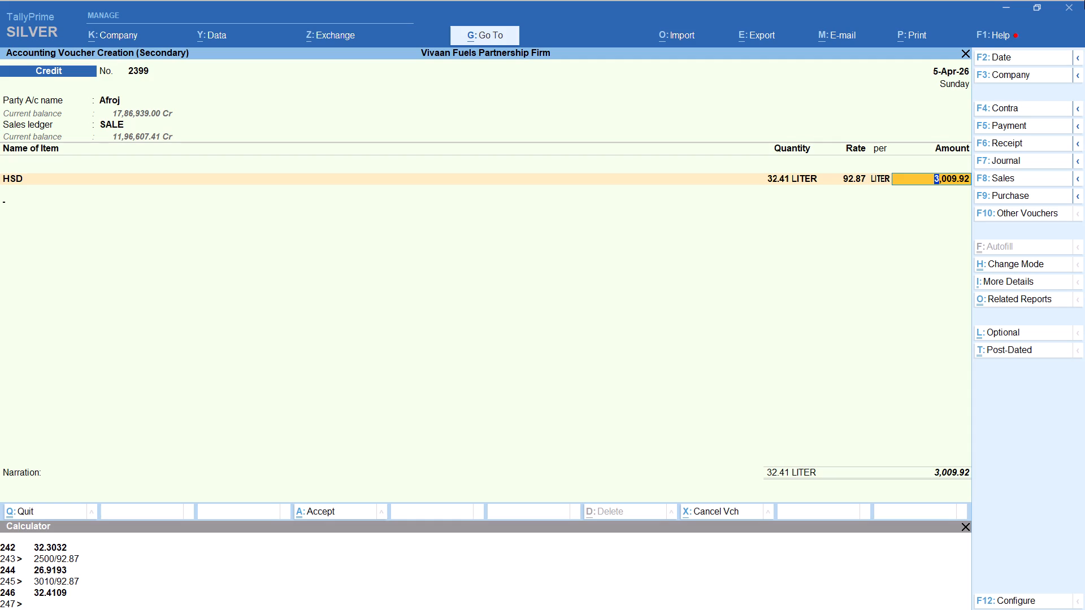
{"action": "key", "text": "Return"}
Add the Round Off ledger to the Afroj voucher and save it.
{"action": "type", "text": "RO"}
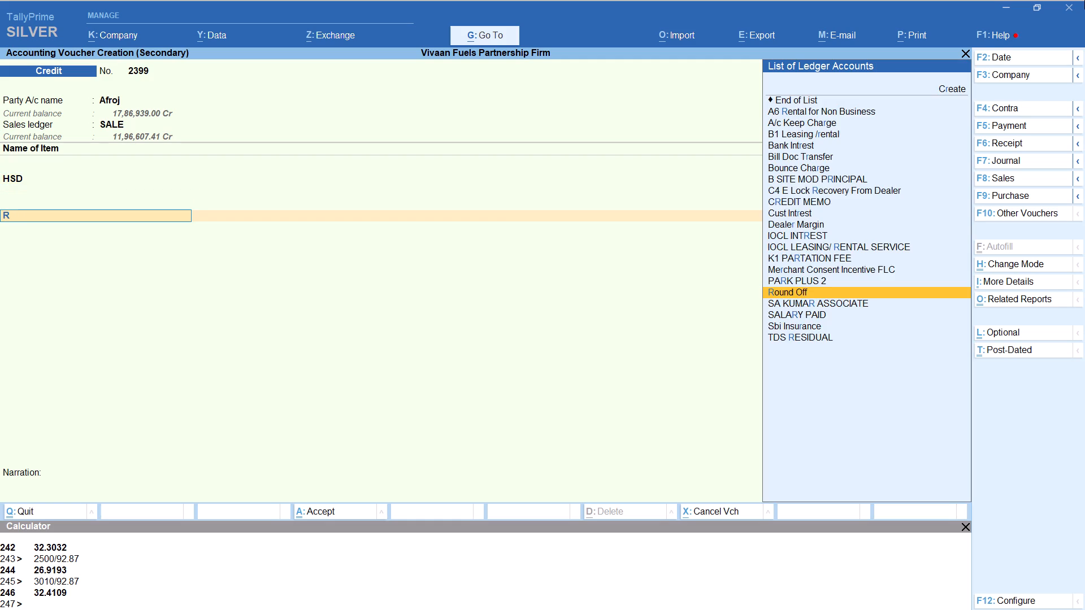
{"action": "key", "text": "Return"}
{"action": "key", "text": "ctrl+a"}
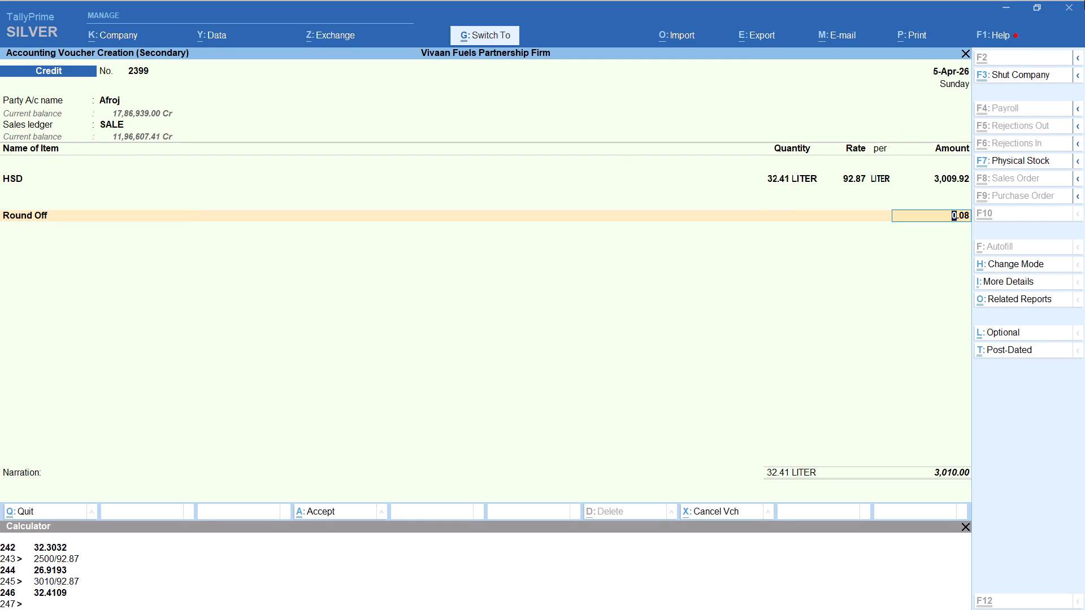
Start a new Credit voucher for the party Dhanjay, keeping the default party details and the SALE ledger.
{"action": "key", "text": "alt+a"}
{"action": "type", "text": "DHA"}
{"action": "key", "text": "Return"}
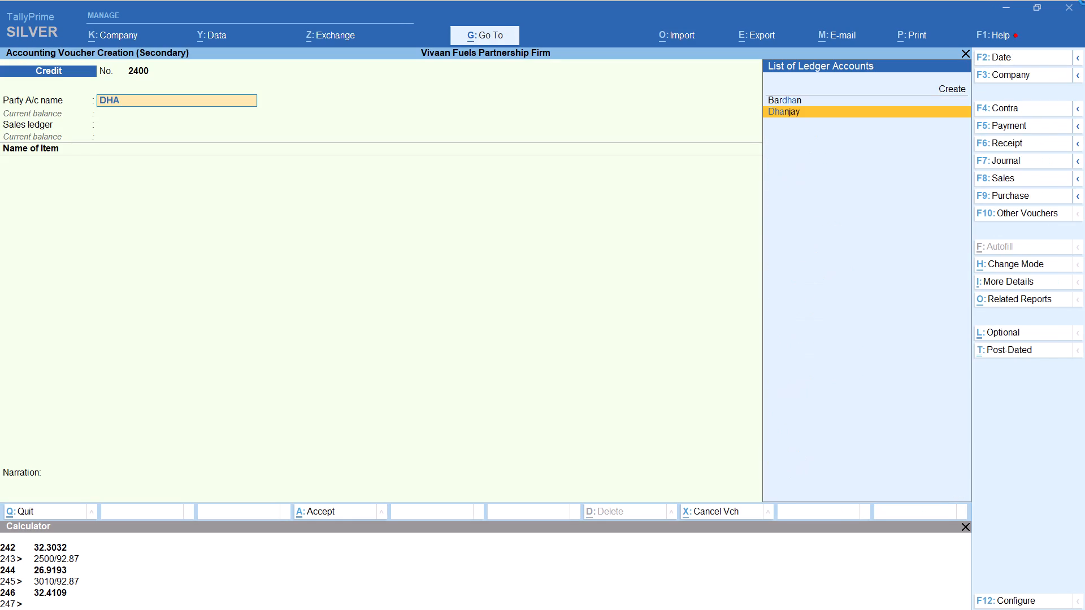
{"action": "key", "text": "Return"}
{"action": "key", "text": "Return"}
{"action": "key", "text": "Return"}
{"action": "key", "text": "Return"}
{"action": "key", "text": "Return"}
{"action": "key", "text": "Return"}
{"action": "key", "text": "Return"}
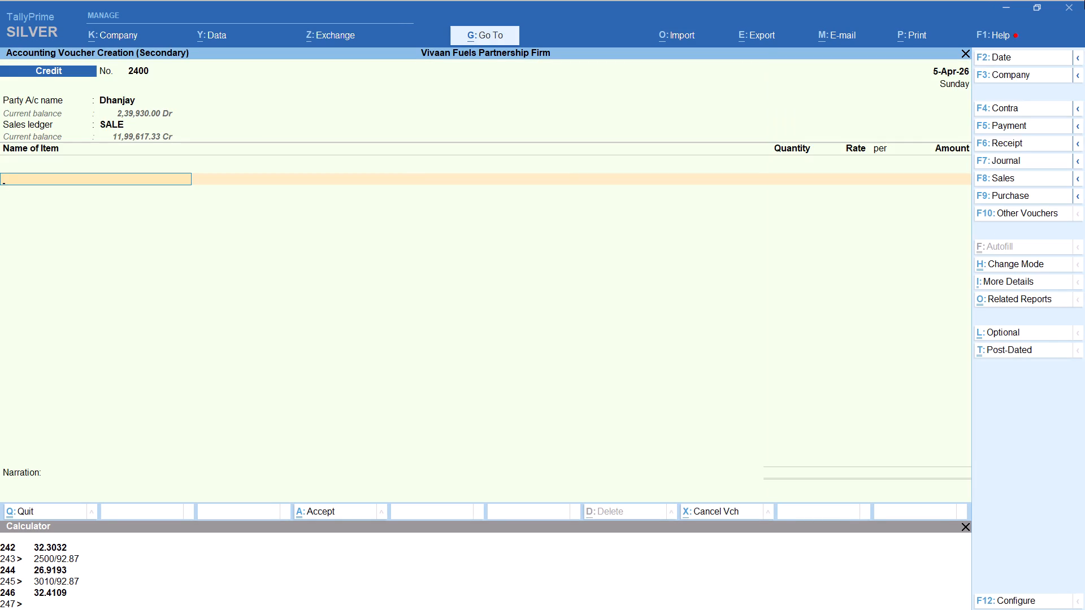
Add item HSD with tracking number Not Applicable and the quantity calculated as 3000/92.87, keeping the 92.87 rate.
{"action": "type", "text": "HS"}
{"action": "key", "text": "Return"}
{"action": "key", "text": "Up"}
{"action": "key", "text": "Return"}
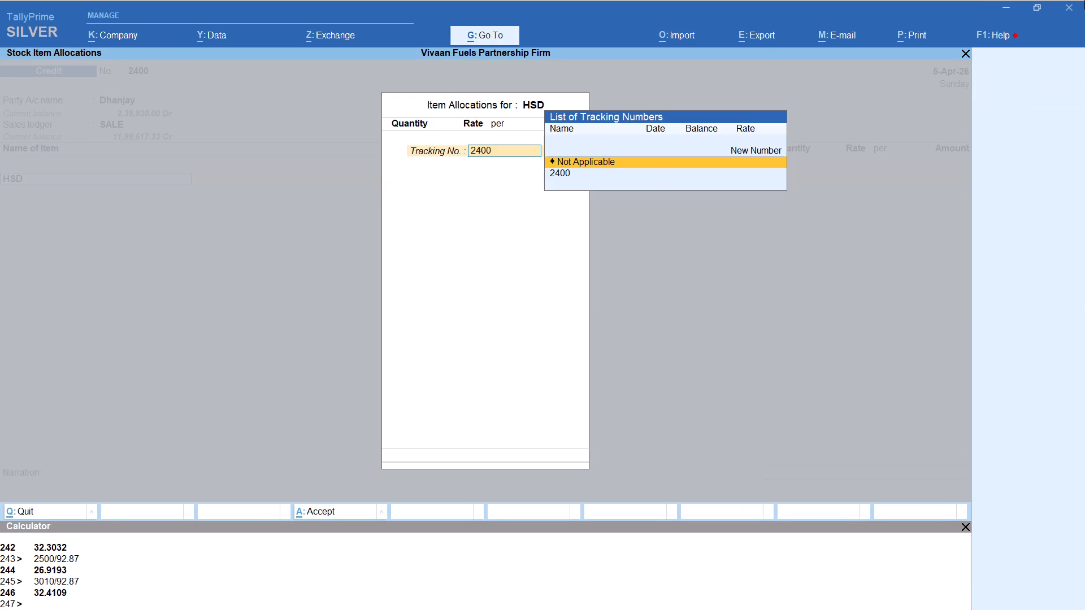
{"action": "key", "text": "alt+c"}
{"action": "type", "text": "3000/92.87"}
{"action": "key", "text": "Return"}
{"action": "key", "text": "Return"}
{"action": "key", "text": "Return"}
{"action": "key", "text": "Return"}
{"action": "key", "text": "Return"}
{"action": "key", "text": "Return"}
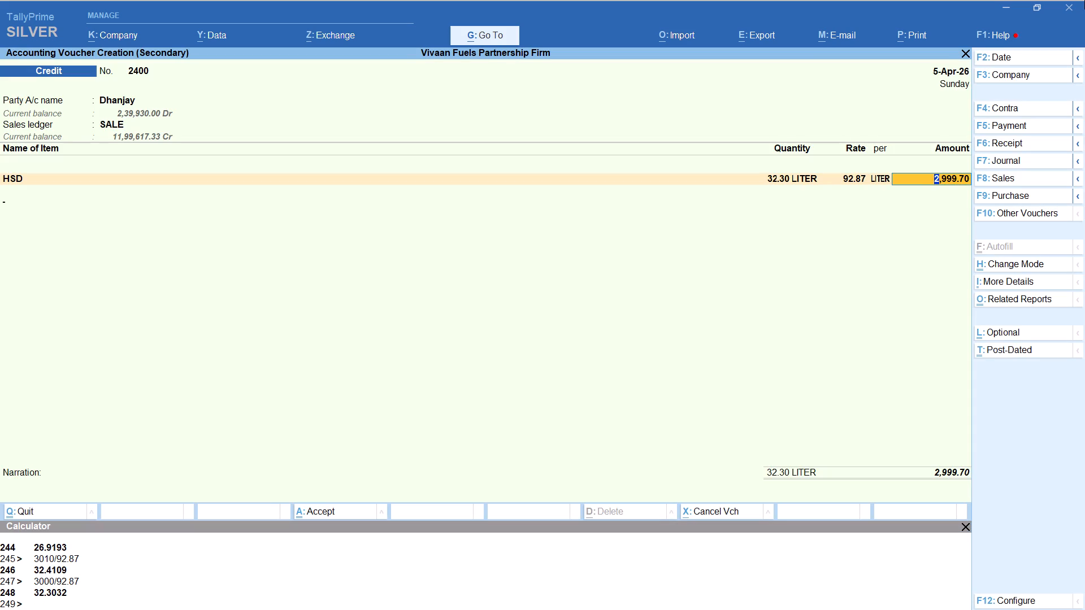
{"action": "key", "text": "Return"}
Add the Round Off ledger to the Dhanjay voucher and save it.
{"action": "type", "text": "ROU"}
{"action": "key", "text": "Return"}
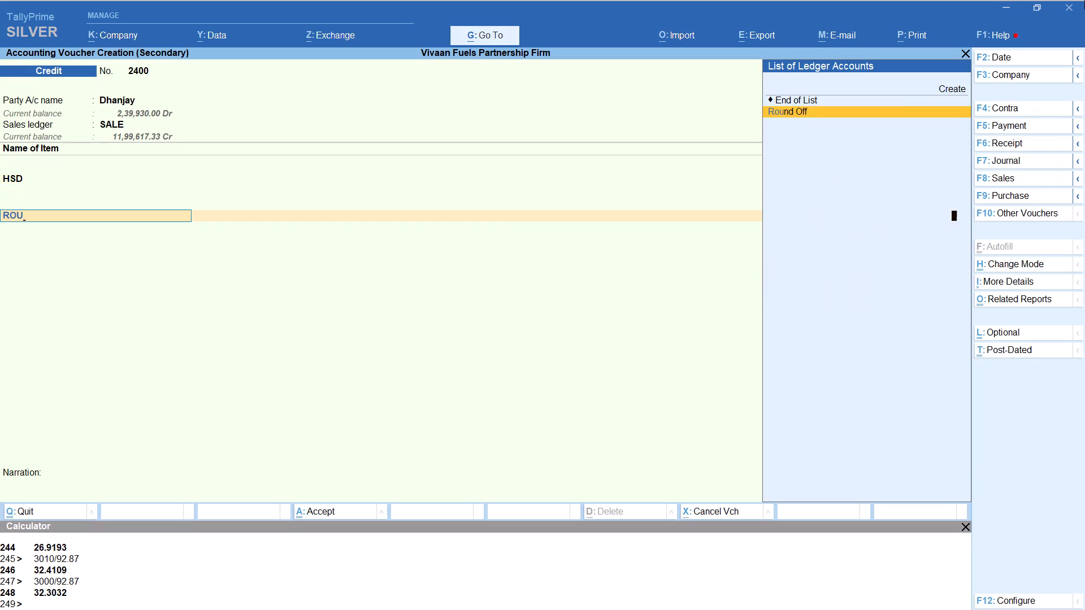
{"action": "key", "text": "ctrl+a"}
Compare the 5-Apr credit and pump expense figures in the Excel balance sheet with the TallyPrime sales voucher list and its total.
{"action": "key", "text": "alt+Tab"}
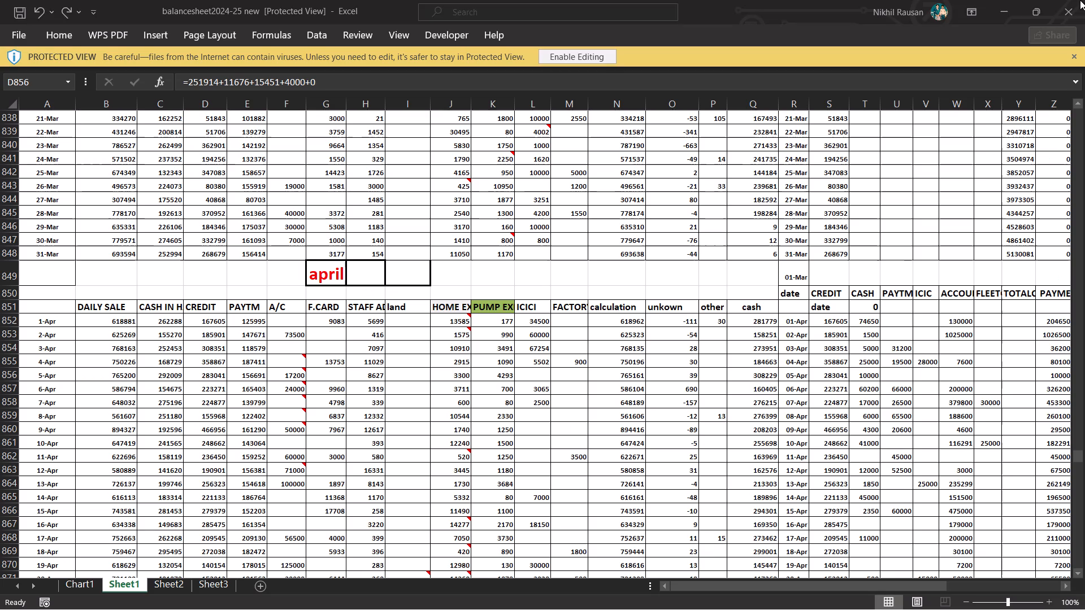
{"action": "left_click", "coordinate": [213, 377]}
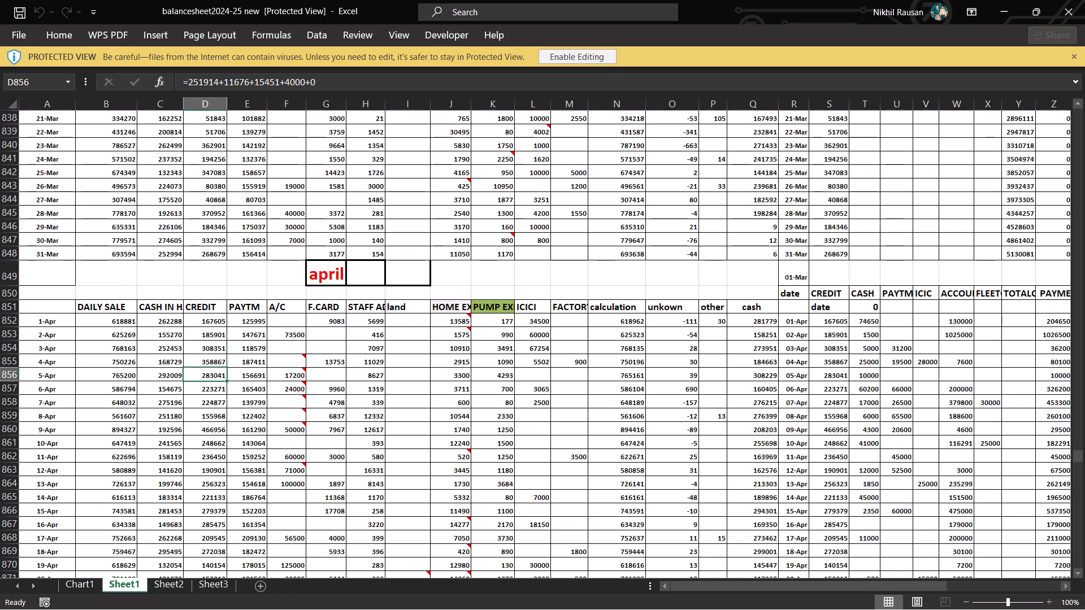
{"action": "key", "text": "alt+Tab"}
{"action": "key", "text": "alt+Tab"}
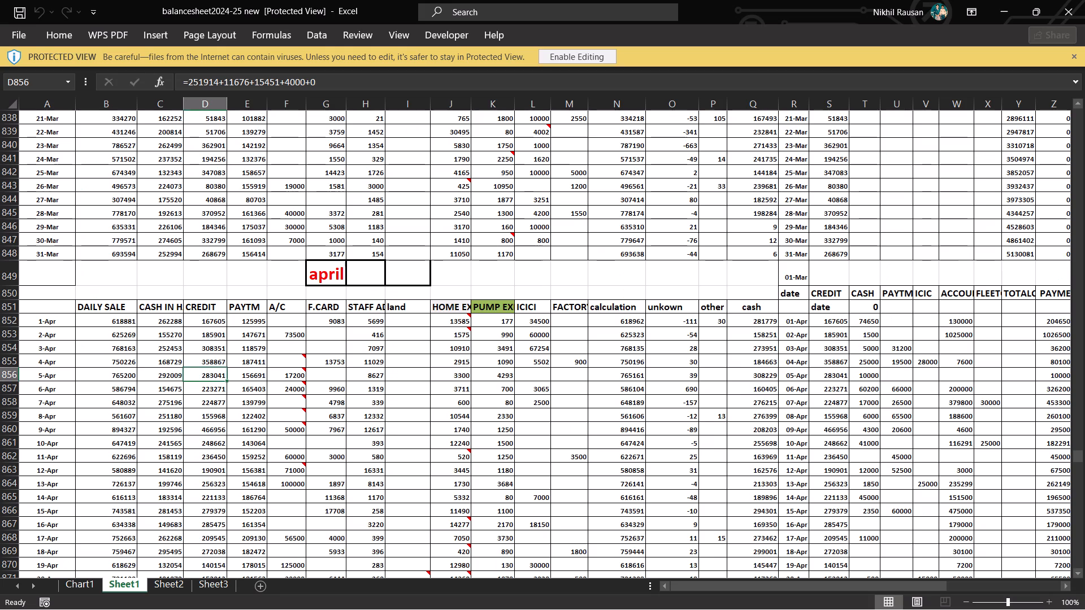
{"action": "key", "text": "alt+Tab"}
{"action": "key", "text": "alt+Tab"}
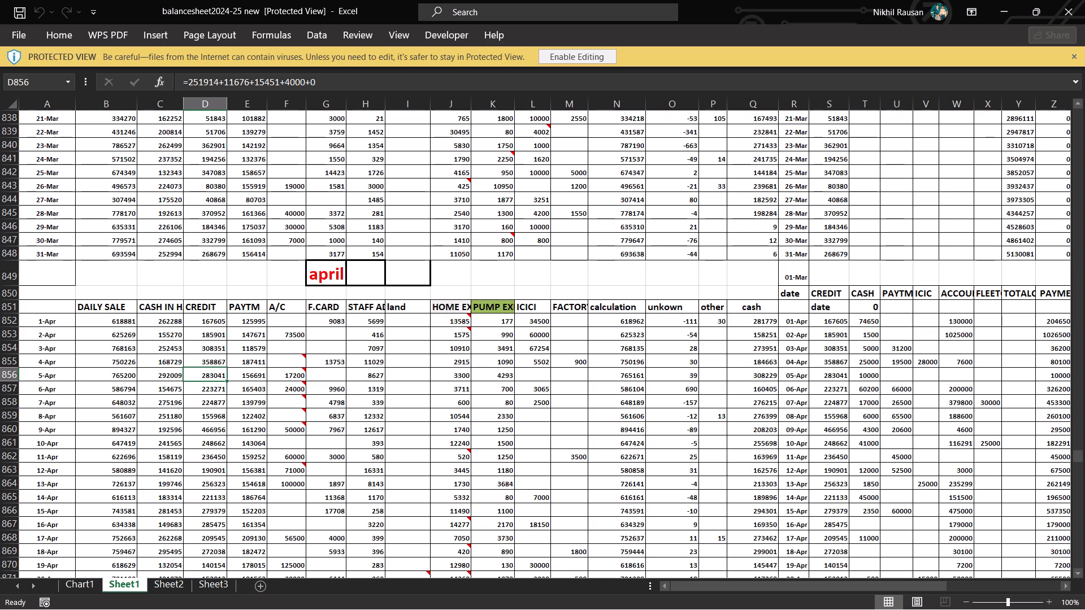
{"action": "key", "text": "alt+Tab"}
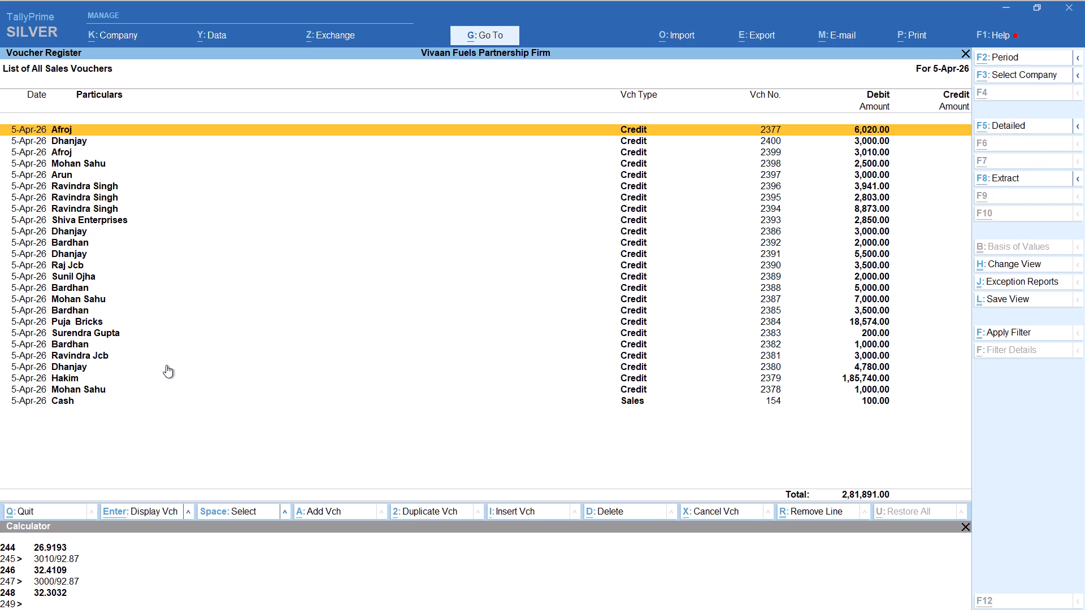
{"action": "key", "text": "alt+Tab"}
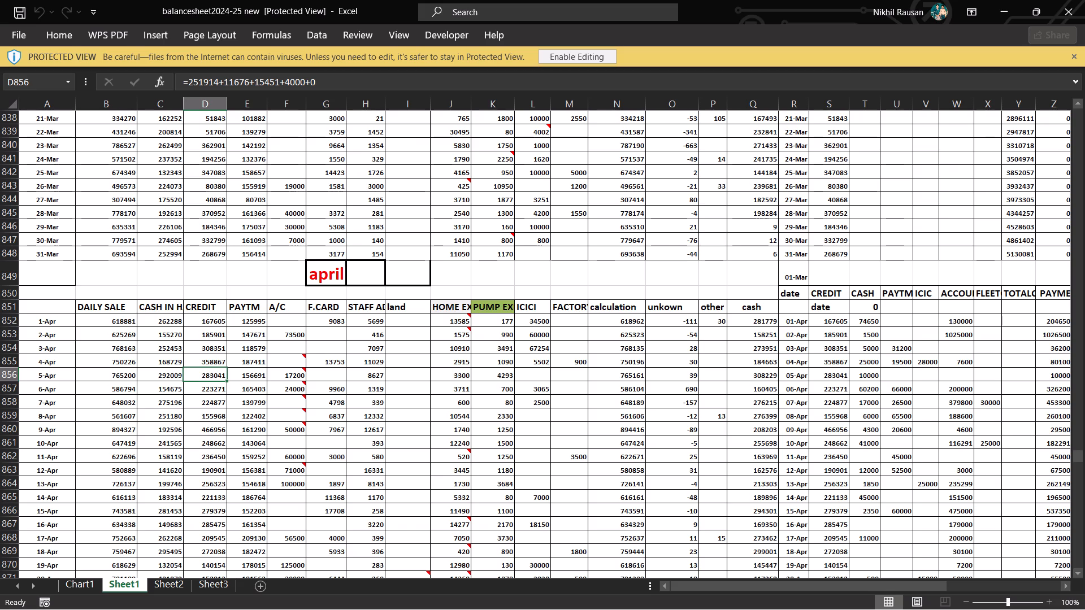
{"action": "left_click", "coordinate": [493, 377]}
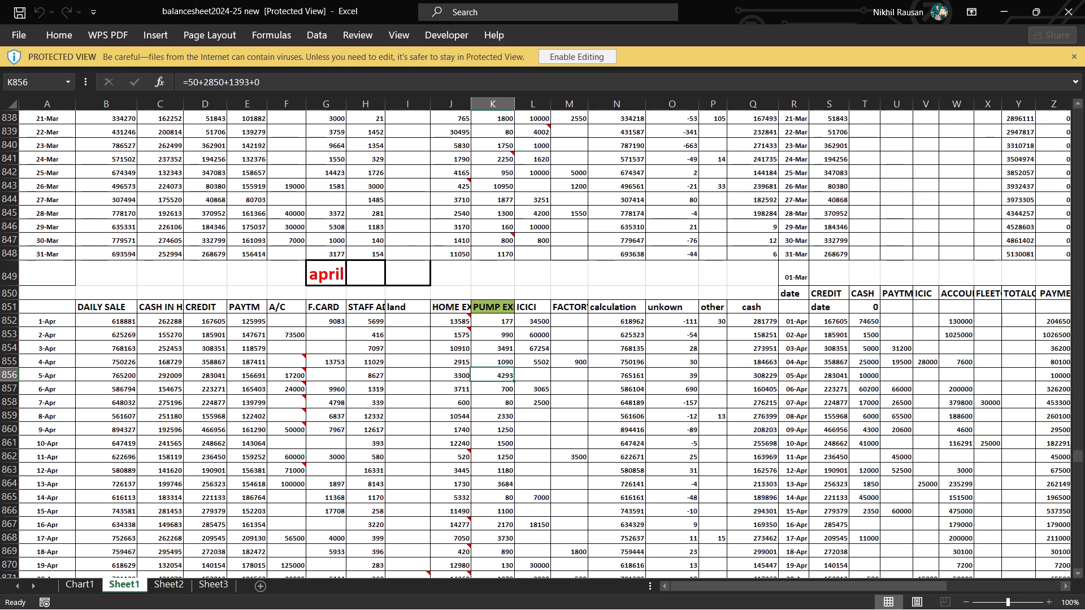
{"action": "left_click", "coordinate": [212, 374]}
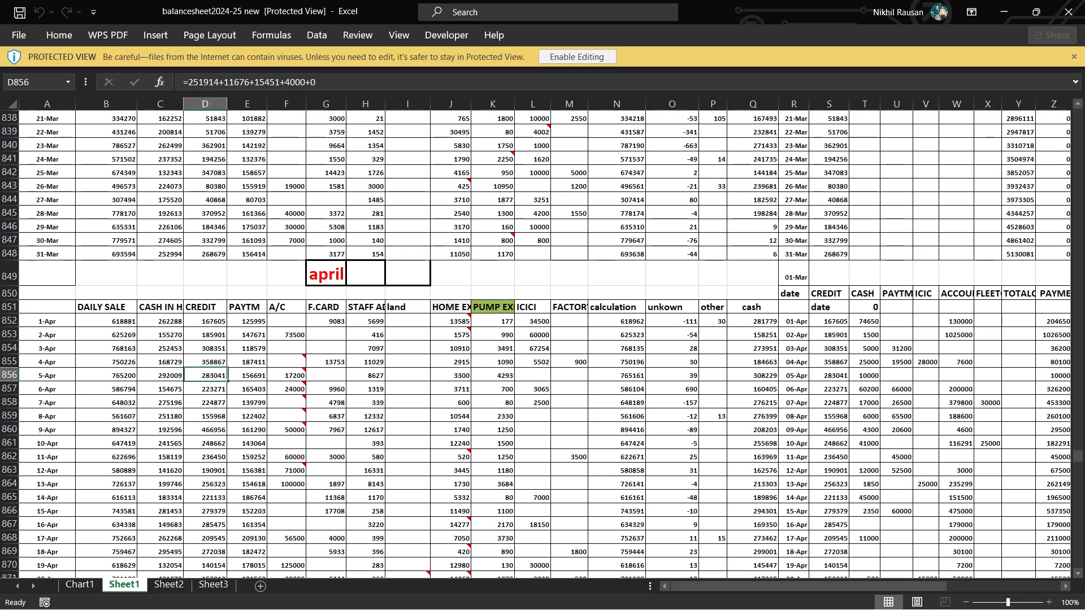
{"action": "key", "text": "alt+Tab"}
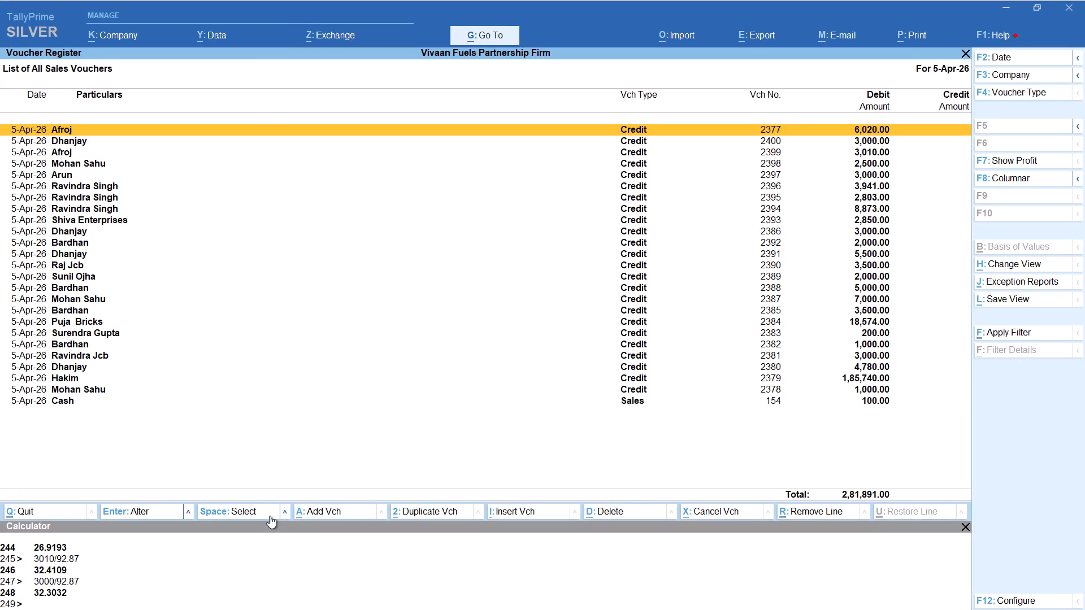
Go through the 5-Apr-26 sales vouchers one by one from the bottom of the list up to voucher 2387, checking parties and amounts.
{"action": "key", "text": "Down"}
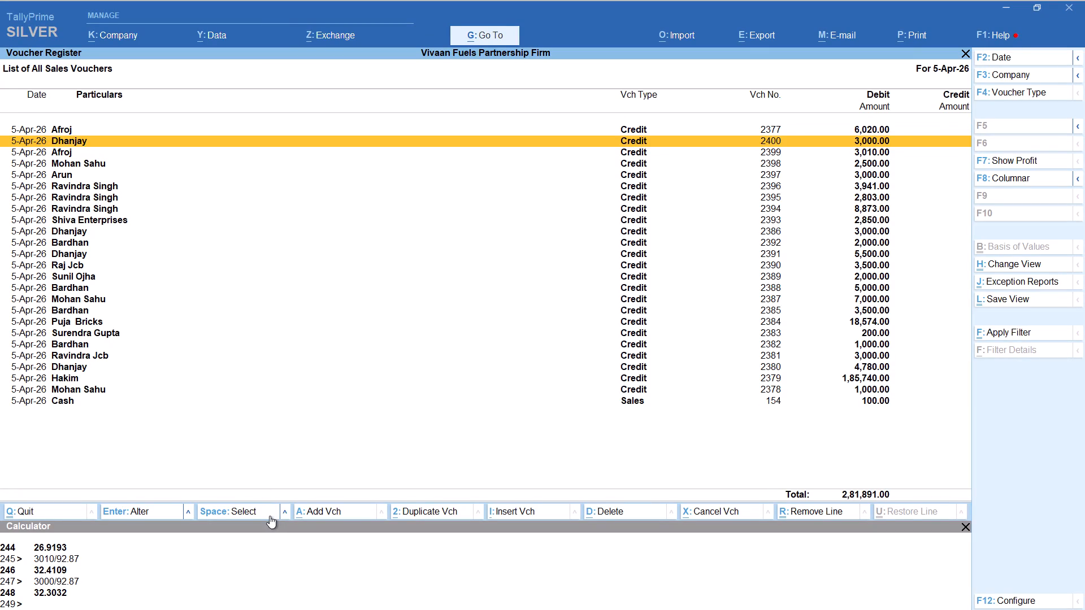
{"action": "key", "text": "Down"}
{"action": "key", "text": "Up"}
{"action": "key", "text": "Up"}
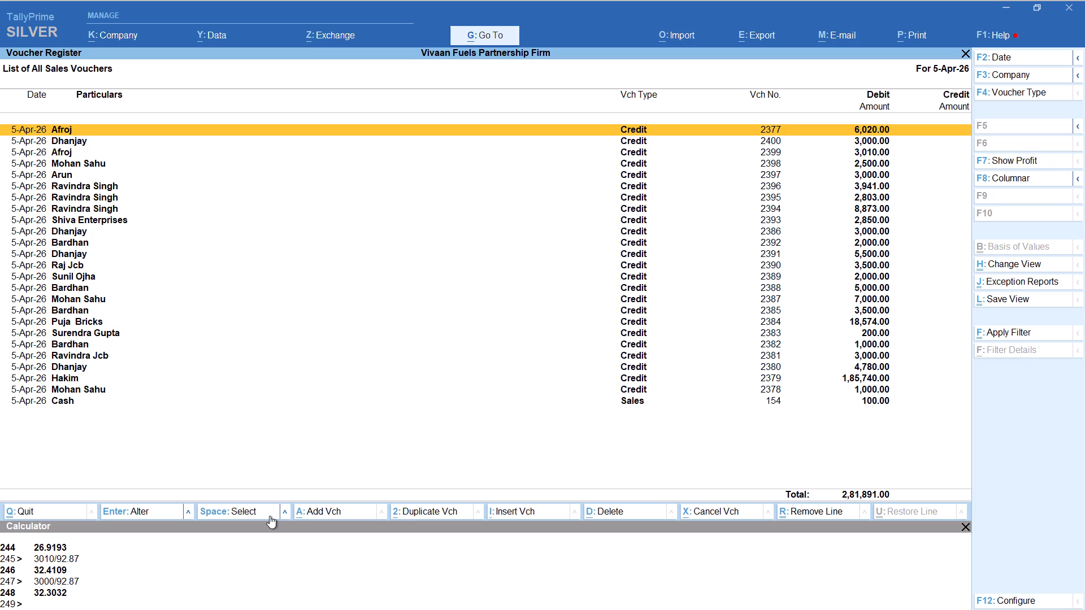
{"action": "key", "text": "Down"}
{"action": "key", "text": "Down"}
{"action": "key", "text": "Down"}
{"action": "key", "text": "Down"}
{"action": "key", "text": "Down"}
{"action": "key", "text": "Down"}
{"action": "key", "text": "Down"}
{"action": "key", "text": "Down"}
{"action": "key", "text": "Down"}
{"action": "key", "text": "Down"}
{"action": "key", "text": "Down"}
{"action": "key", "text": "Down"}
{"action": "key", "text": "Down"}
{"action": "key", "text": "Down"}
{"action": "key", "text": "Down"}
{"action": "key", "text": "Down"}
{"action": "key", "text": "Down"}
{"action": "key", "text": "Down"}
{"action": "key", "text": "Down"}
{"action": "key", "text": "Down"}
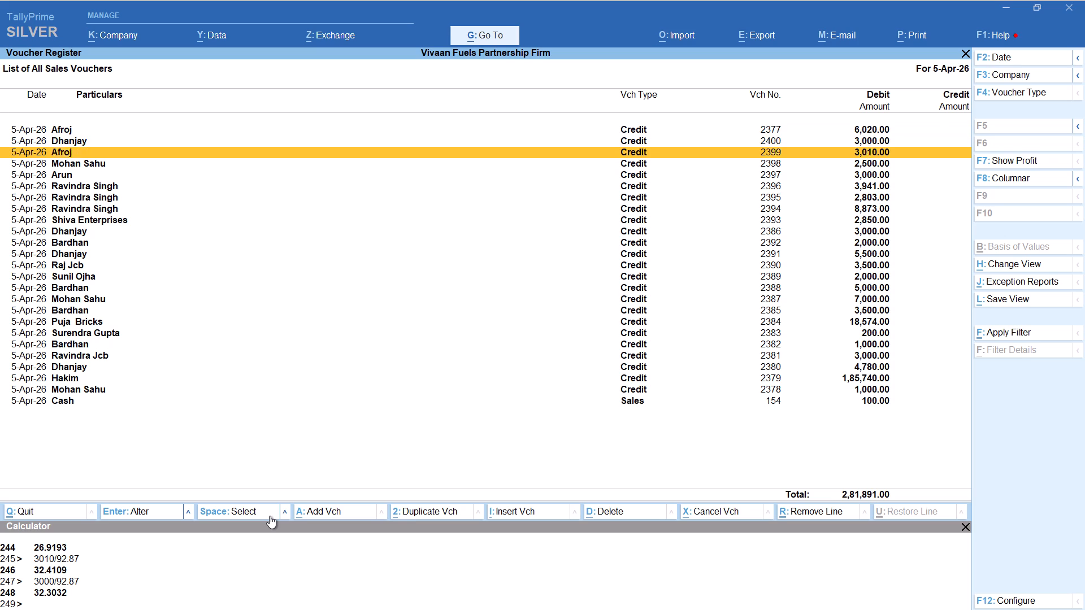
{"action": "key", "text": "Down"}
{"action": "key", "text": "Up"}
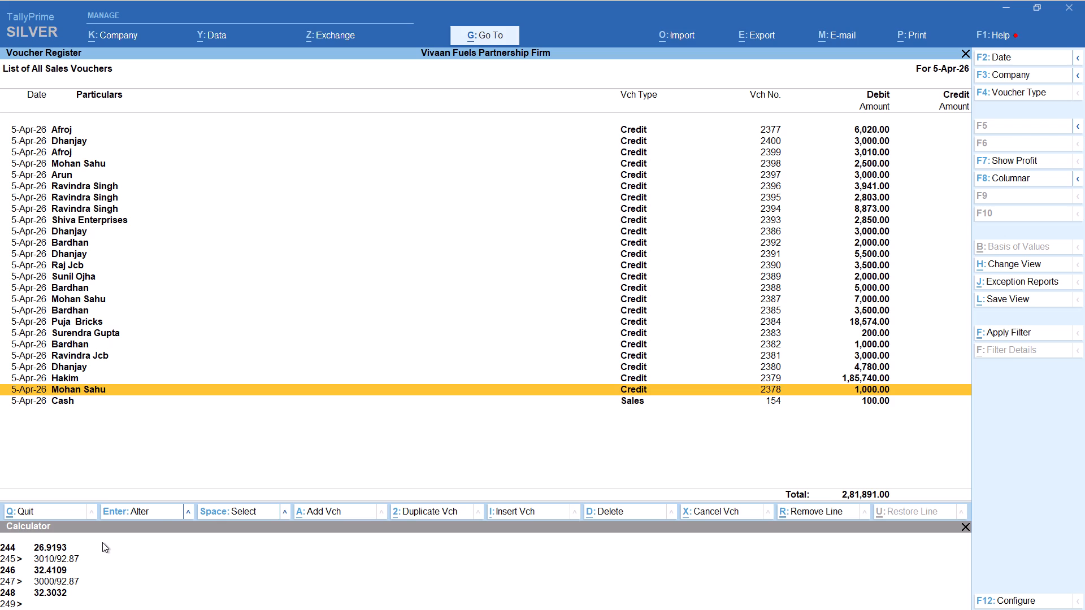
{"action": "key", "text": "Up"}
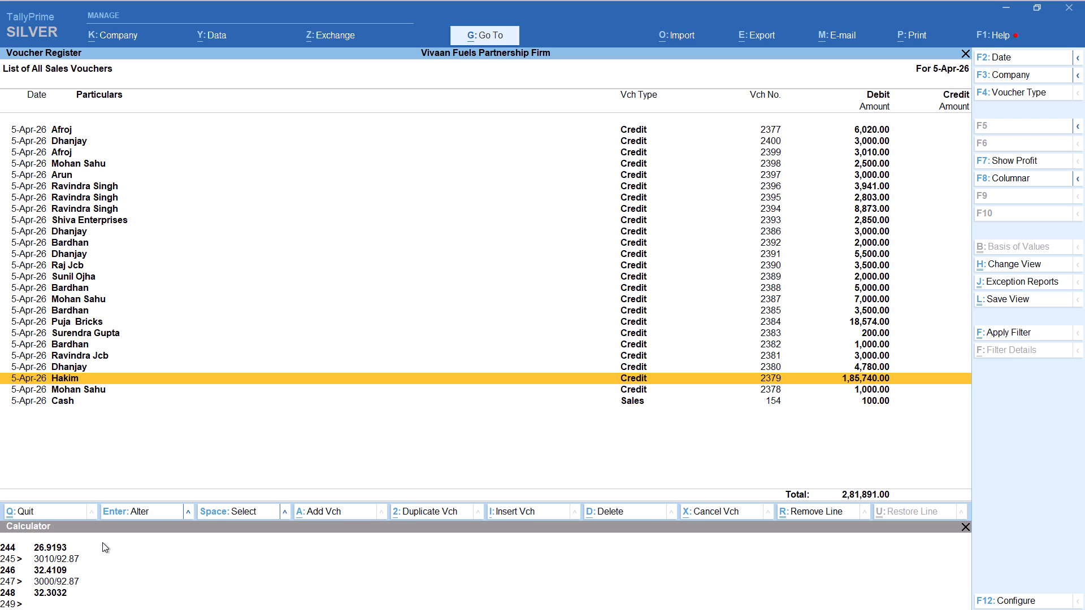
{"action": "key", "text": "Up"}
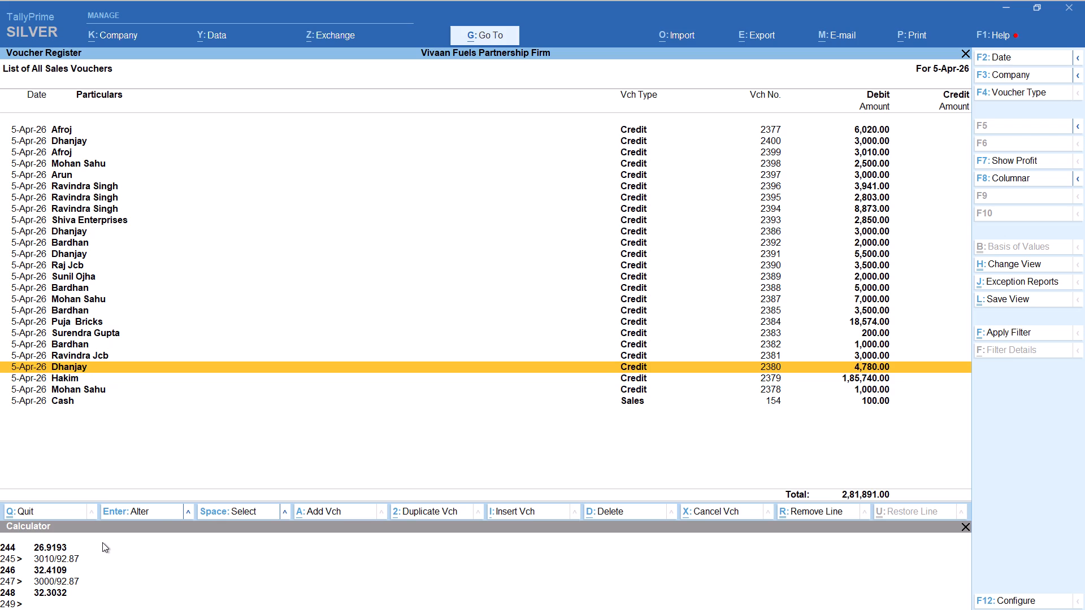
{"action": "key", "text": "Up"}
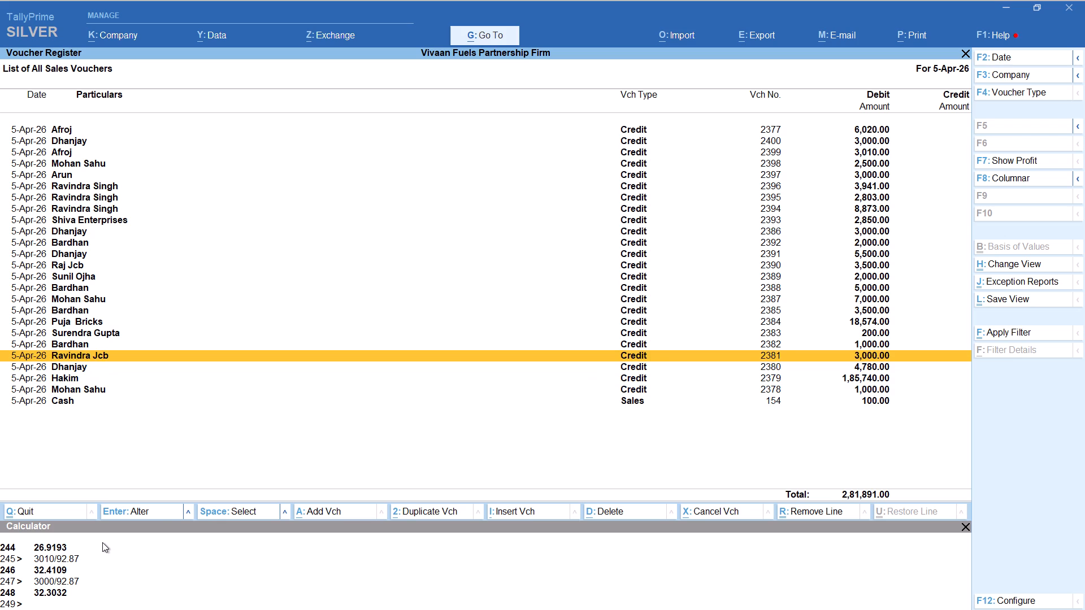
{"action": "key", "text": "Up"}
{"action": "key", "text": "Up"}
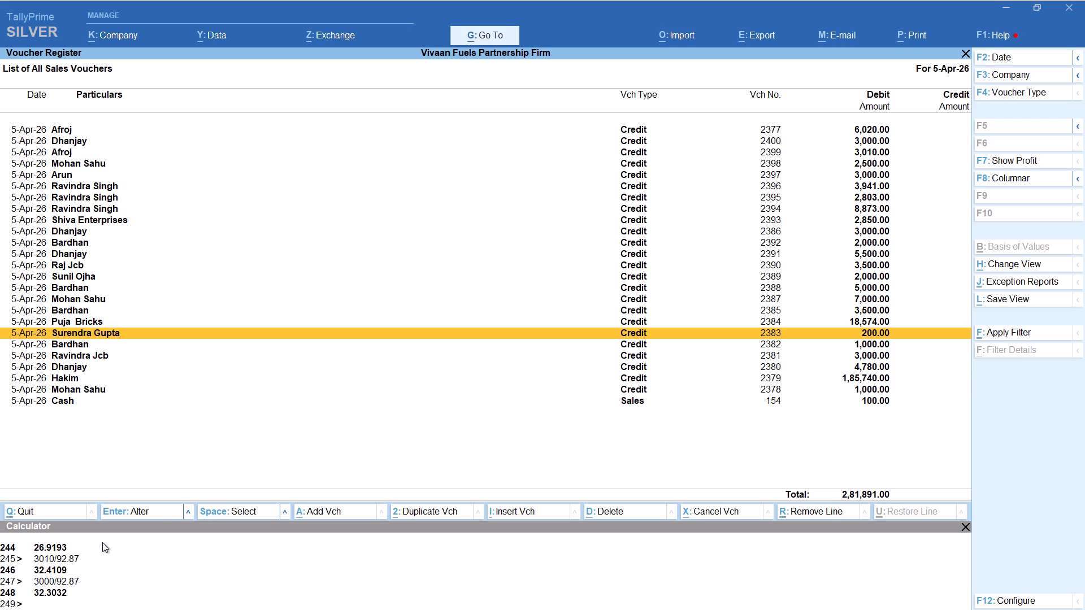
{"action": "key", "text": "Up"}
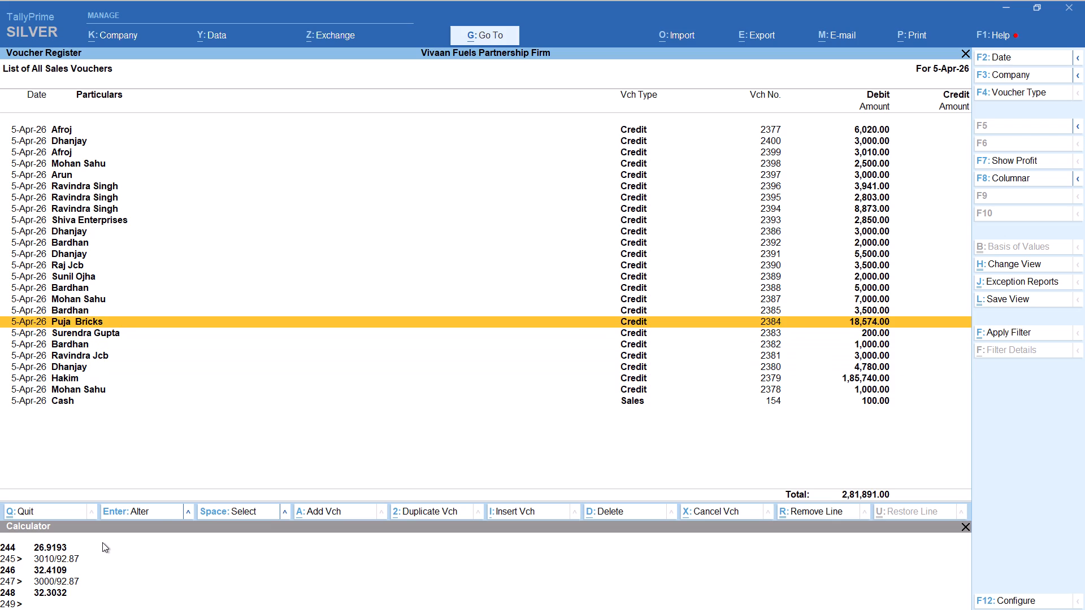
{"action": "key", "text": "Up"}
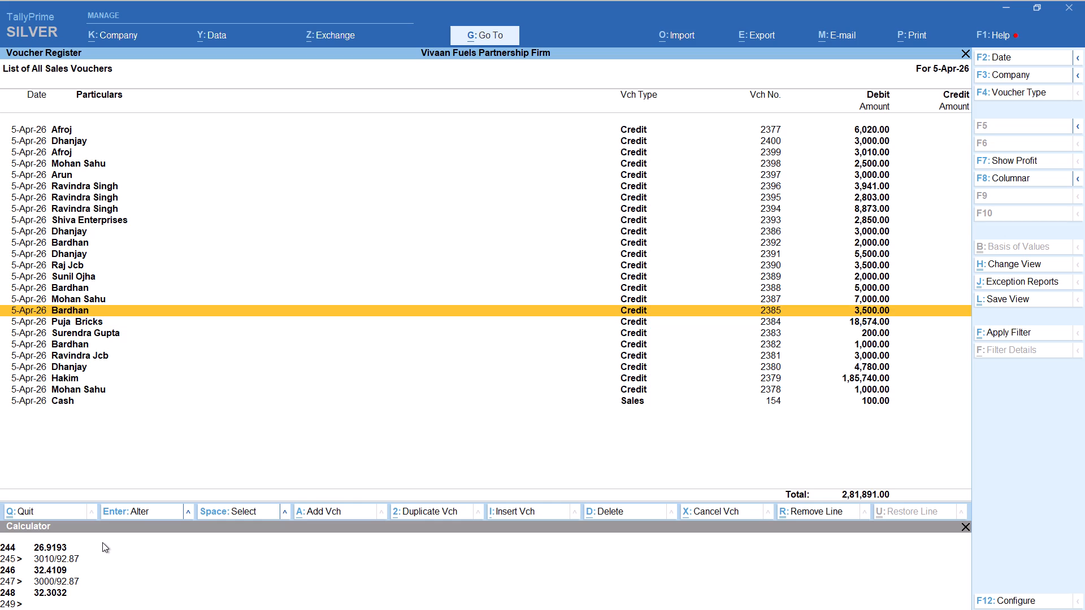
{"action": "key", "text": "Up"}
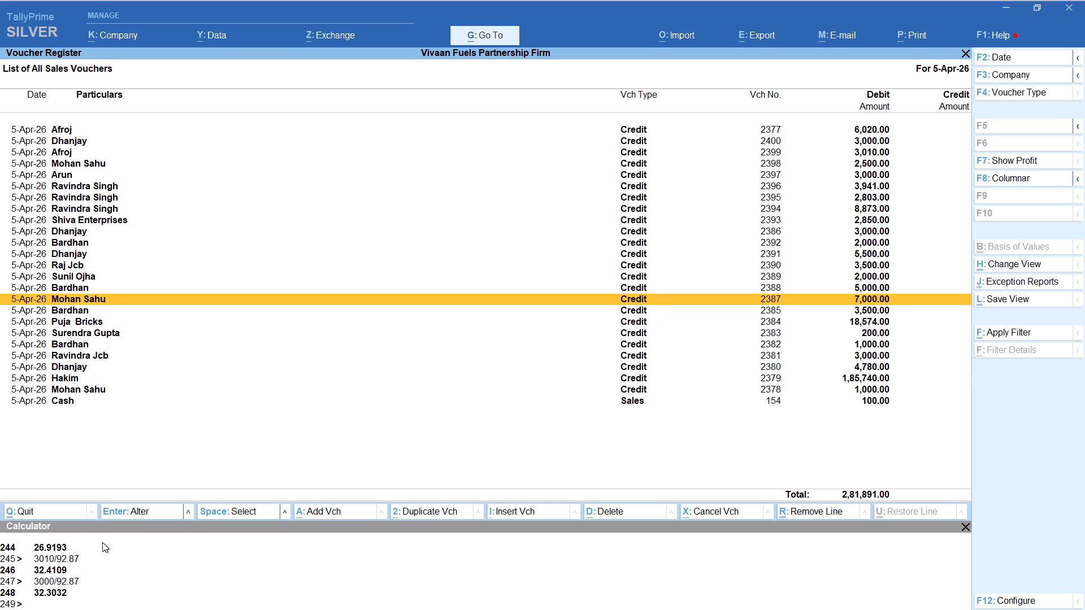
Continue going through the 5-Apr-26 sales vouchers from 2387 up to 2392, checking parties and amounts.
{"action": "key", "text": "Down"}
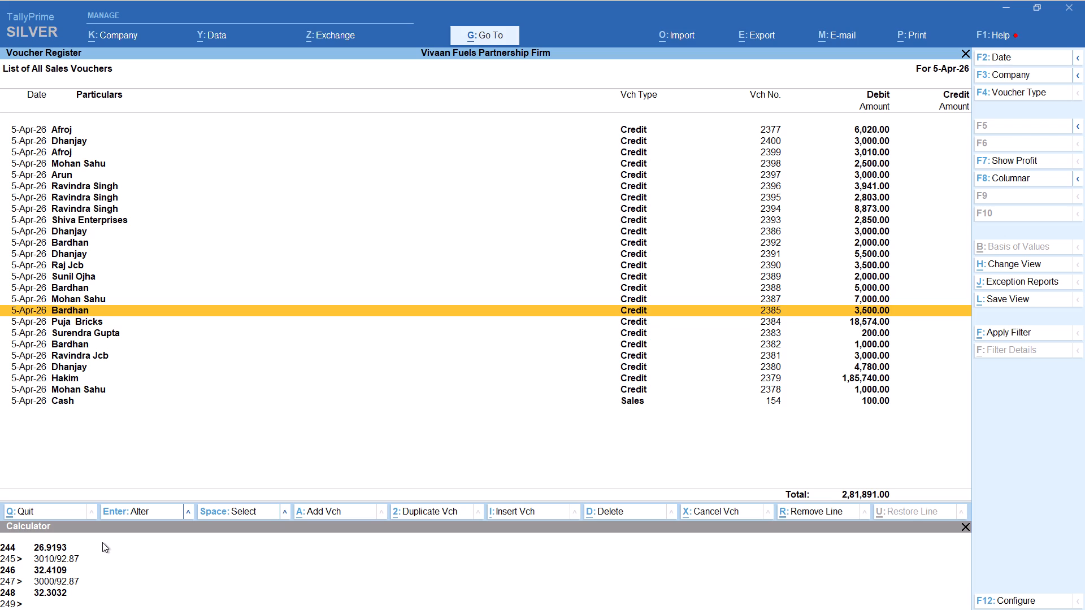
{"action": "key", "text": "Up"}
{"action": "key", "text": "Up"}
{"action": "key", "text": "Up"}
{"action": "key", "text": "Up"}
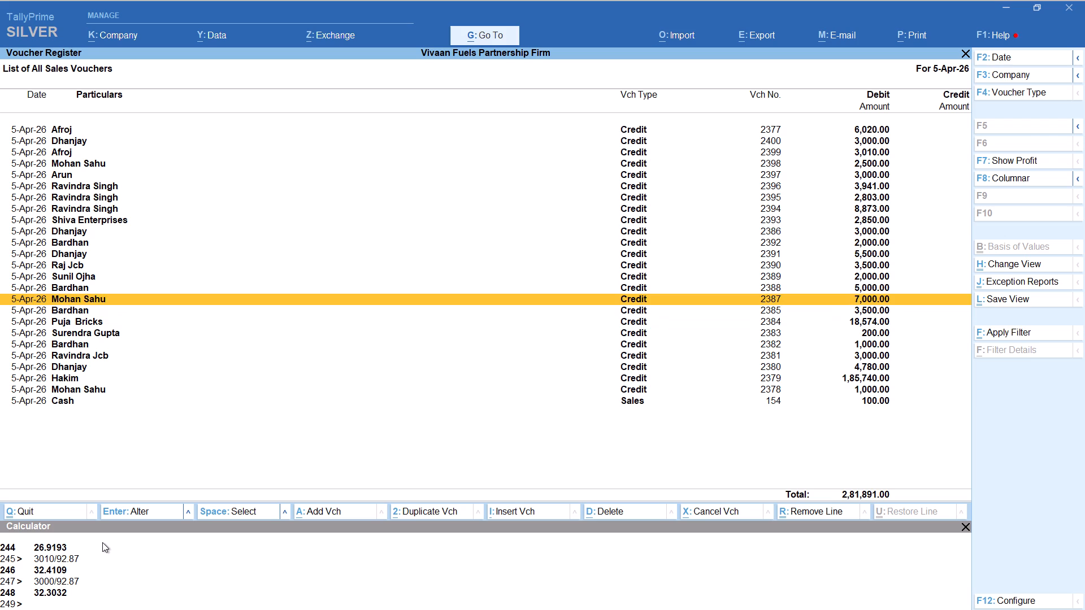
{"action": "key", "text": "Up"}
{"action": "key", "text": "Up"}
{"action": "key", "text": "Up"}
{"action": "key", "text": "Down"}
{"action": "key", "text": "Down"}
{"action": "key", "text": "Down"}
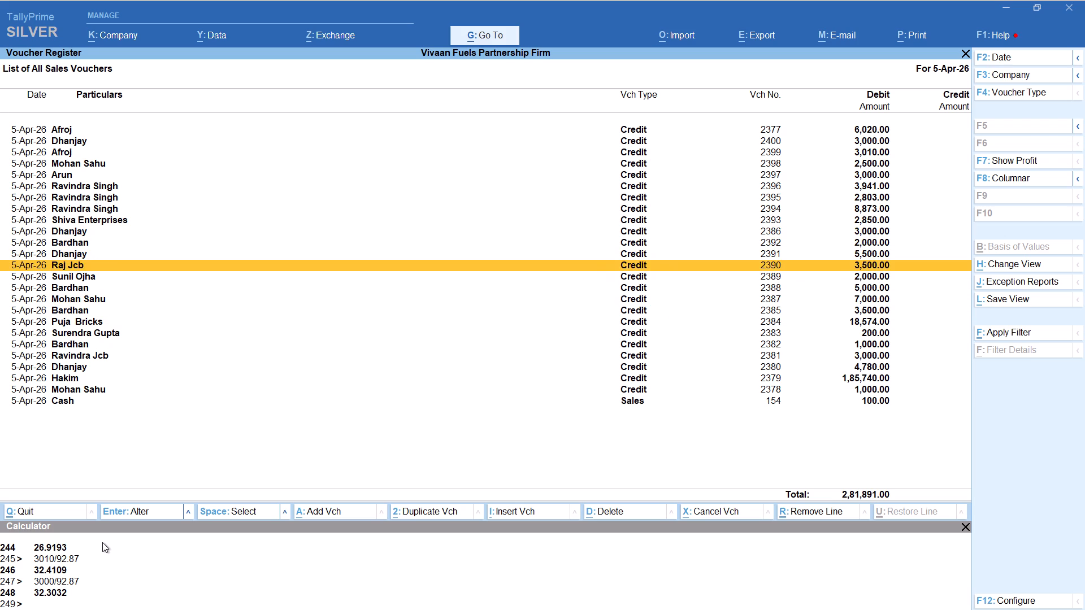
{"action": "key", "text": "Down"}
{"action": "key", "text": "Down"}
{"action": "key", "text": "Down"}
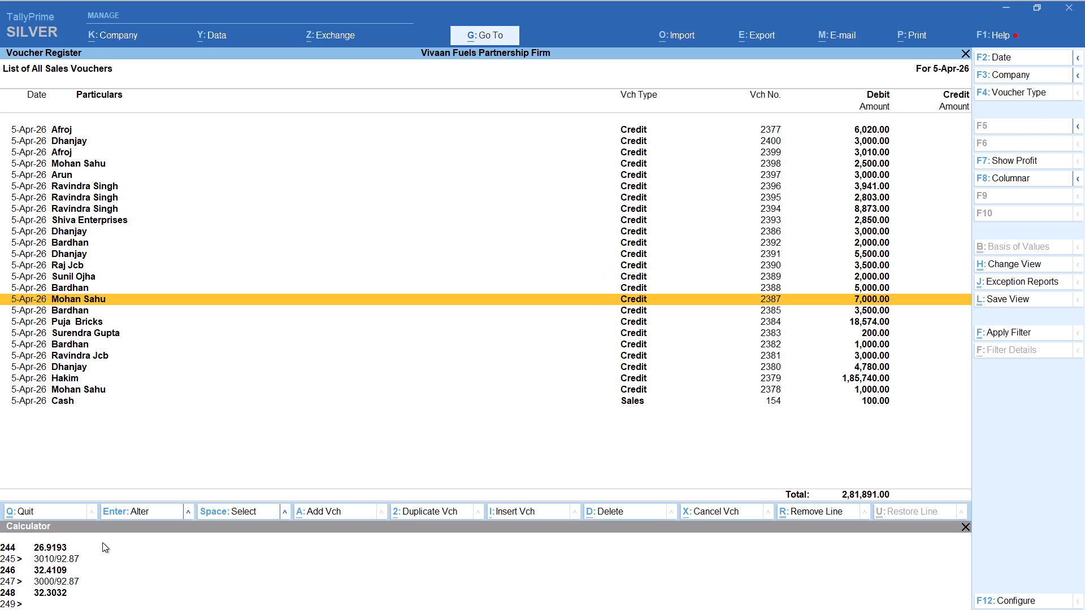
{"action": "key", "text": "Up"}
{"action": "key", "text": "Up"}
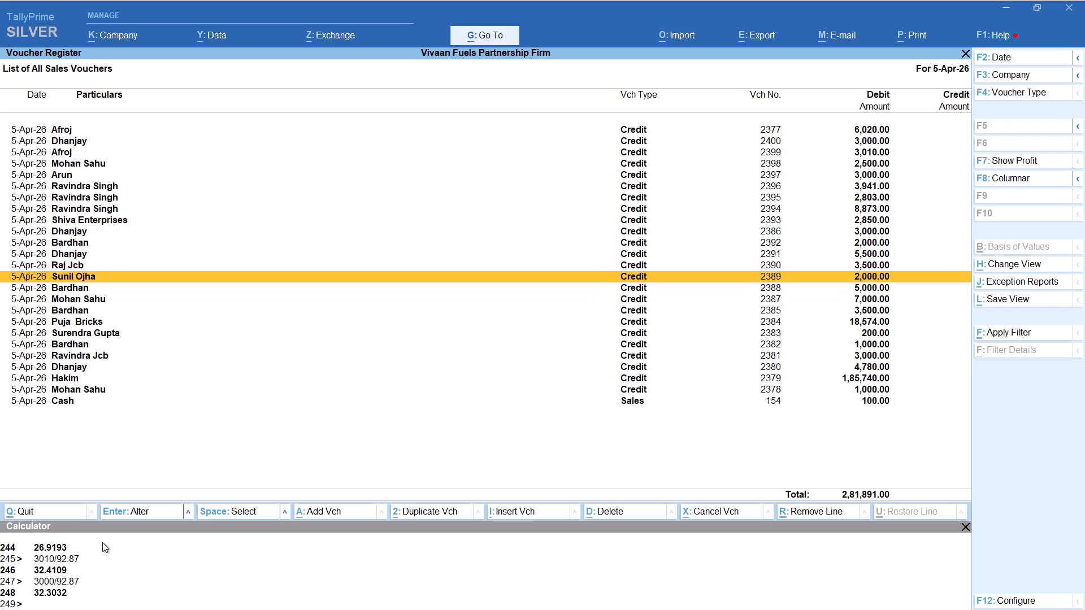
{"action": "key", "text": "Up"}
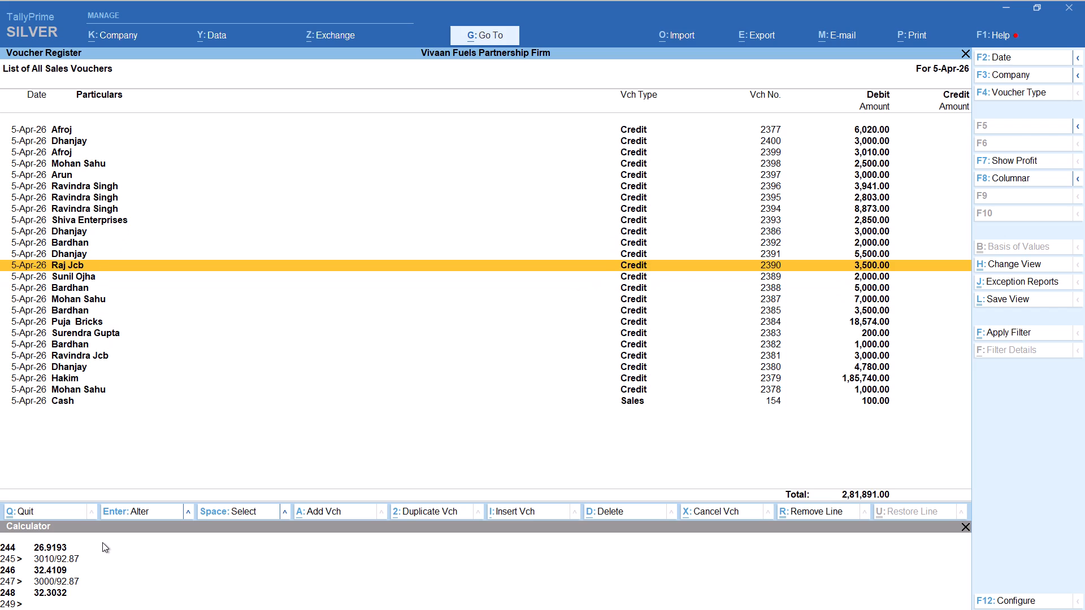
{"action": "key", "text": "Up"}
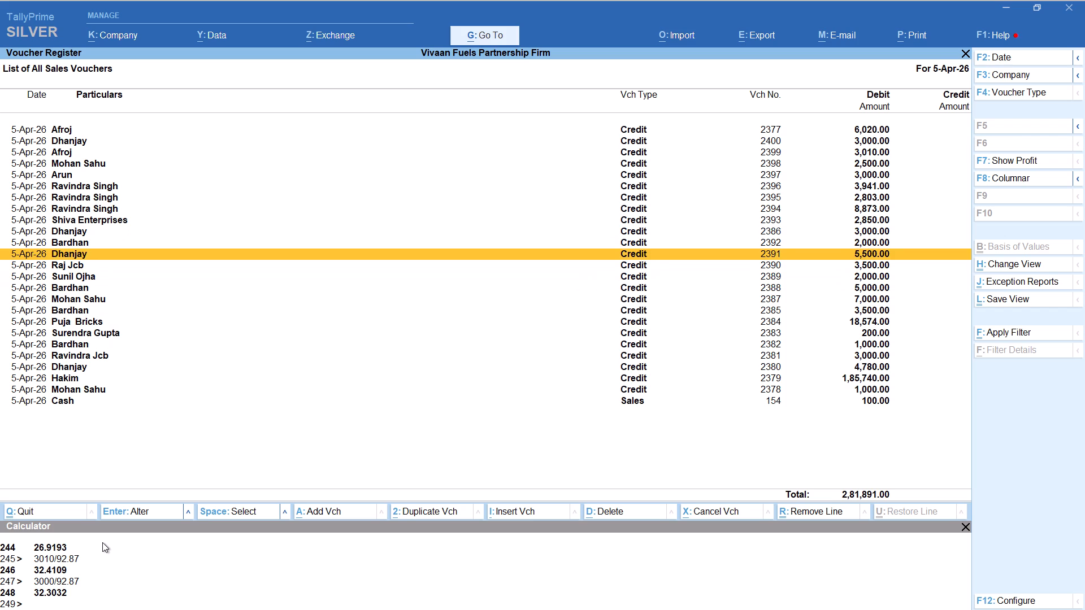
{"action": "key", "text": "Up"}
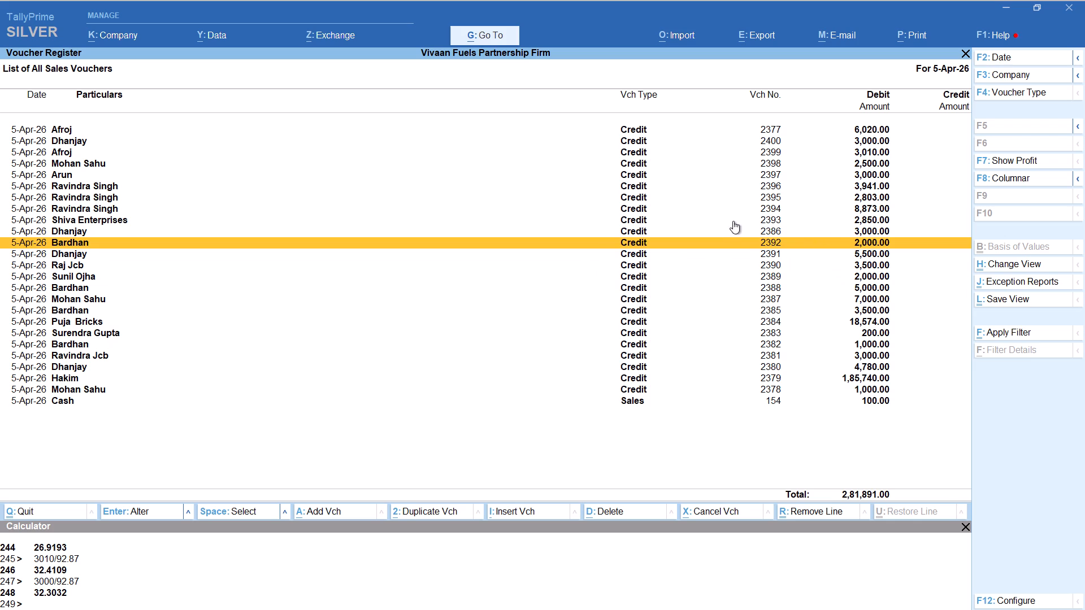
Compare Shiva Enterprises voucher 2393 with the breakdown of the 5-Apr pump expense in the Excel balance sheet, and return to TallyPrime.
{"action": "left_click", "coordinate": [765, 220]}
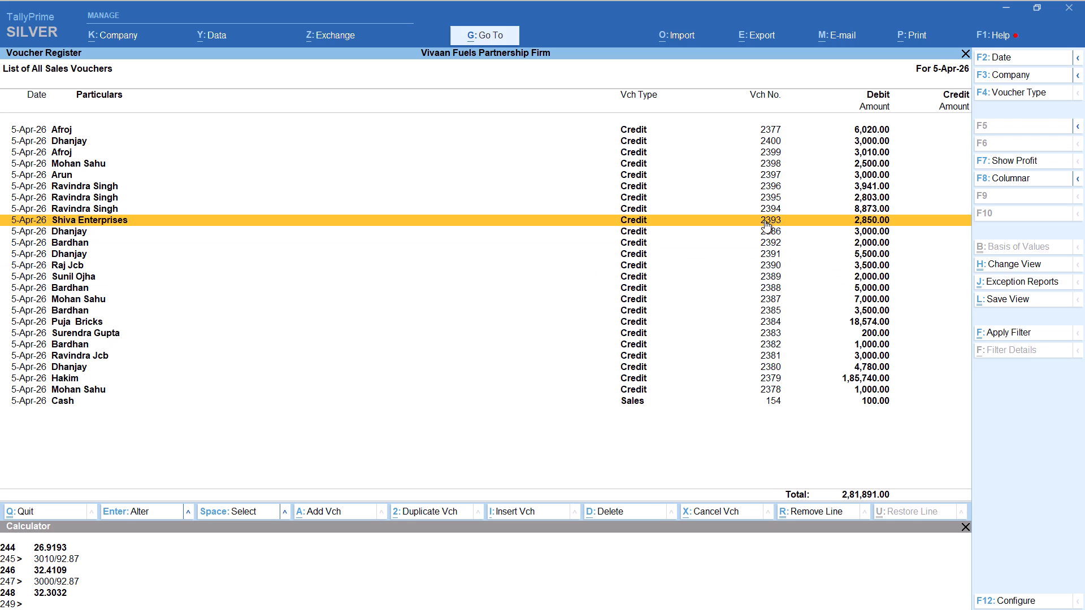
{"action": "key", "text": "alt+Tab"}
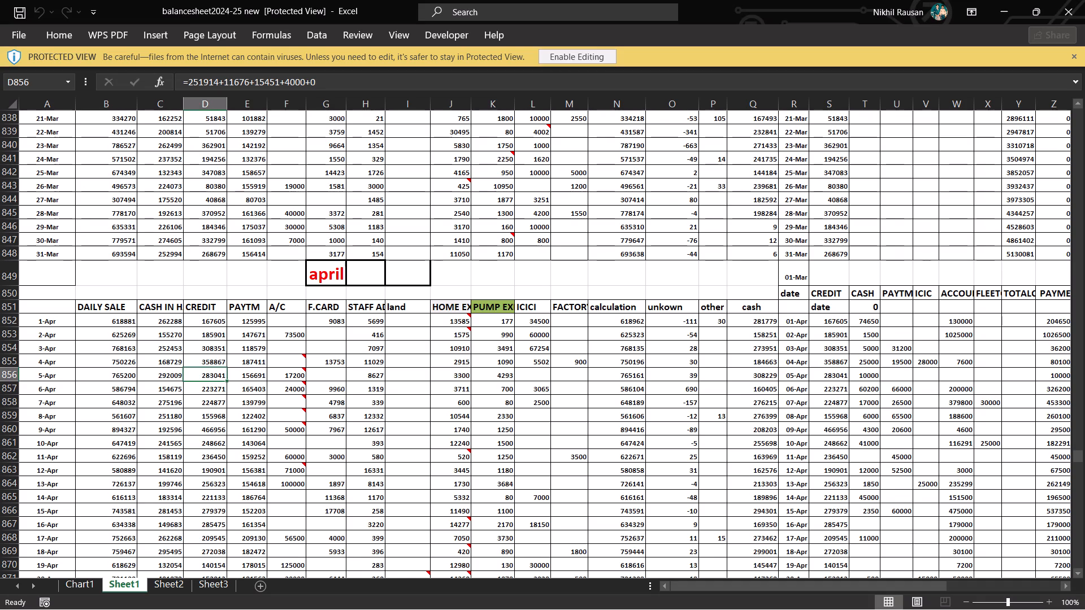
{"action": "left_click", "coordinate": [498, 377]}
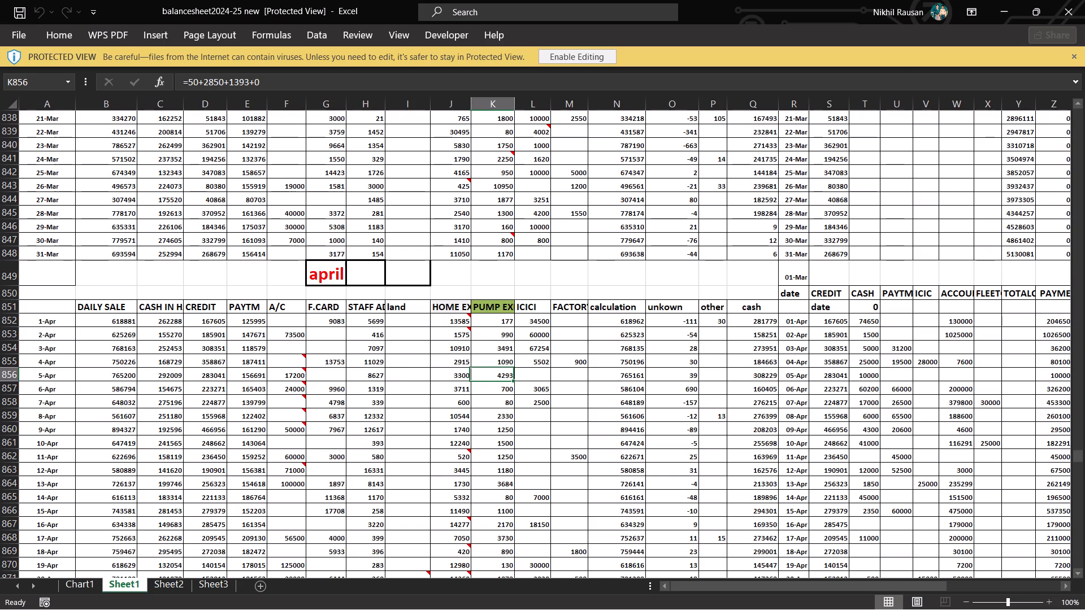
{"action": "key", "text": "alt+Tab"}
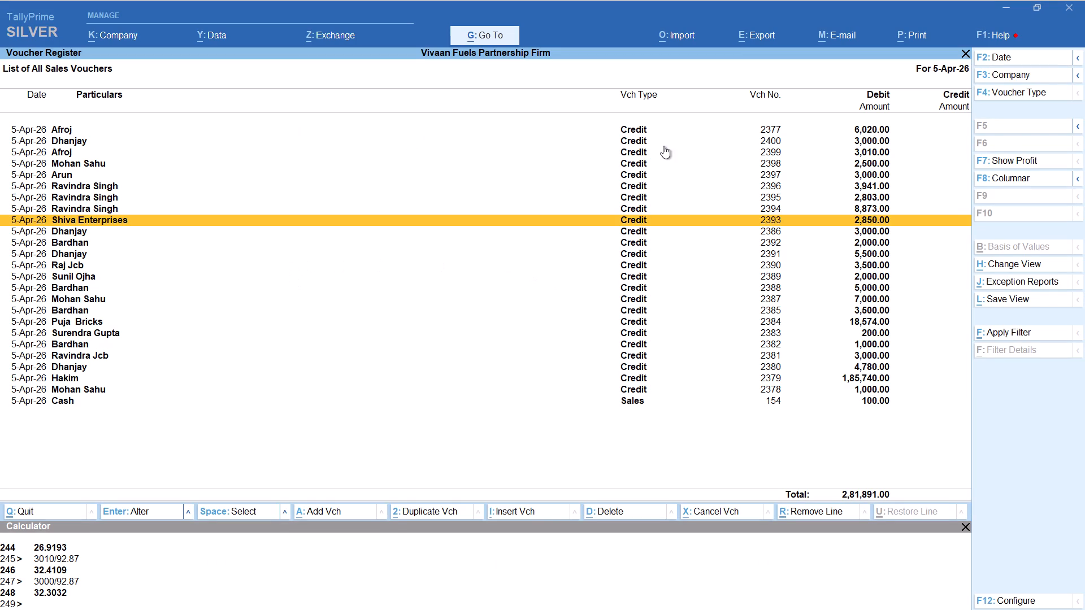
Check the remaining 5-Apr-26 credit vouchers one by one from 2394 up to 2400.
{"action": "left_click", "coordinate": [779, 207]}
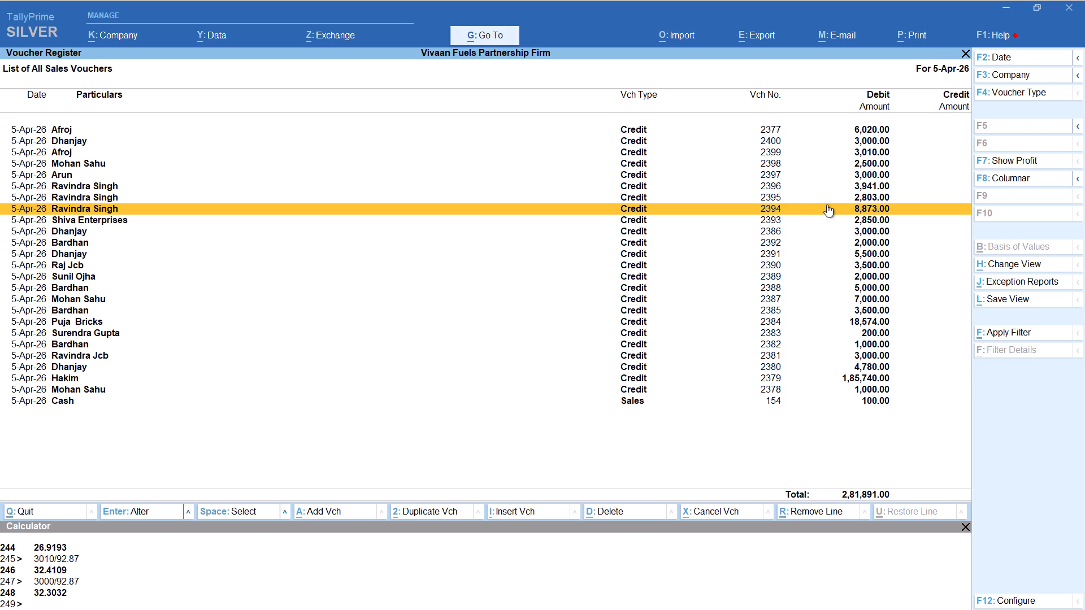
{"action": "left_click", "coordinate": [772, 199]}
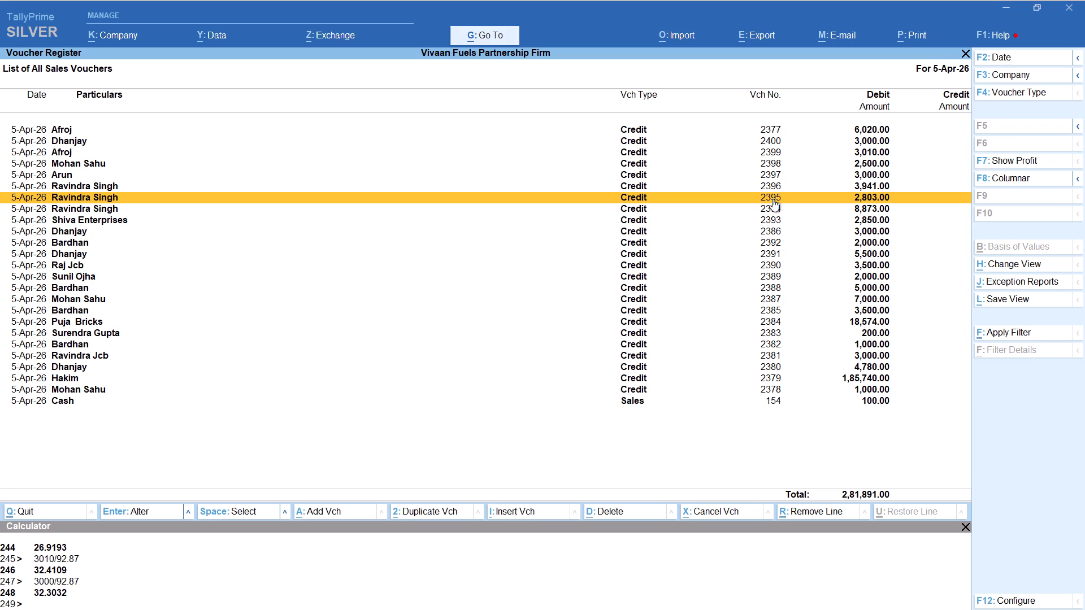
{"action": "left_click", "coordinate": [770, 185]}
{"action": "left_click", "coordinate": [770, 185]}
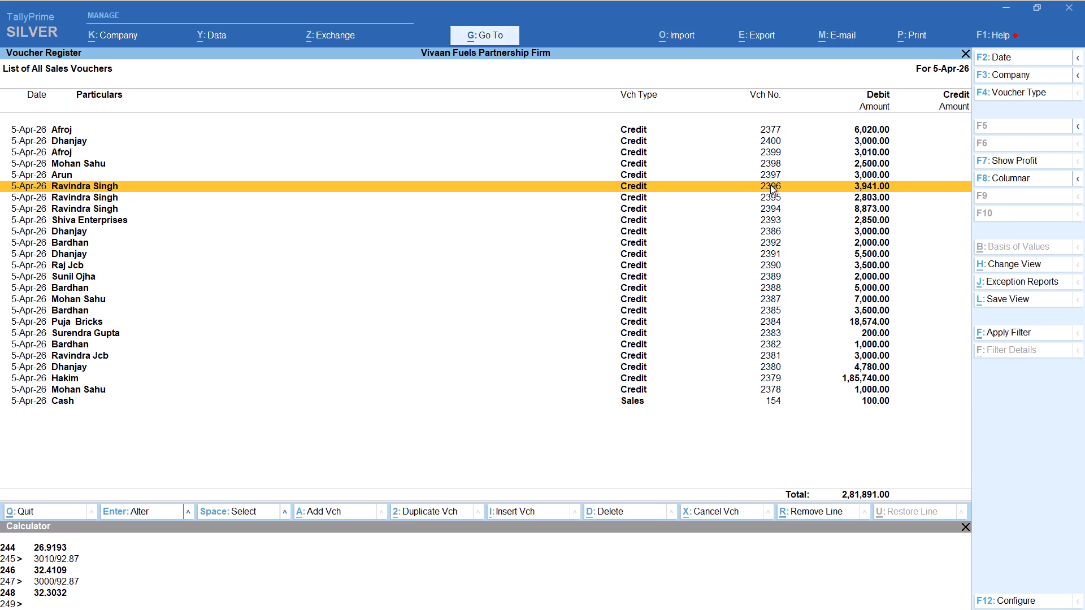
{"action": "left_click", "coordinate": [770, 183]}
{"action": "left_click", "coordinate": [770, 172]}
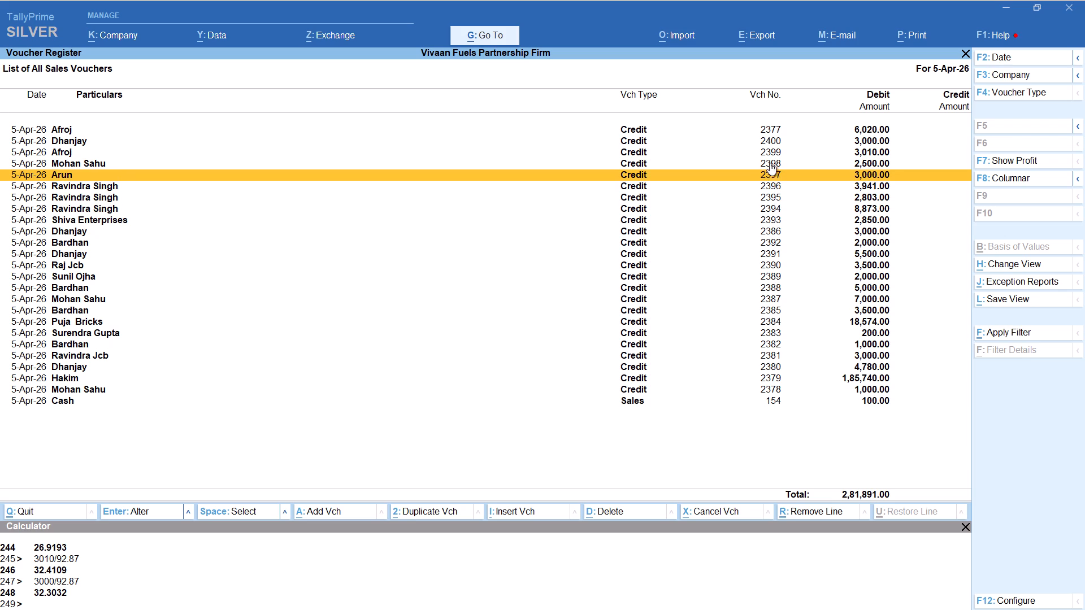
{"action": "left_click", "coordinate": [770, 159]}
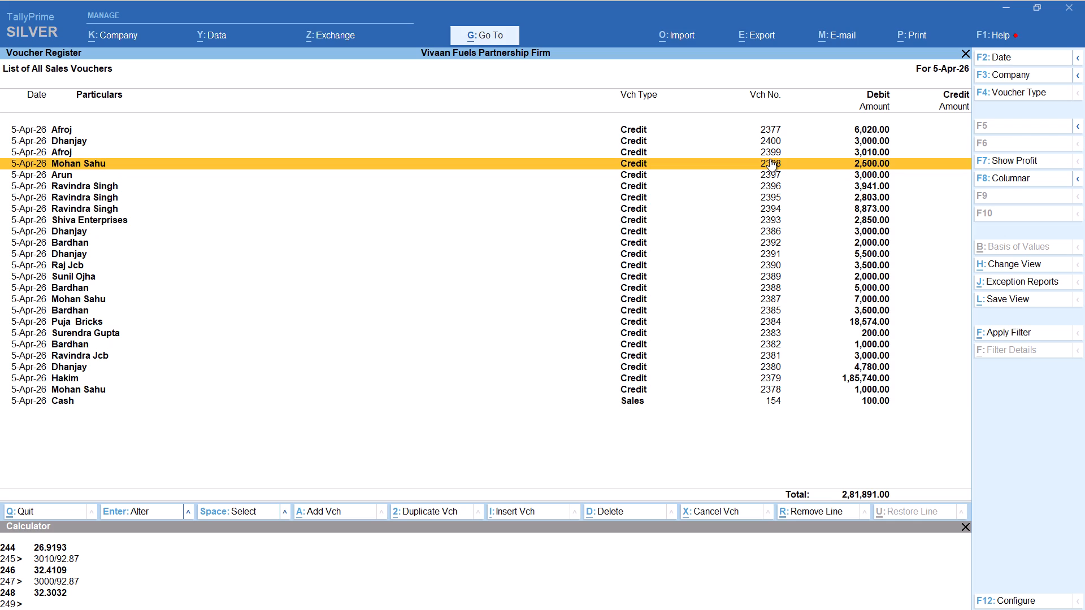
{"action": "left_click", "coordinate": [770, 154]}
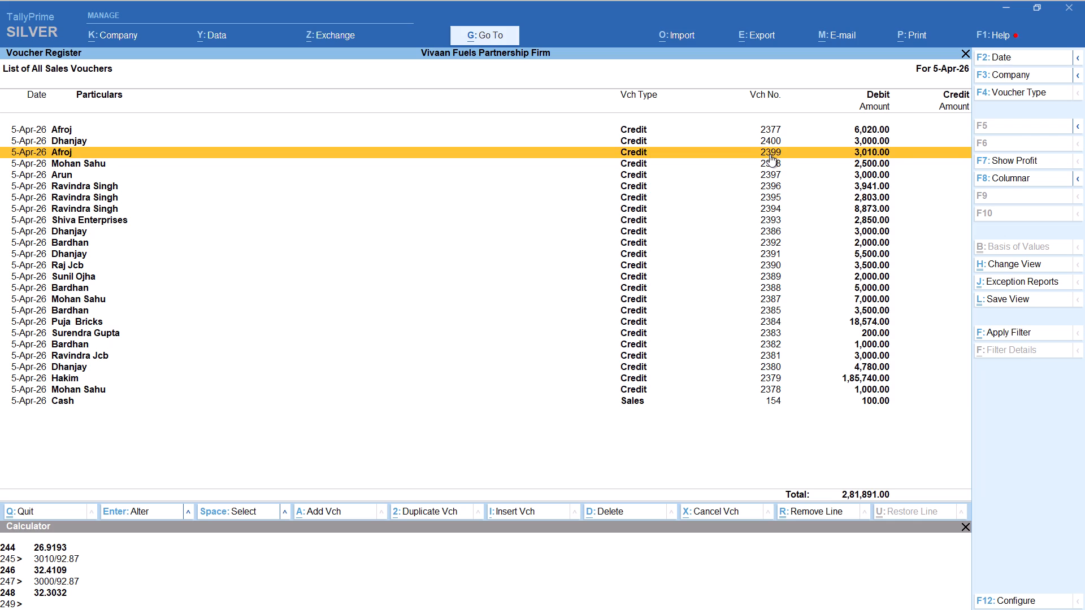
{"action": "left_click", "coordinate": [772, 143]}
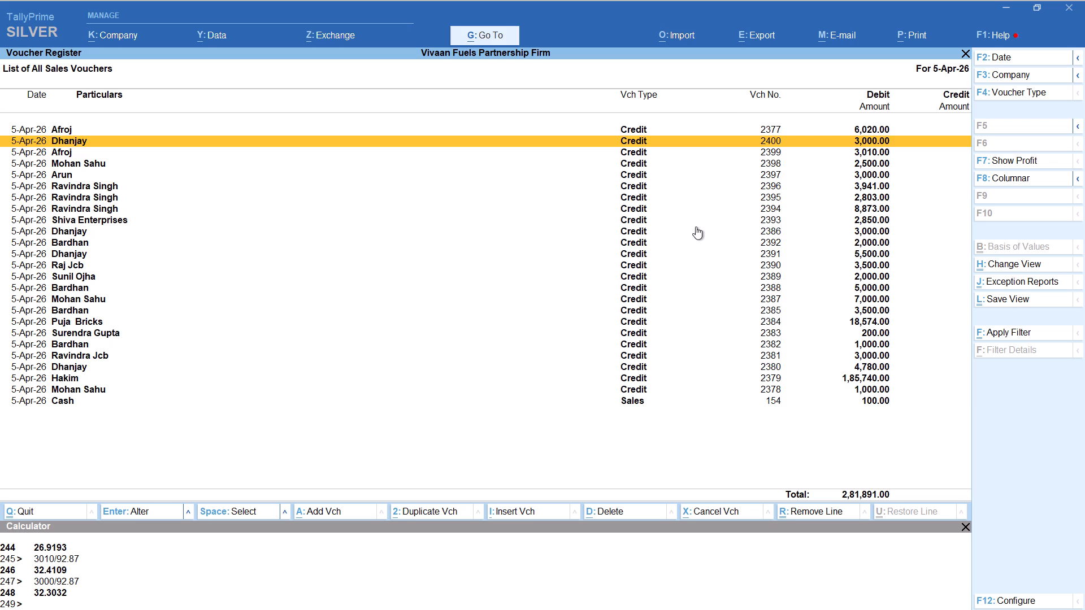
Change the sales voucher list's date to 6-Apr-26.
{"action": "key", "text": "F2"}
{"action": "key", "text": "6"}
{"action": "key", "text": "Return"}
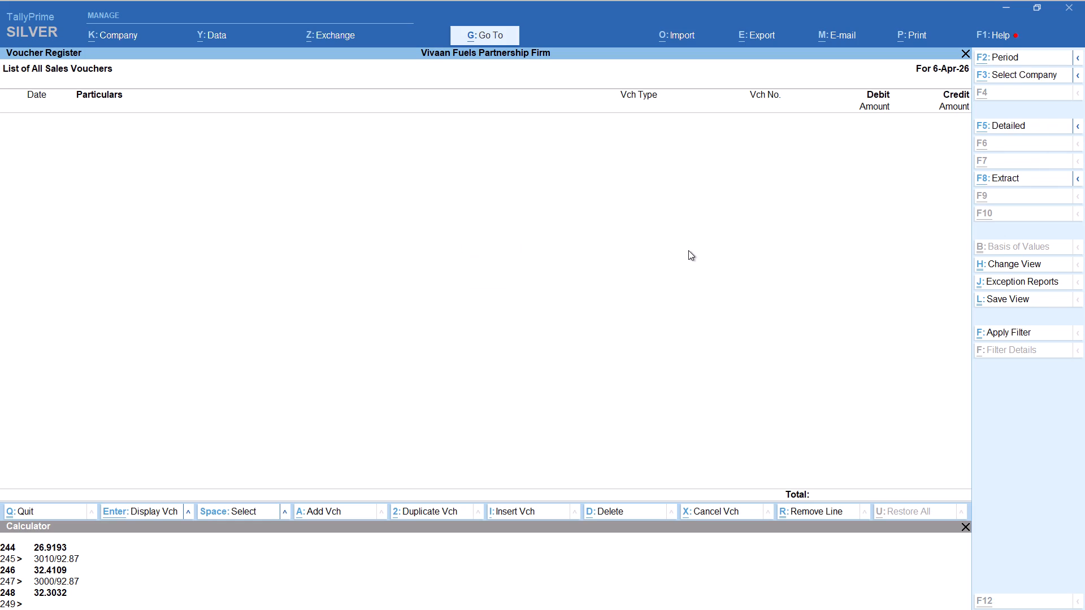
Start a new Credit sales voucher for 6-Apr-26 with Santosh as the party and SALE as the sales ledger.
{"action": "key", "text": "alt+a"}
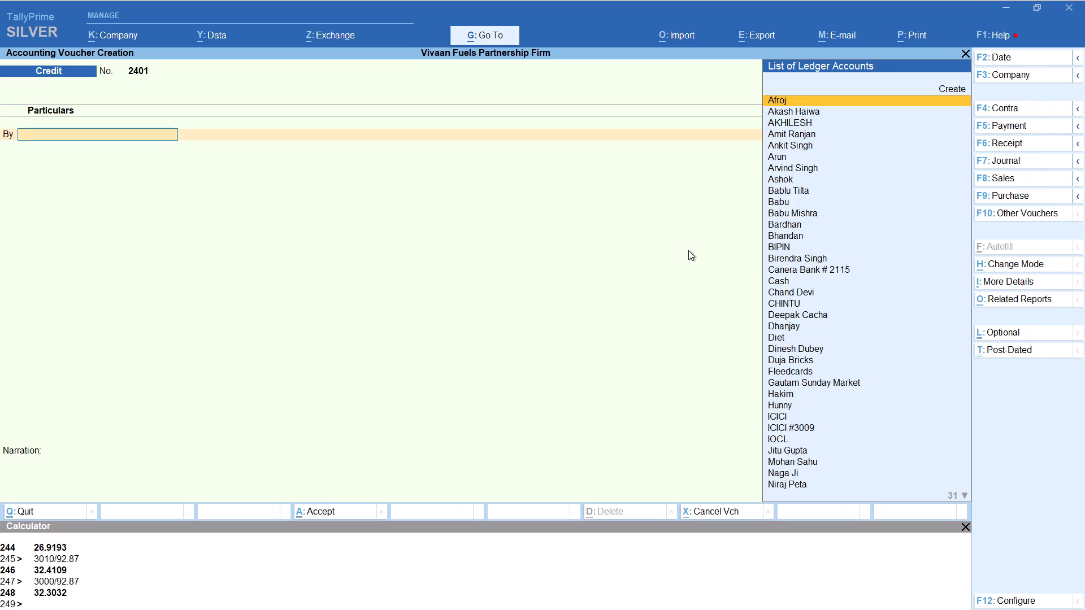
{"action": "key", "text": "F8"}
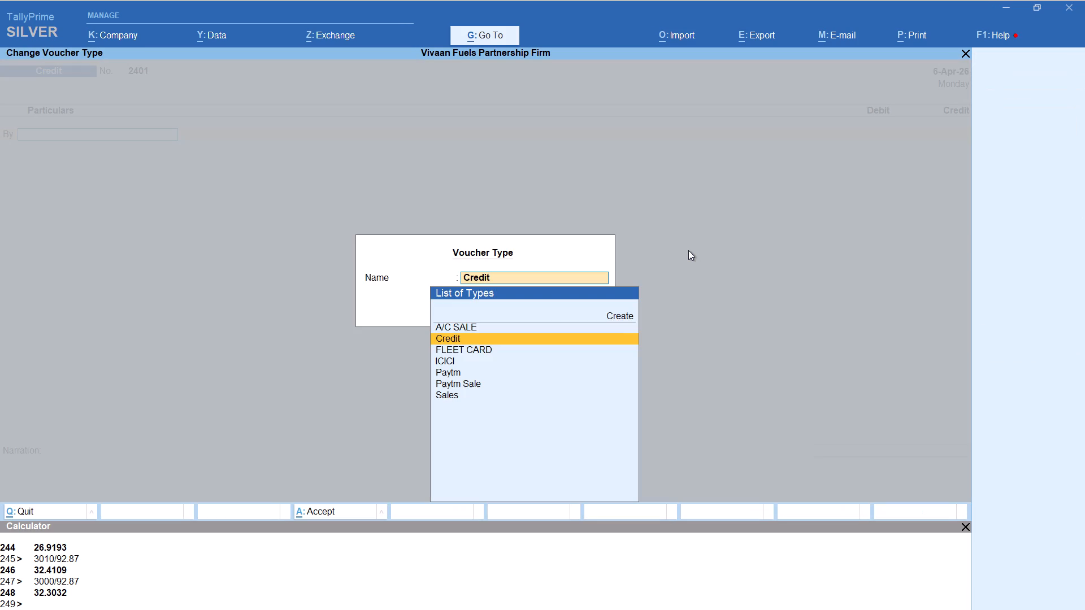
{"action": "key", "text": "Return"}
{"action": "type", "text": "SANTOSH"}
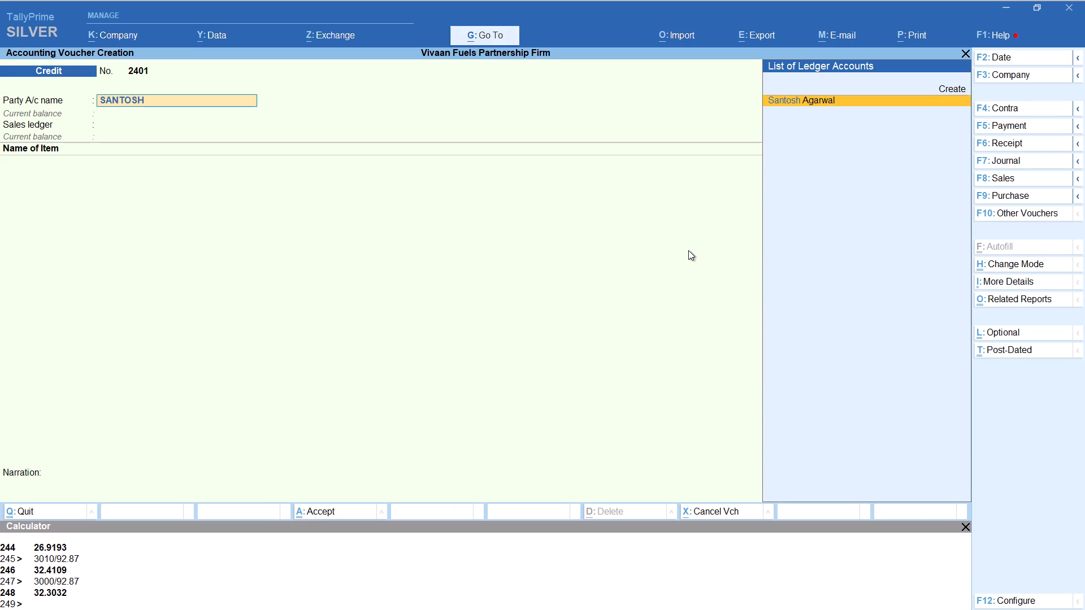
{"action": "key", "text": "Return"}
{"action": "key", "text": "Return"}
{"action": "key", "text": "Return"}
{"action": "key", "text": "Return"}
{"action": "key", "text": "Return"}
{"action": "key", "text": "Return"}
{"action": "key", "text": "Return"}
{"action": "key", "text": "Return"}
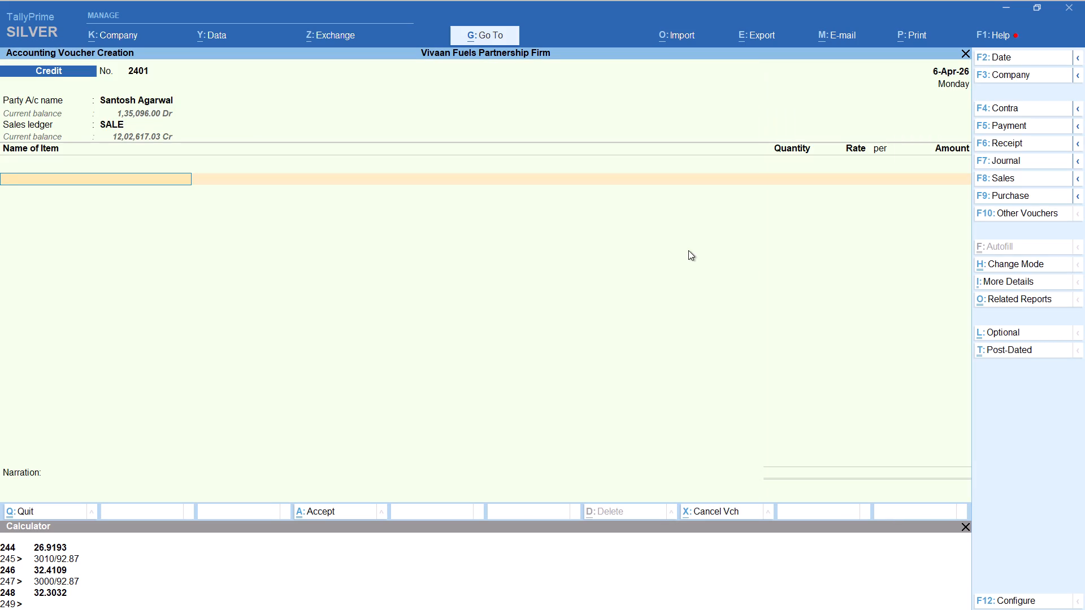
Add item HSD with tracking number Not Applicable and begin calculating its quantity, starting the calculation with 222.
{"action": "type", "text": "HS"}
{"action": "key", "text": "Return"}
{"action": "key", "text": "Up"}
{"action": "key", "text": "Return"}
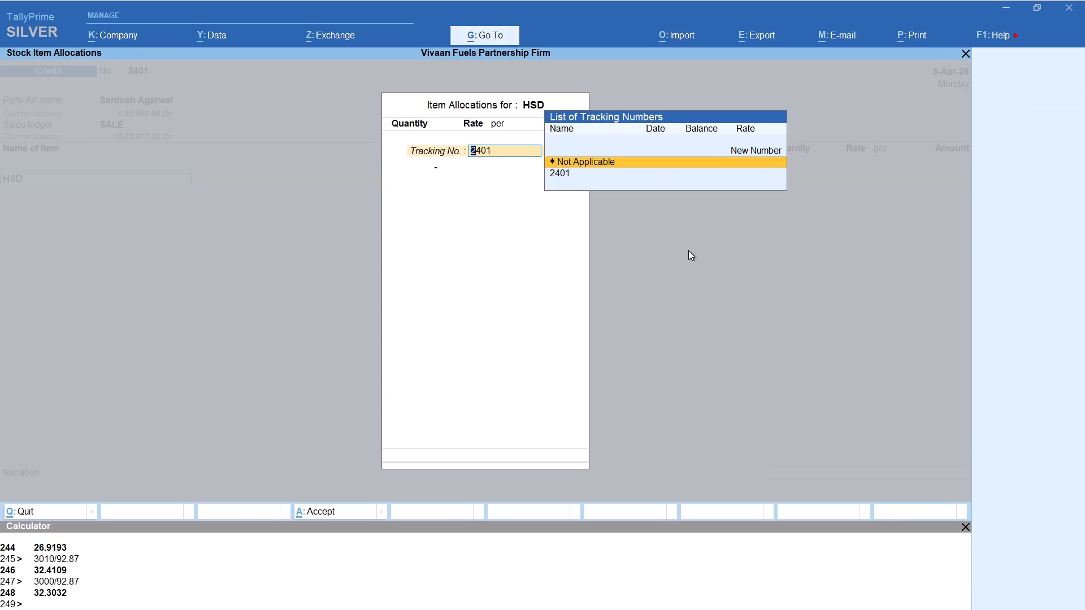
{"action": "key", "text": "alt+c"}
{"action": "type", "text": "222"}
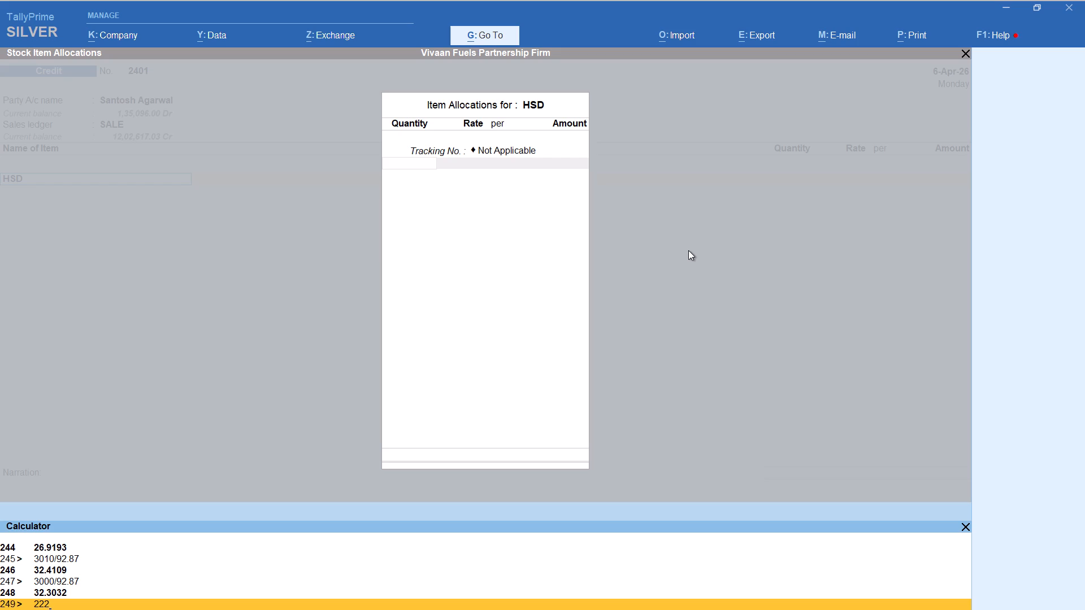
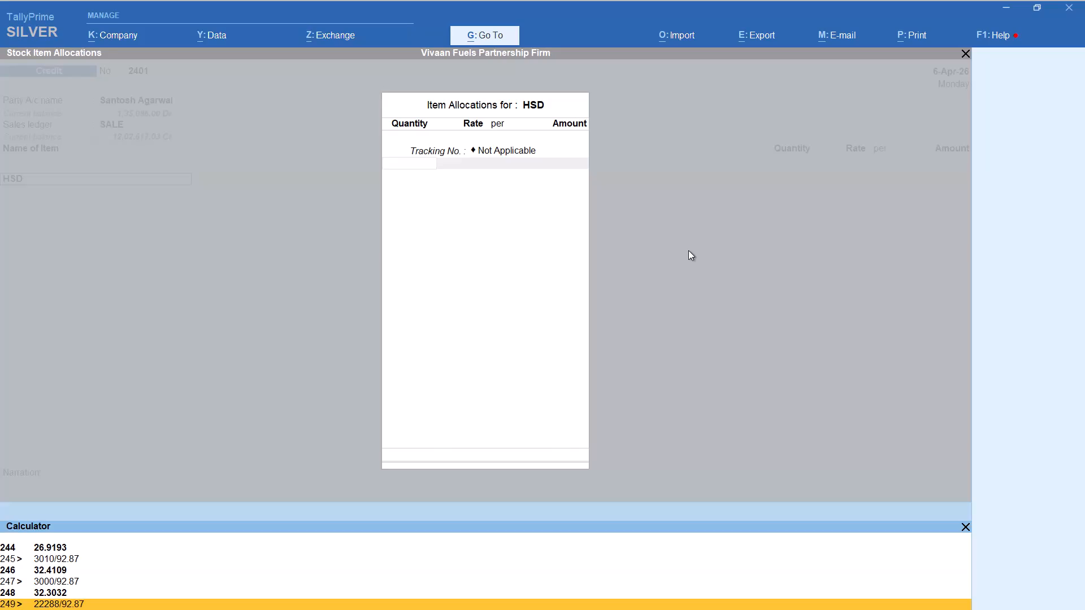
Complete the HSD quantity calculation of 22288/92.87 and accept the item line at rate 92.87 per LITER.
{"action": "key", "text": "Return"}
{"action": "key", "text": "Return"}
{"action": "key", "text": "Return"}
{"action": "key", "text": "Return"}
{"action": "key", "text": "Return"}
{"action": "key", "text": "Return"}
{"action": "key", "text": "Return"}
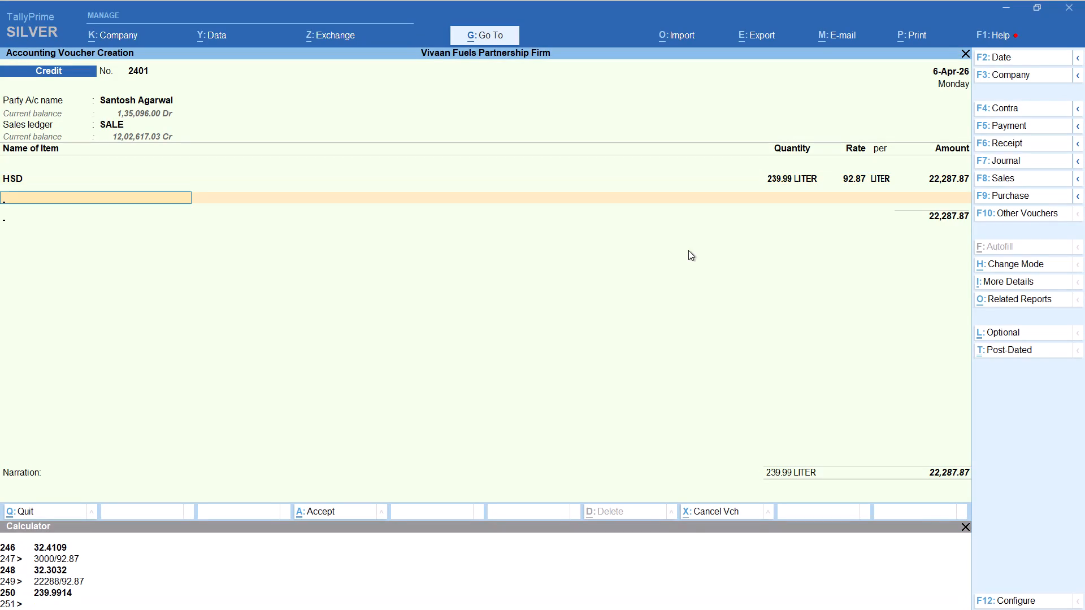
Add the Round Off ledger to Santosh's Credit voucher and save it.
{"action": "type", "text": "ROU"}
{"action": "key", "text": "Return"}
{"action": "key", "text": "ctrl+a"}
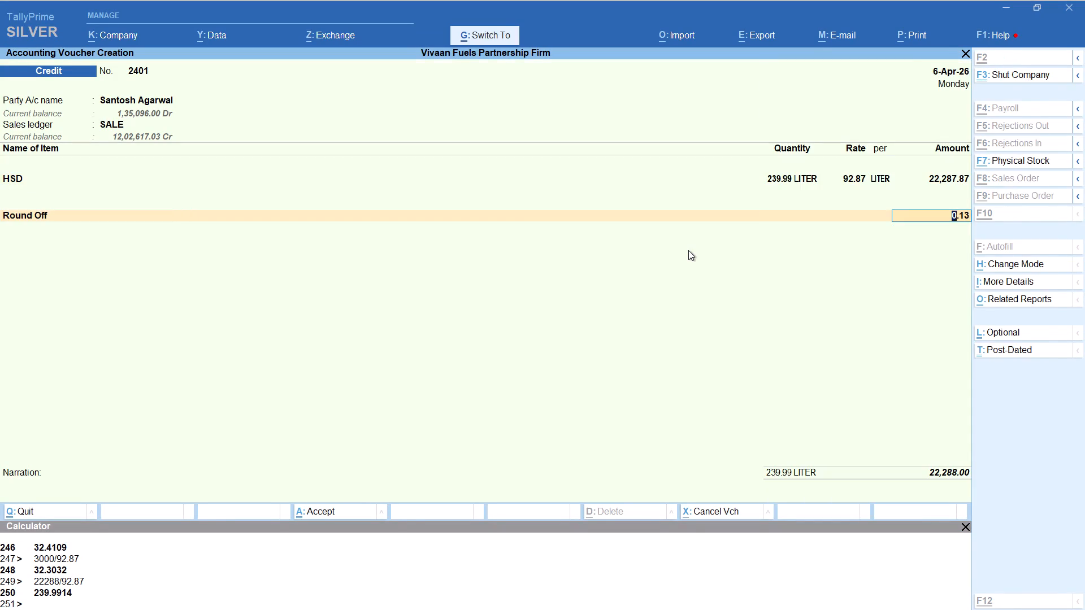
Start a new 6-Apr-26 Credit sales voucher with Pawan as the party and SALE as the sales ledger.
{"action": "key", "text": "alt+a"}
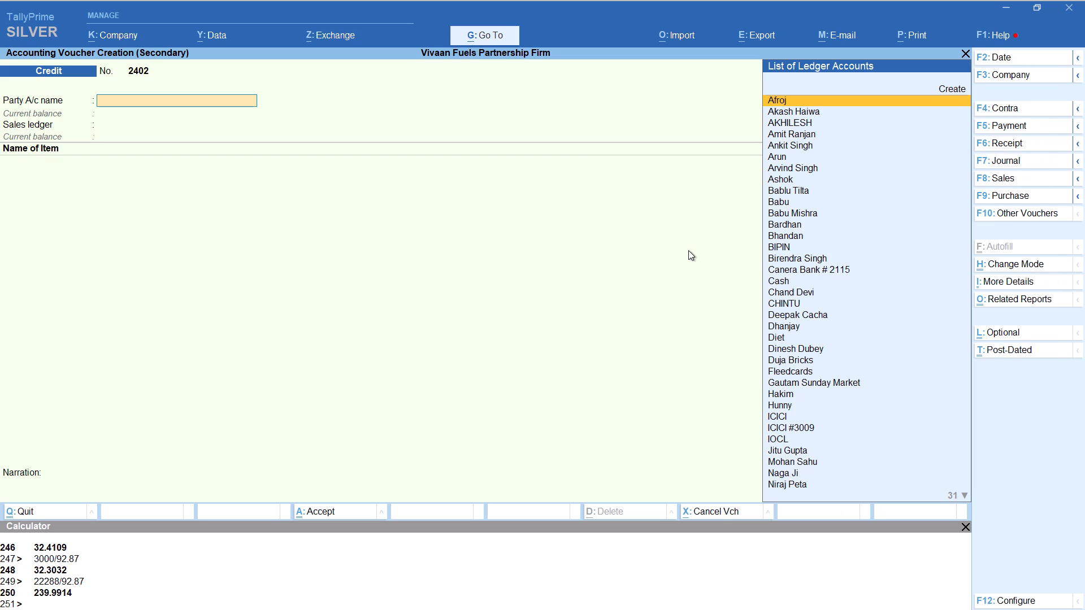
{"action": "type", "text": "PAWAN"}
{"action": "key", "text": "Return"}
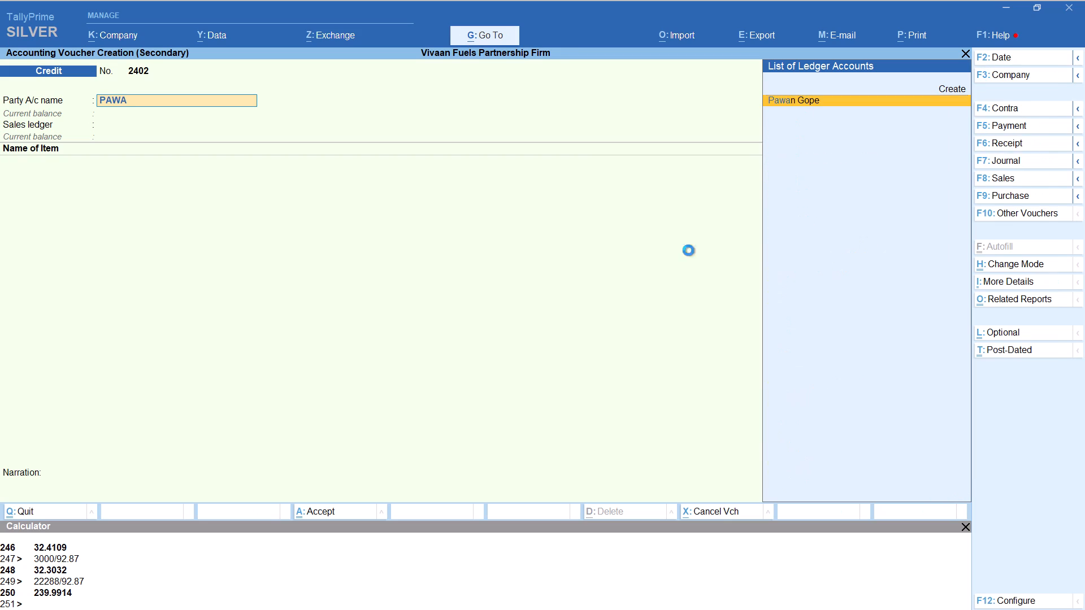
{"action": "key", "text": "Return"}
{"action": "key", "text": "Return"}
{"action": "key", "text": "Return"}
{"action": "key", "text": "Return"}
{"action": "key", "text": "Return"}
{"action": "key", "text": "Return"}
{"action": "key", "text": "Return"}
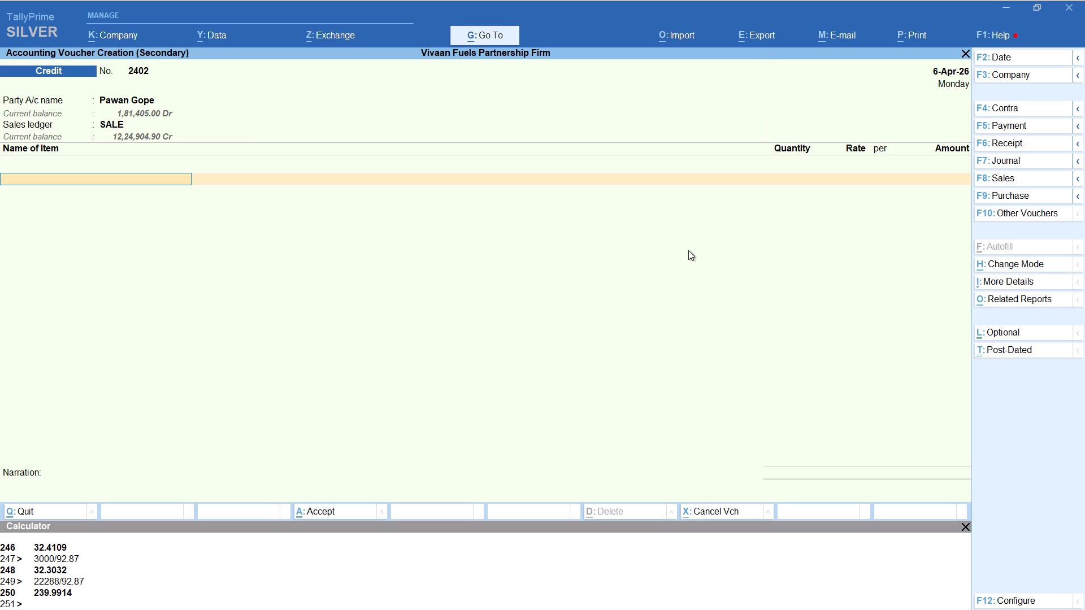
Add item HSD with tracking number Not Applicable and quantity calculated as 23217/92.87, at rate 92.87 per LITER.
{"action": "type", "text": "HS"}
{"action": "key", "text": "Return"}
{"action": "key", "text": "Up"}
{"action": "key", "text": "Return"}
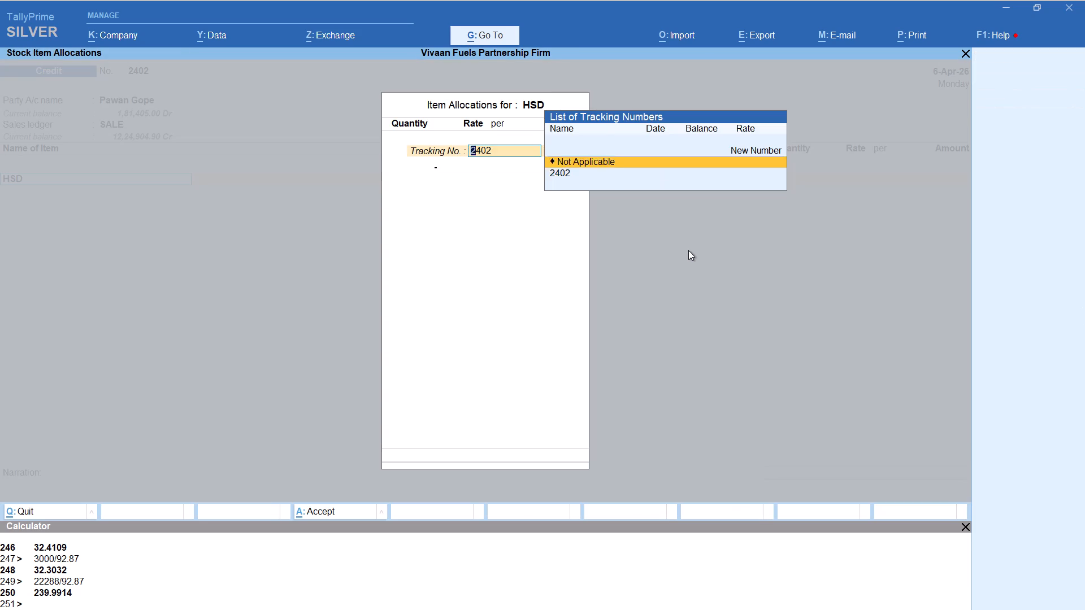
{"action": "key", "text": "alt+c"}
{"action": "type", "text": "23217/92.87"}
{"action": "key", "text": "Return"}
{"action": "key", "text": "Return"}
{"action": "key", "text": "Return"}
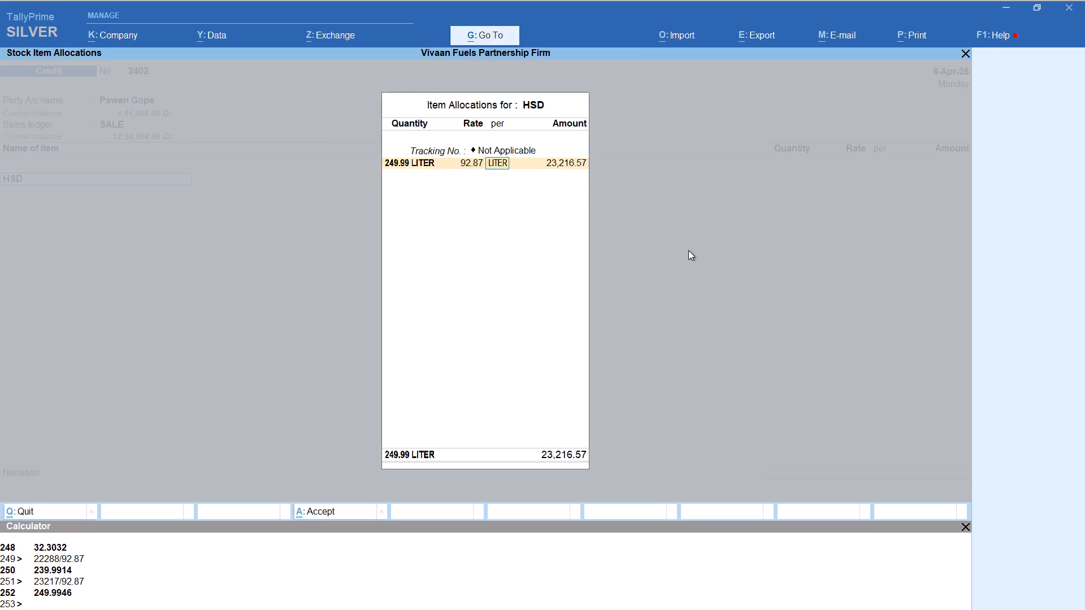
{"action": "key", "text": "Return"}
{"action": "key", "text": "Return"}
{"action": "key", "text": "Return"}
{"action": "key", "text": "Return"}
Add the Round Off ledger to Pawan's Credit voucher and save it.
{"action": "type", "text": "ROU"}
{"action": "key", "text": "Return"}
{"action": "key", "text": "ctrl+a"}
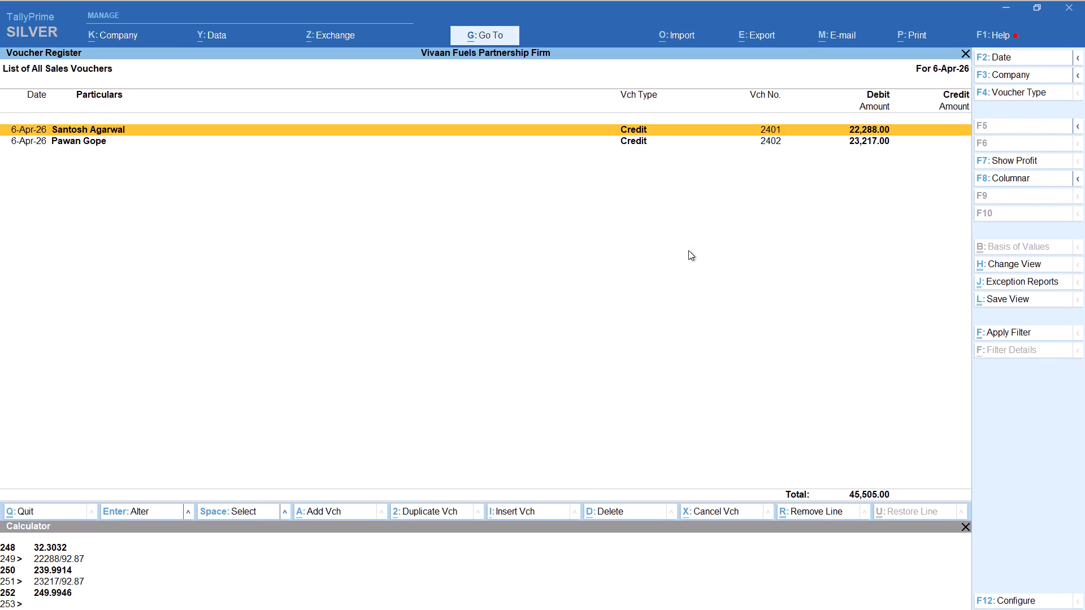
Start a new 6-Apr-26 Credit sales voucher with Mohan as the party and SALE as the sales ledger.
{"action": "key", "text": "alt+a"}
{"action": "type", "text": "MOHAN"}
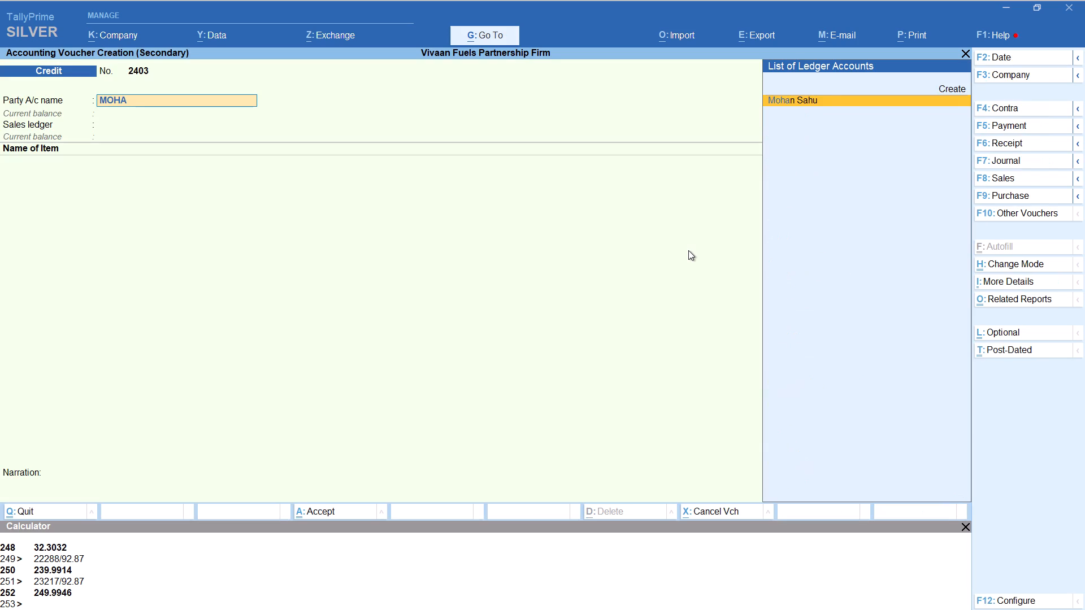
{"action": "key", "text": "Return"}
{"action": "key", "text": "Return"}
{"action": "key", "text": "Return"}
{"action": "key", "text": "Return"}
{"action": "key", "text": "Return"}
{"action": "key", "text": "Return"}
{"action": "key", "text": "Return"}
{"action": "key", "text": "Return"}
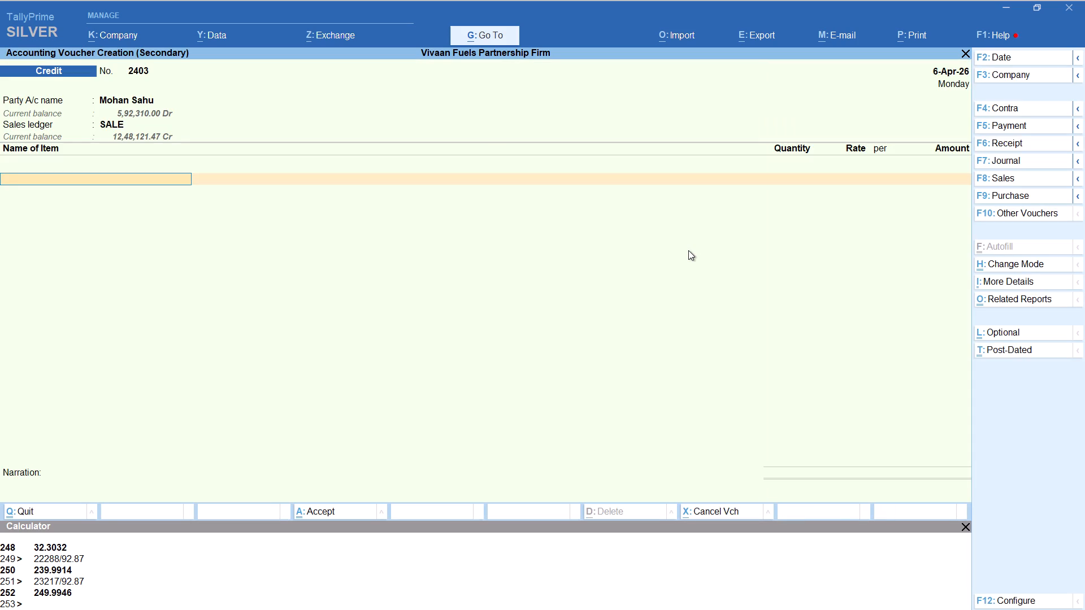
Add item HSD with tracking number Not Applicable and quantity calculated as 3000/92.87, at rate 92.87 per LITER.
{"action": "type", "text": "HS"}
{"action": "key", "text": "Return"}
{"action": "key", "text": "Up"}
{"action": "key", "text": "Return"}
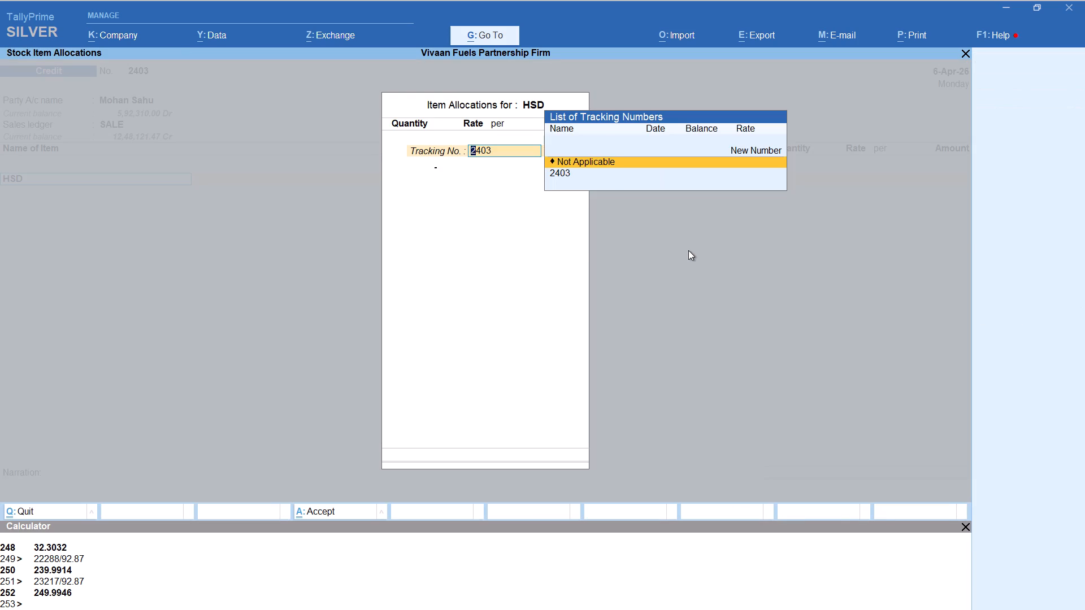
{"action": "key", "text": "alt+c"}
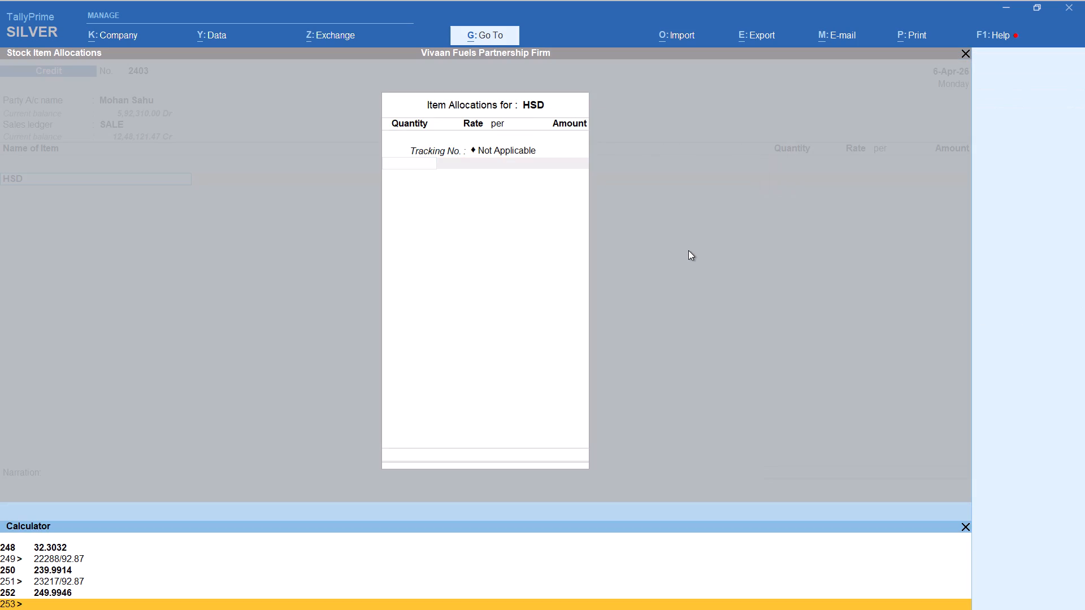
{"action": "type", "text": "3000/92.87"}
{"action": "key", "text": "Return"}
{"action": "key", "text": "Return"}
{"action": "key", "text": "Return"}
{"action": "key", "text": "Return"}
{"action": "key", "text": "Return"}
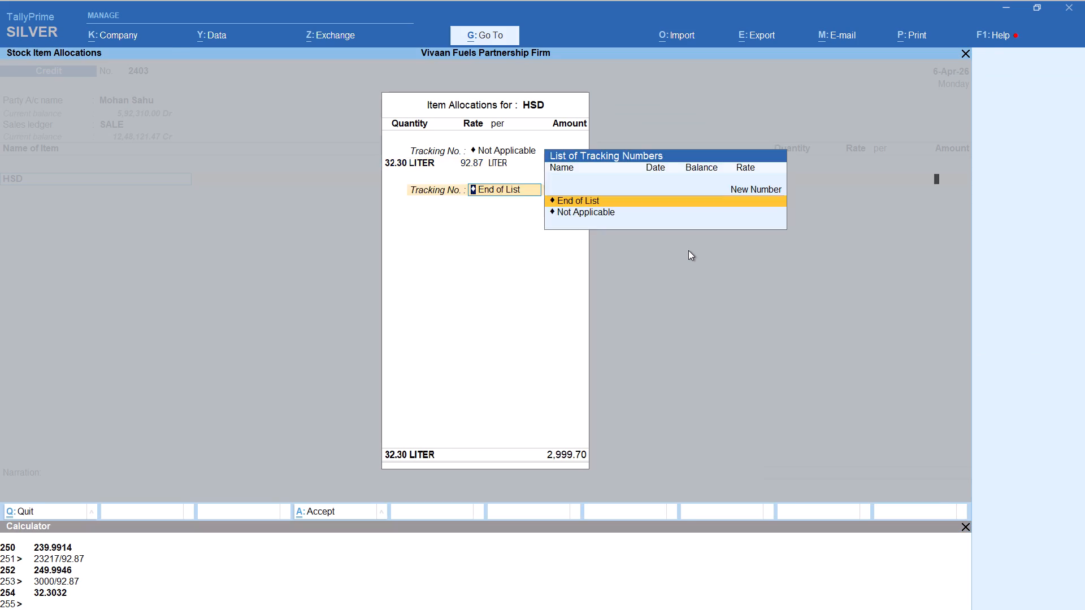
{"action": "key", "text": "Return"}
{"action": "key", "text": "Return"}
Add the Round Off ledger to Mohan's Credit voucher and save it.
{"action": "type", "text": "ROU"}
{"action": "key", "text": "Return"}
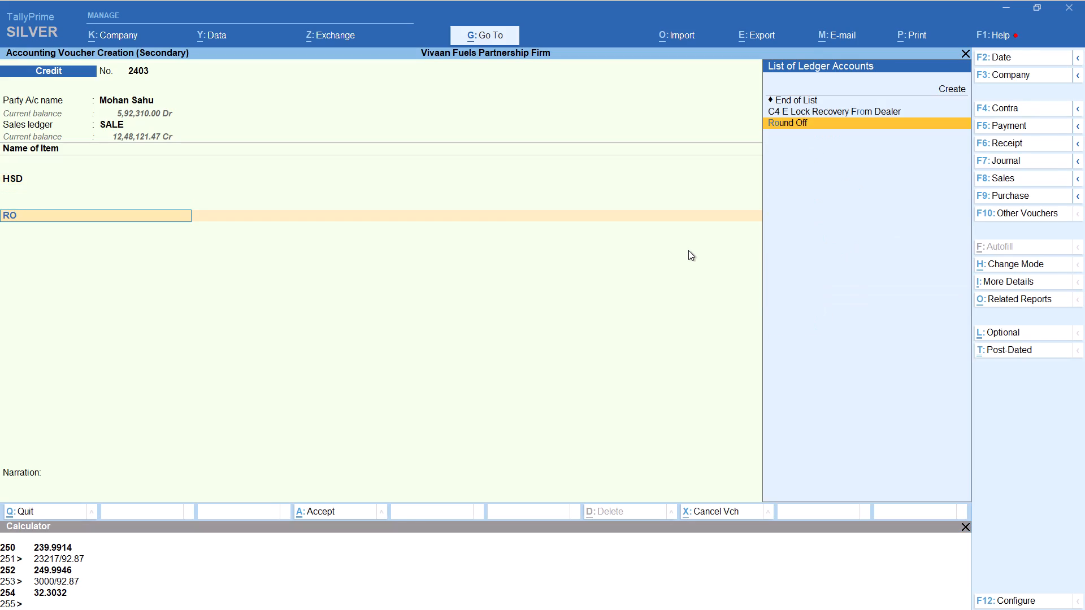
{"action": "key", "text": "ctrl+a"}
Start a new 6-Apr-26 Credit sales voucher with Surendra as the party and SALE as the sales ledger.
{"action": "key", "text": "alt+a"}
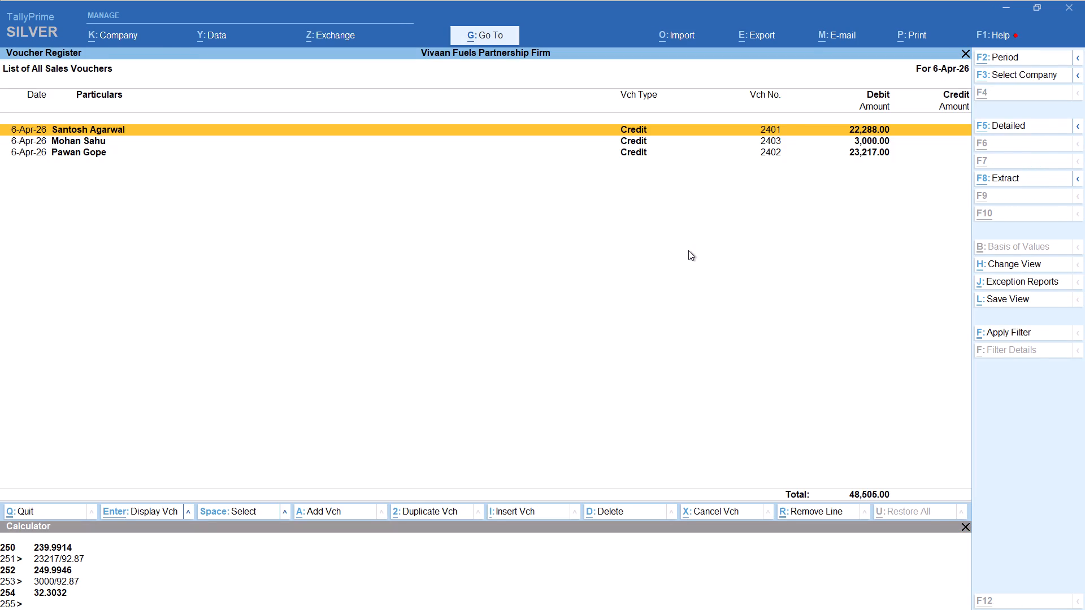
{"action": "type", "text": "SURE"}
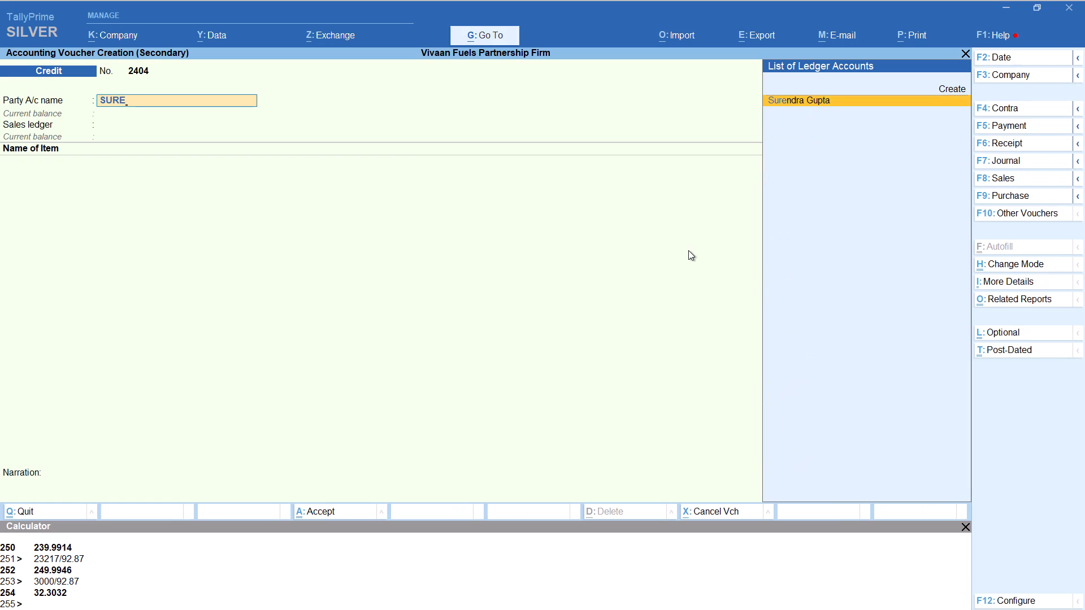
{"action": "key", "text": "Return"}
{"action": "key", "text": "Return"}
{"action": "key", "text": "Return"}
{"action": "key", "text": "Return"}
{"action": "key", "text": "Return"}
{"action": "key", "text": "Return"}
{"action": "key", "text": "Return"}
{"action": "key", "text": "Return"}
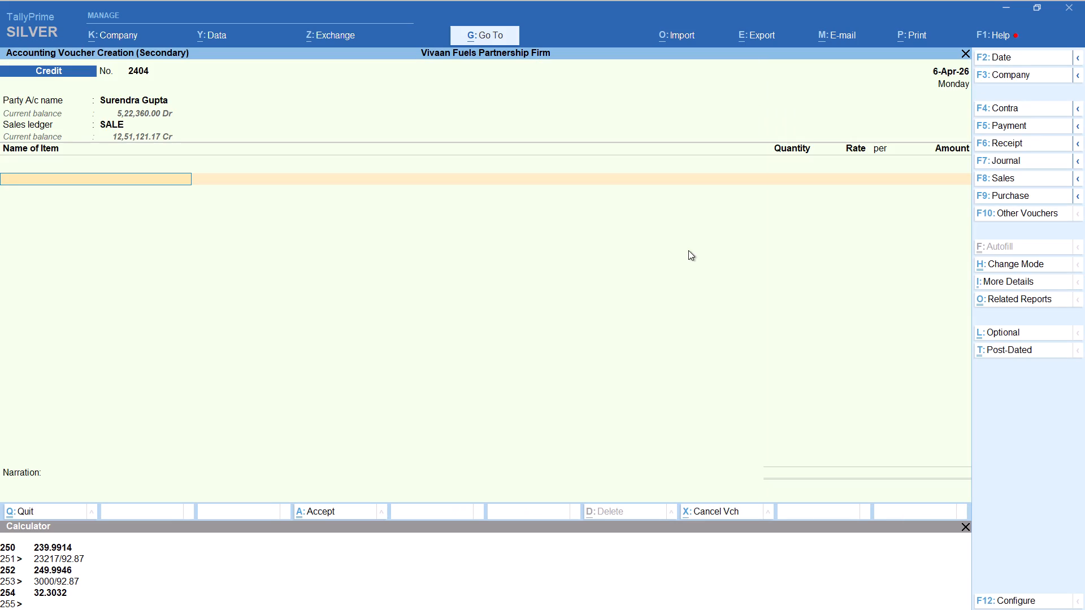
Add item HSD with tracking number Not Applicable and quantity calculated as 200/92.87, at rate 92.87 per LITER.
{"action": "type", "text": "HS"}
{"action": "key", "text": "Return"}
{"action": "key", "text": "Up"}
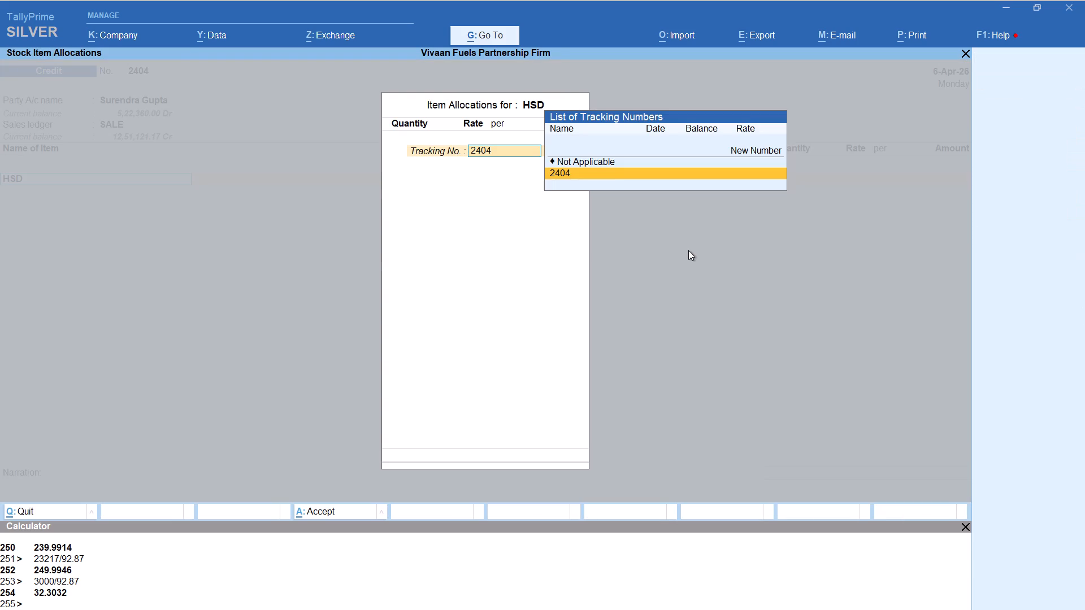
{"action": "key", "text": "Return"}
{"action": "key", "text": "alt+c"}
{"action": "type", "text": "200/92.87"}
{"action": "key", "text": "Return"}
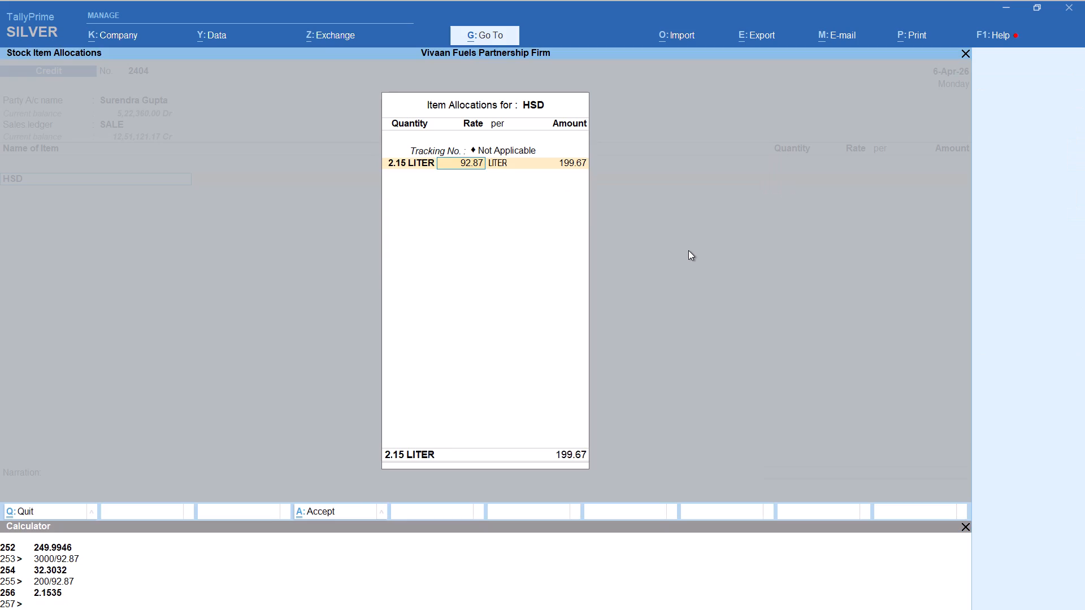
{"action": "key", "text": "Return"}
{"action": "key", "text": "Return"}
{"action": "key", "text": "Return"}
{"action": "key", "text": "Return"}
{"action": "key", "text": "Return"}
{"action": "key", "text": "Return"}
Add the Round Off ledger to Surendra's Credit voucher and save it.
{"action": "type", "text": "ROU"}
{"action": "key", "text": "Return"}
{"action": "key", "text": "ctrl+a"}
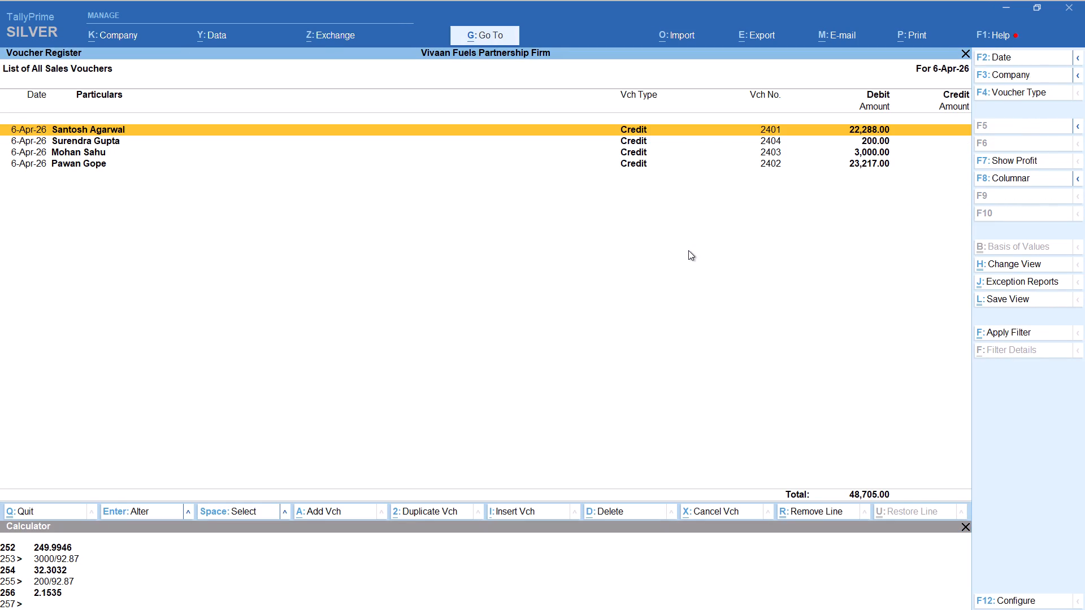
Start a new 6-Apr-26 Credit sales voucher with Afroj as the party and SALE as the sales ledger.
{"action": "key", "text": "alt+a"}
{"action": "type", "text": "AFROJ"}
{"action": "key", "text": "Return"}
{"action": "key", "text": "Return"}
{"action": "key", "text": "Return"}
{"action": "key", "text": "Return"}
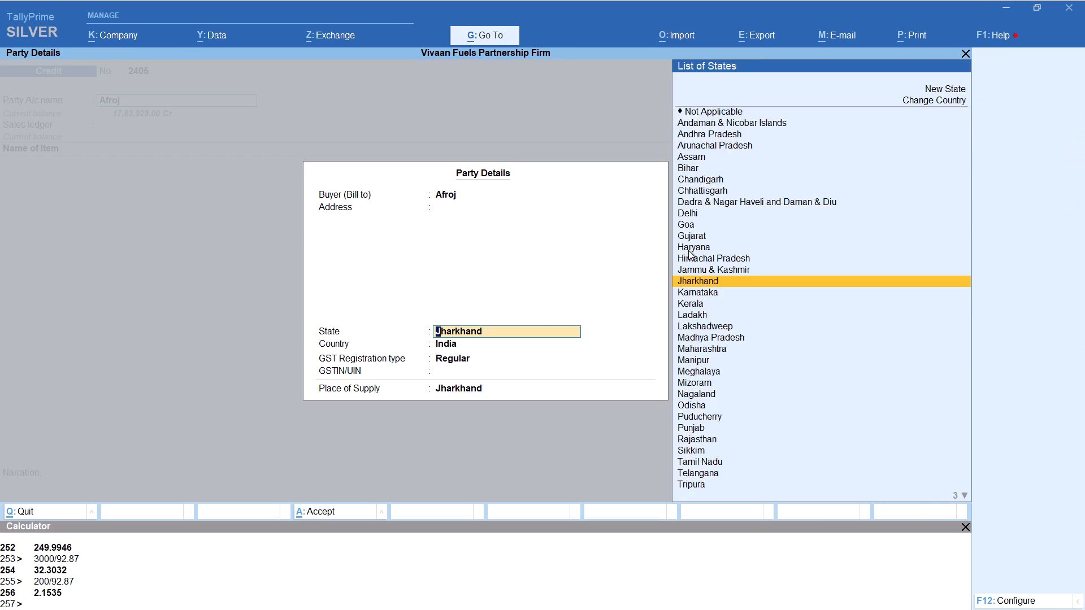
{"action": "key", "text": "Return"}
{"action": "key", "text": "Return"}
{"action": "key", "text": "Return"}
{"action": "key", "text": "Return"}
Add item HSD with tracking number Not Applicable and quantity calculated as 3010/92.87, at rate 92.87 per LITER.
{"action": "type", "text": "HS"}
{"action": "key", "text": "Return"}
{"action": "key", "text": "Up"}
{"action": "key", "text": "Return"}
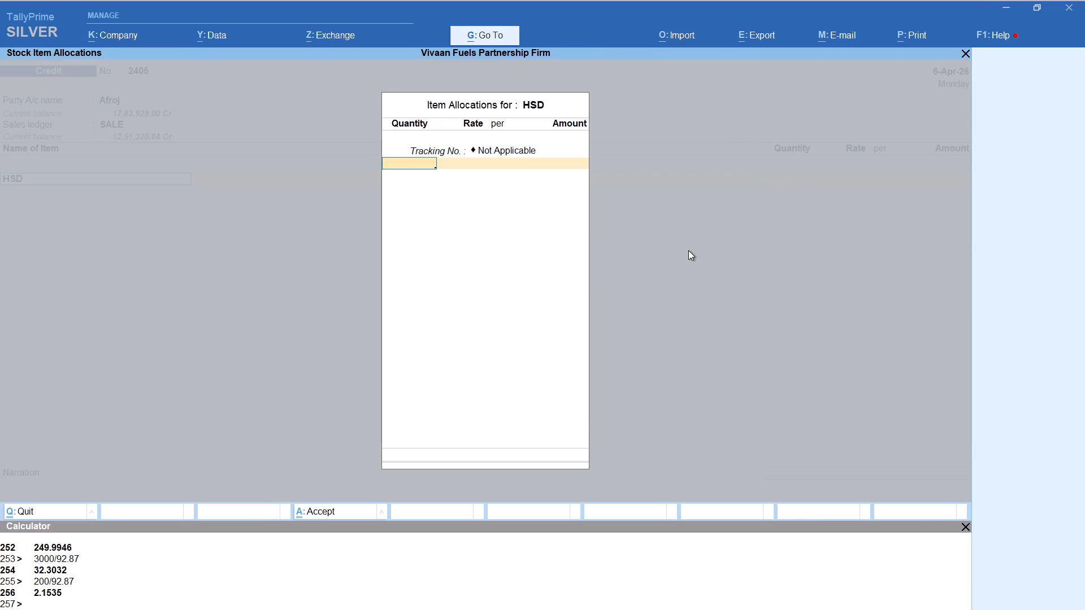
{"action": "key", "text": "alt+c"}
{"action": "type", "text": "3010/92.87"}
{"action": "key", "text": "Return"}
{"action": "key", "text": "Return"}
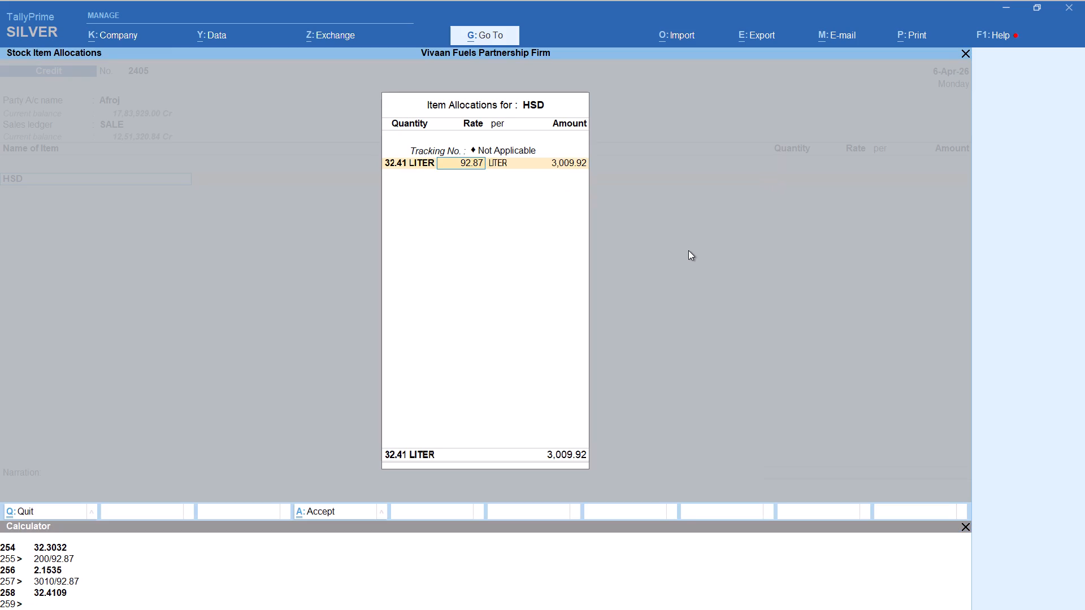
{"action": "key", "text": "Return"}
{"action": "key", "text": "Return"}
{"action": "key", "text": "Return"}
{"action": "key", "text": "Return"}
{"action": "key", "text": "Return"}
Add the Round Off ledger to Afroj's Credit voucher and save it.
{"action": "type", "text": "ROU"}
{"action": "key", "text": "Return"}
{"action": "key", "text": "ctrl+a"}
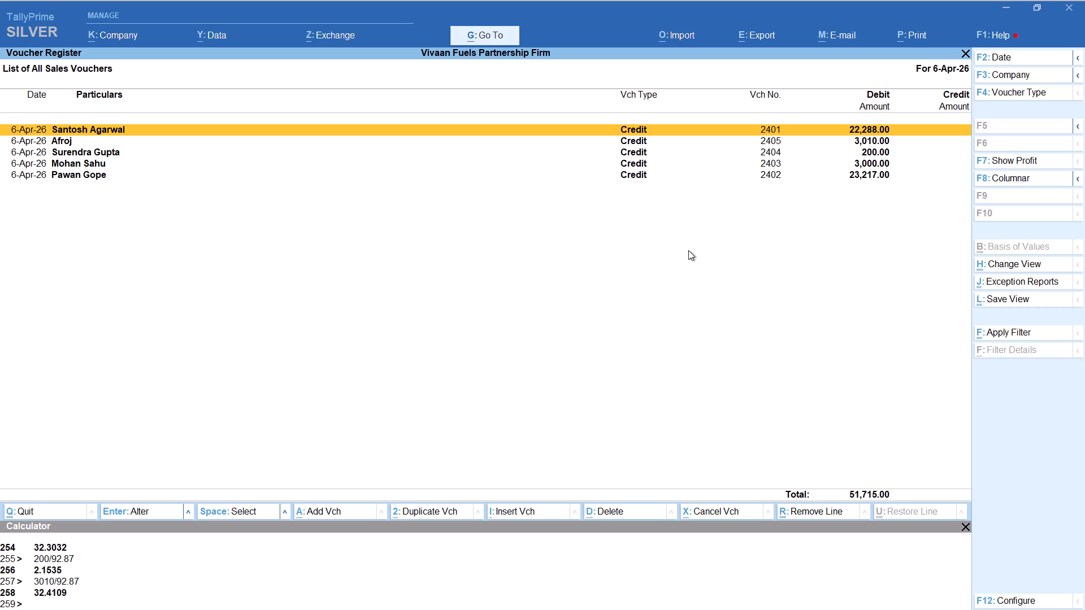
Start a new 6-Apr-26 Credit sales voucher with Ashok as the party and SALE as the sales ledger.
{"action": "key", "text": "alt+a"}
{"action": "type", "text": "ASHOK"}
{"action": "key", "text": "Return"}
{"action": "key", "text": "Return"}
{"action": "key", "text": "Return"}
{"action": "key", "text": "Return"}
{"action": "key", "text": "Return"}
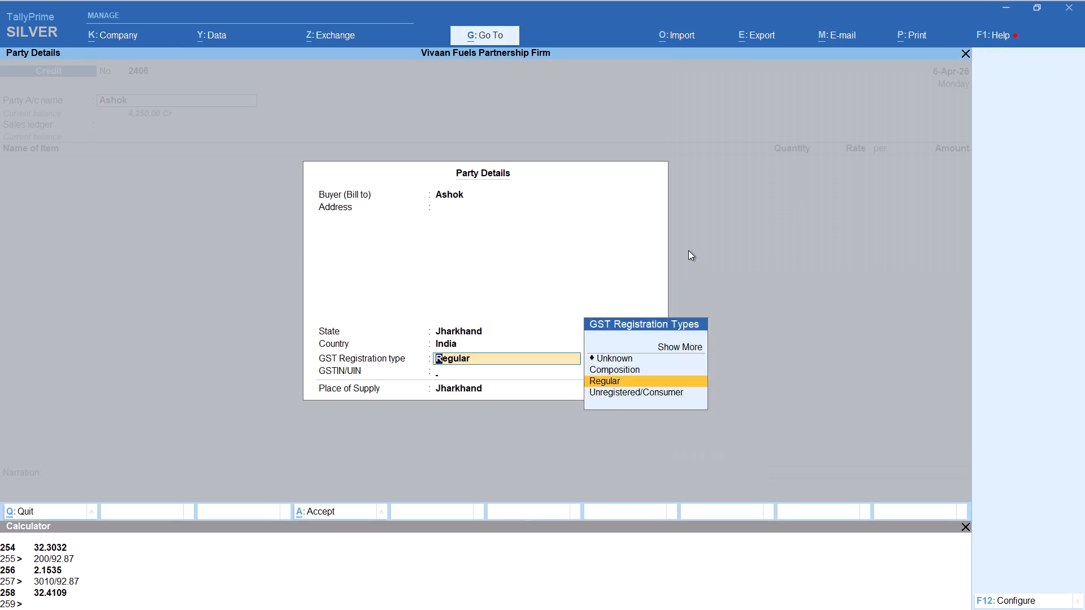
{"action": "key", "text": "Return"}
{"action": "key", "text": "Return"}
{"action": "key", "text": "Return"}
Add item HSD with tracking number Not Applicable and quantity calculated as 4300/92.87, and accept the item line.
{"action": "type", "text": "HS"}
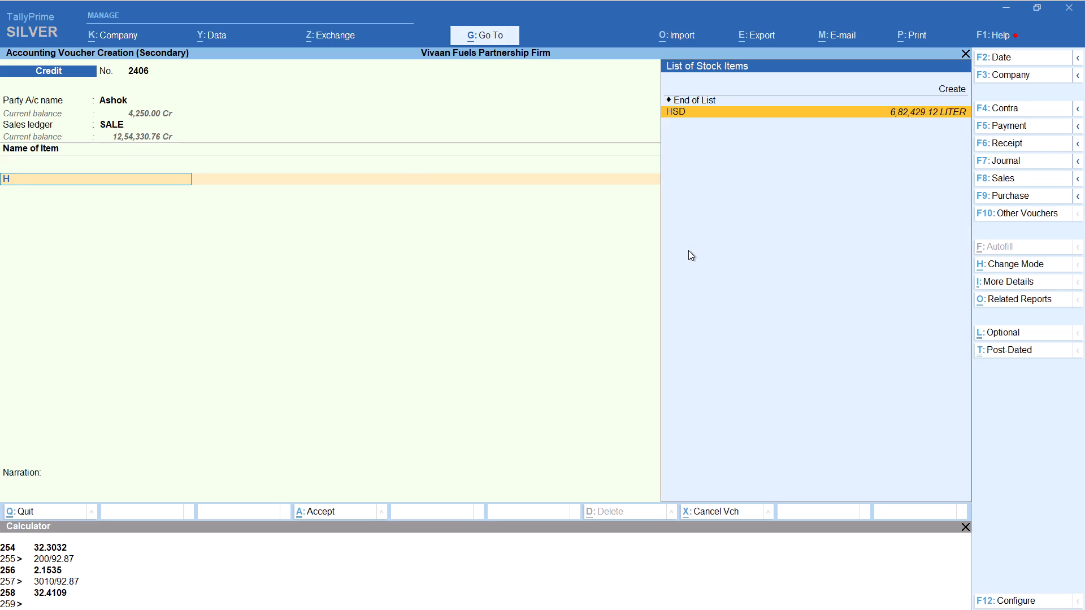
{"action": "key", "text": "Return"}
{"action": "key", "text": "Up"}
{"action": "key", "text": "Return"}
{"action": "key", "text": "alt+c"}
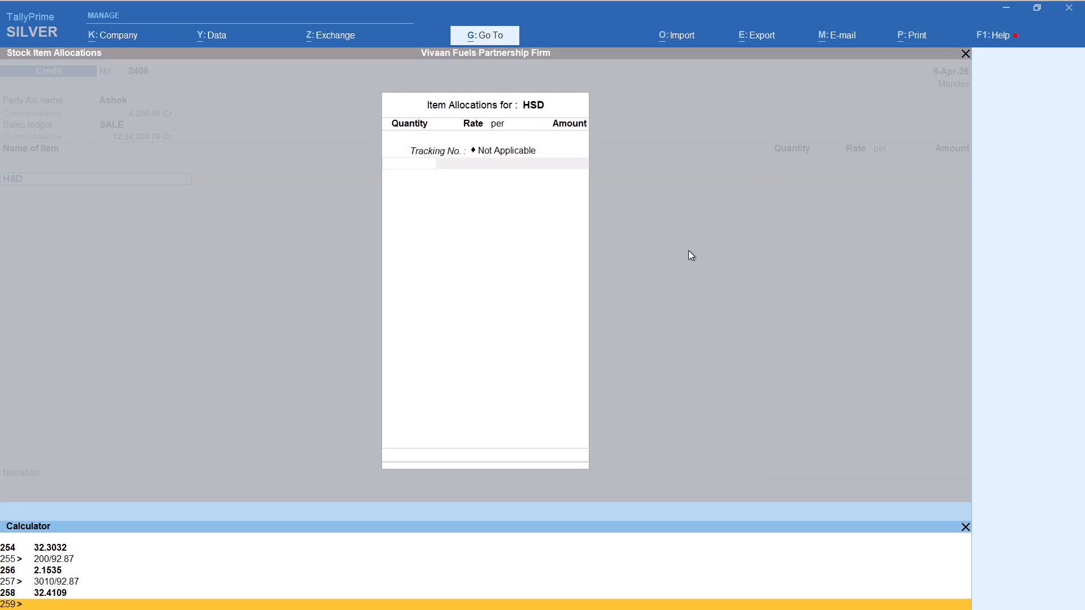
{"action": "type", "text": "4300"}
{"action": "type", "text": "/92.87"}
{"action": "key", "text": "Return"}
{"action": "key", "text": "Return"}
{"action": "key", "text": "Return"}
{"action": "key", "text": "Return"}
{"action": "key", "text": "Return"}
{"action": "key", "text": "Return"}
{"action": "key", "text": "Return"}
Add the Round Off ledger to Ashok's Credit voucher and save it.
{"action": "type", "text": "ROU"}
{"action": "key", "text": "Return"}
{"action": "key", "text": "ctrl+a"}
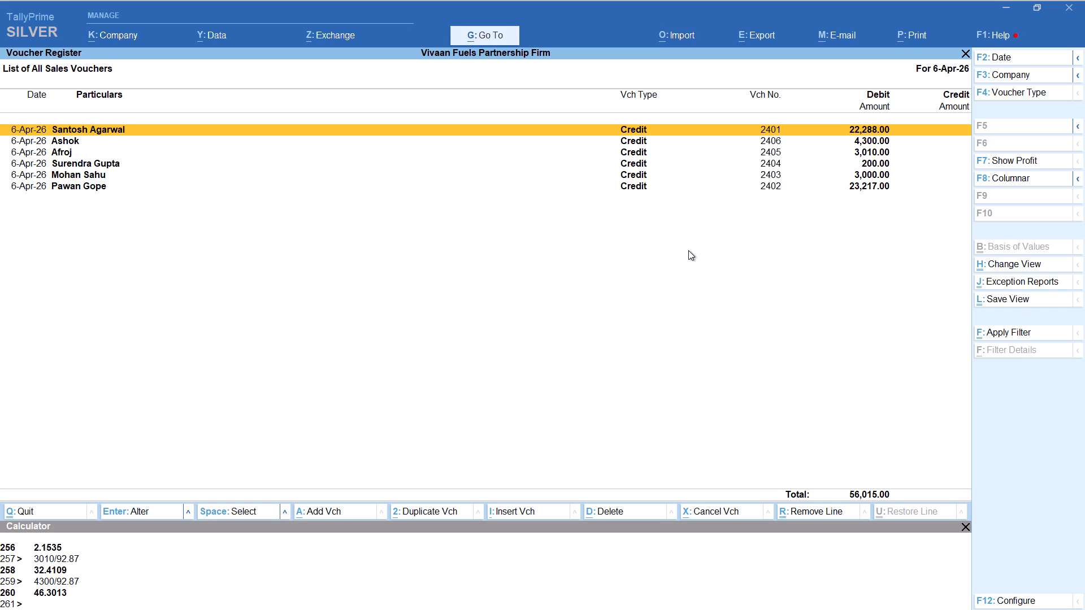
Start a new 6-Apr-26 Credit sales voucher with Shiva Enterprises as the party and SALE as the sales ledger.
{"action": "key", "text": "alt+a"}
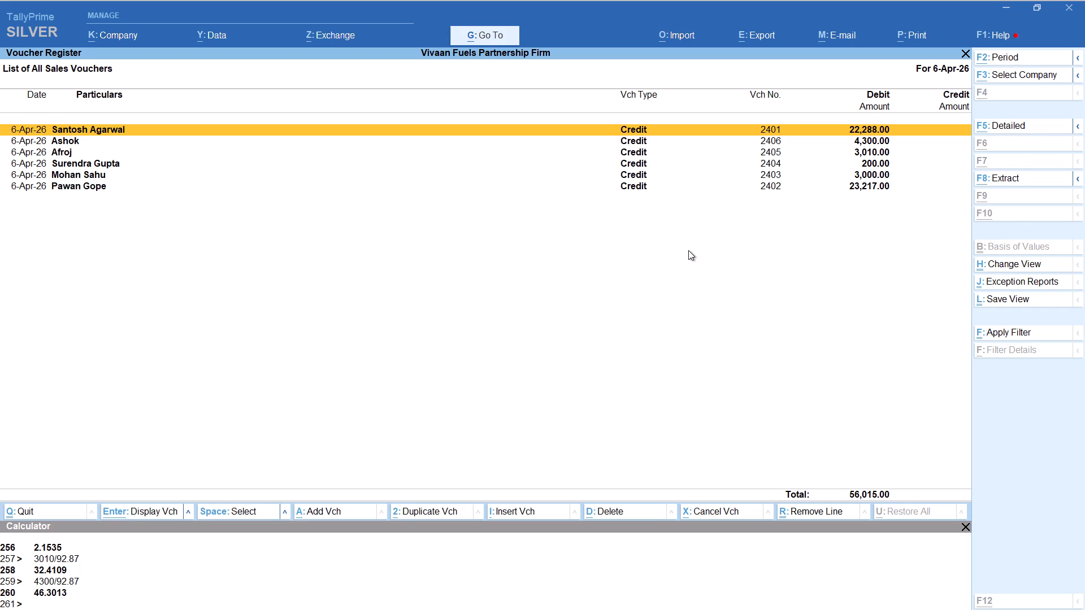
{"action": "key", "text": "s"}
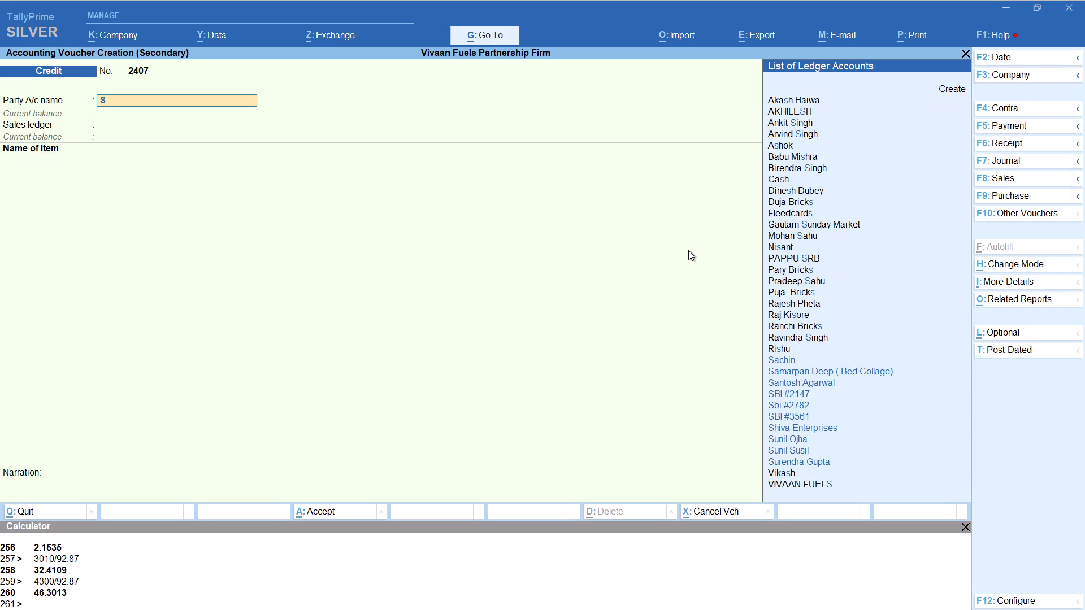
{"action": "type", "text": "HIV"}
{"action": "key", "text": "Return"}
{"action": "key", "text": "Return"}
{"action": "key", "text": "Return"}
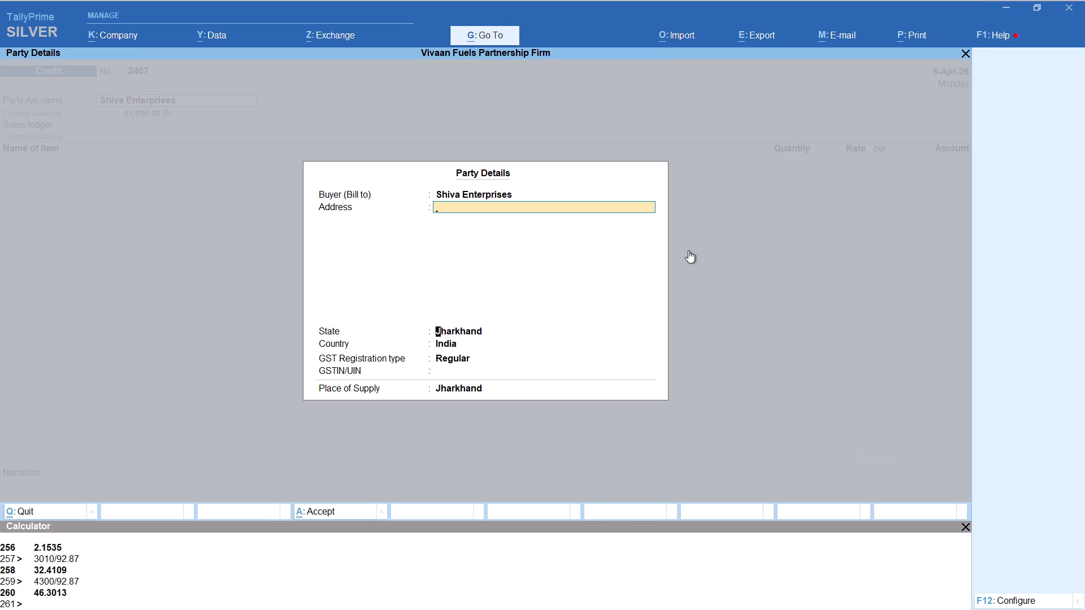
{"action": "key", "text": "Return"}
{"action": "key", "text": "Return"}
{"action": "key", "text": "Return"}
{"action": "key", "text": "Return"}
{"action": "key", "text": "Return"}
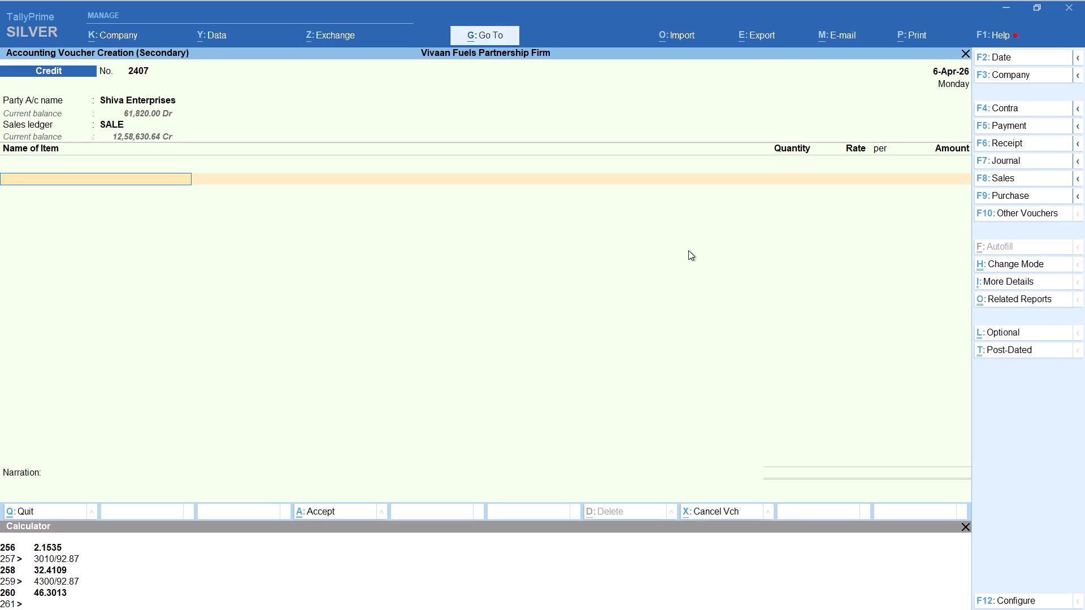
Add item HSD with tracking number Not Applicable and quantity calculated as 500/92.87, and accept the item line.
{"action": "type", "text": "HSD"}
{"action": "key", "text": "Return"}
{"action": "key", "text": "Up"}
{"action": "key", "text": "Return"}
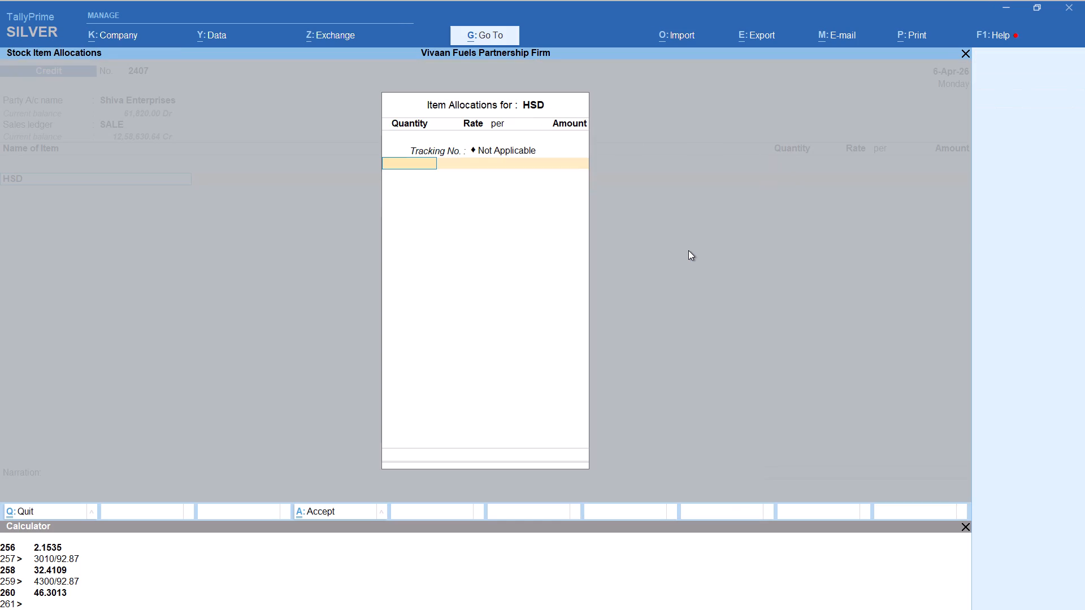
{"action": "key", "text": "alt+c"}
{"action": "type", "text": "500/92.87"}
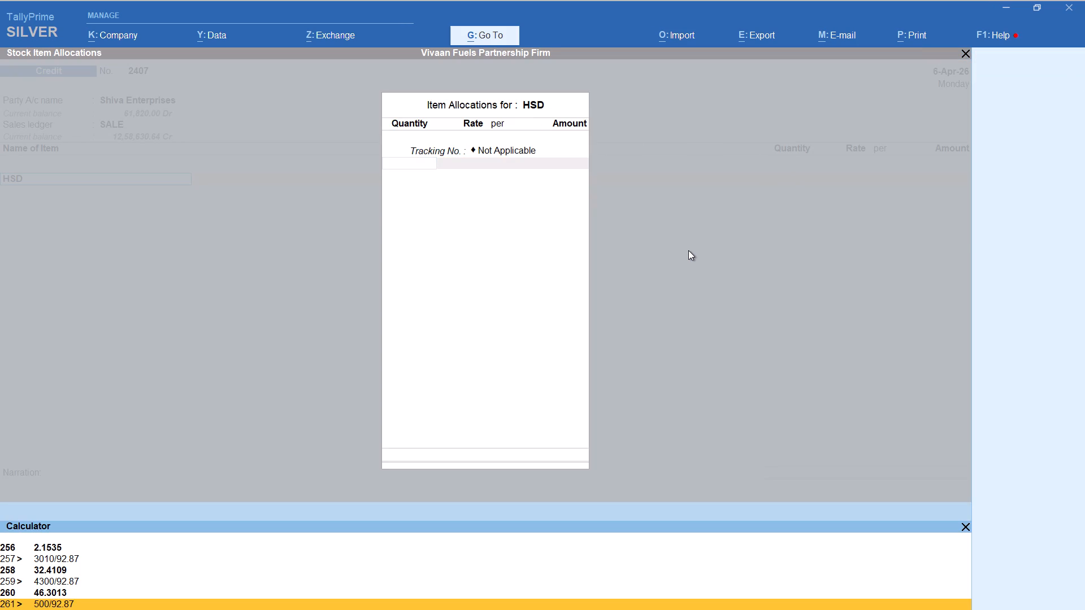
{"action": "key", "text": "Return"}
{"action": "key", "text": "Return"}
{"action": "key", "text": "Return"}
{"action": "key", "text": "Return"}
{"action": "key", "text": "Return"}
{"action": "key", "text": "Return"}
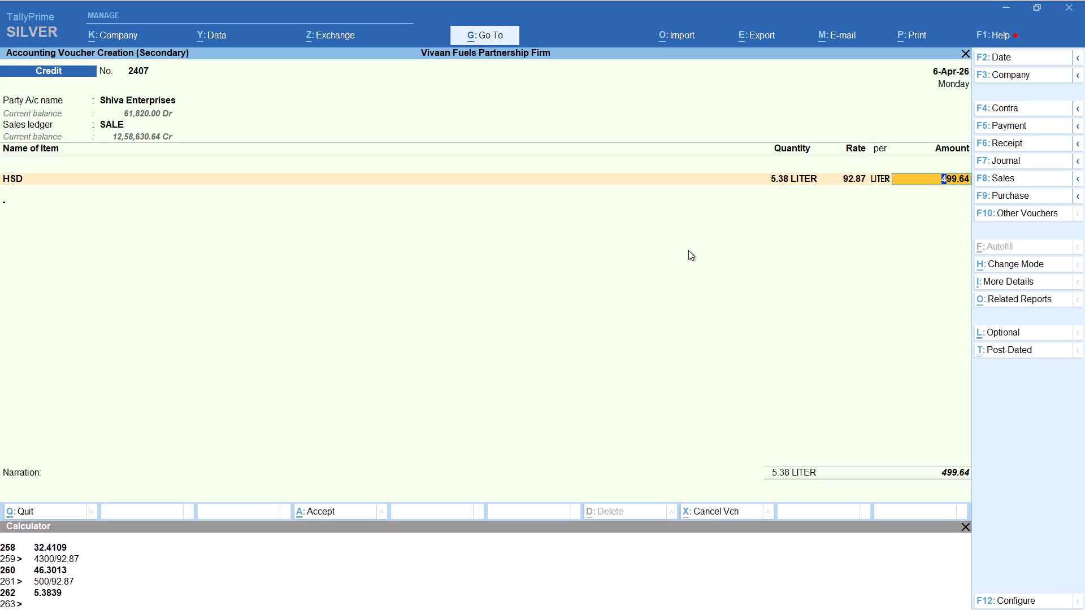
{"action": "key", "text": "Return"}
Add the Round Off ledger to Shiva Enterprises' Credit voucher and save it.
{"action": "type", "text": "RO"}
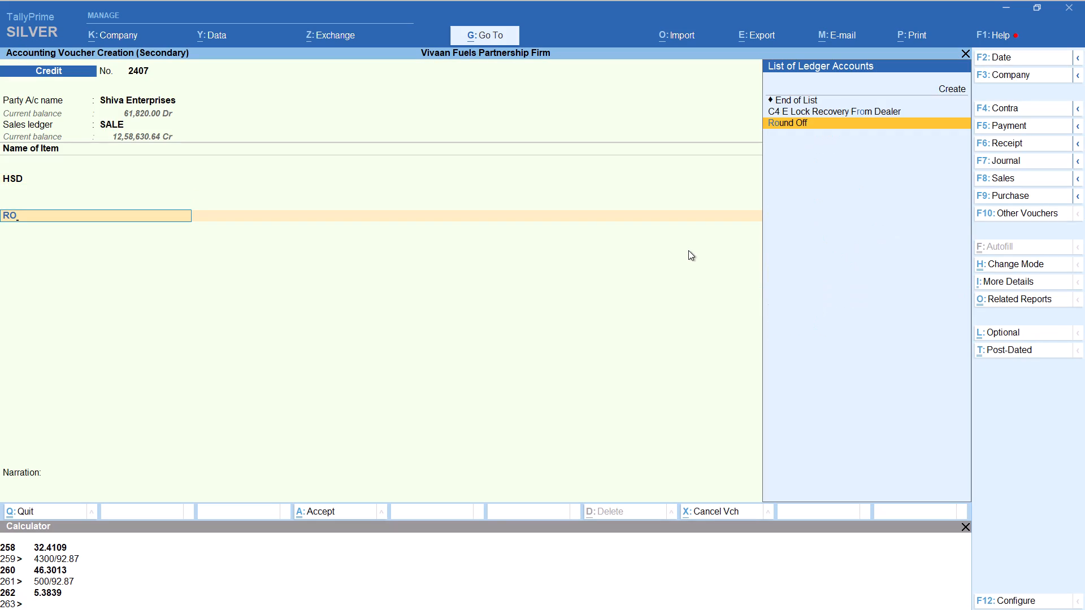
{"action": "key", "text": "u"}
{"action": "key", "text": "Return"}
{"action": "key", "text": "ctrl+a"}
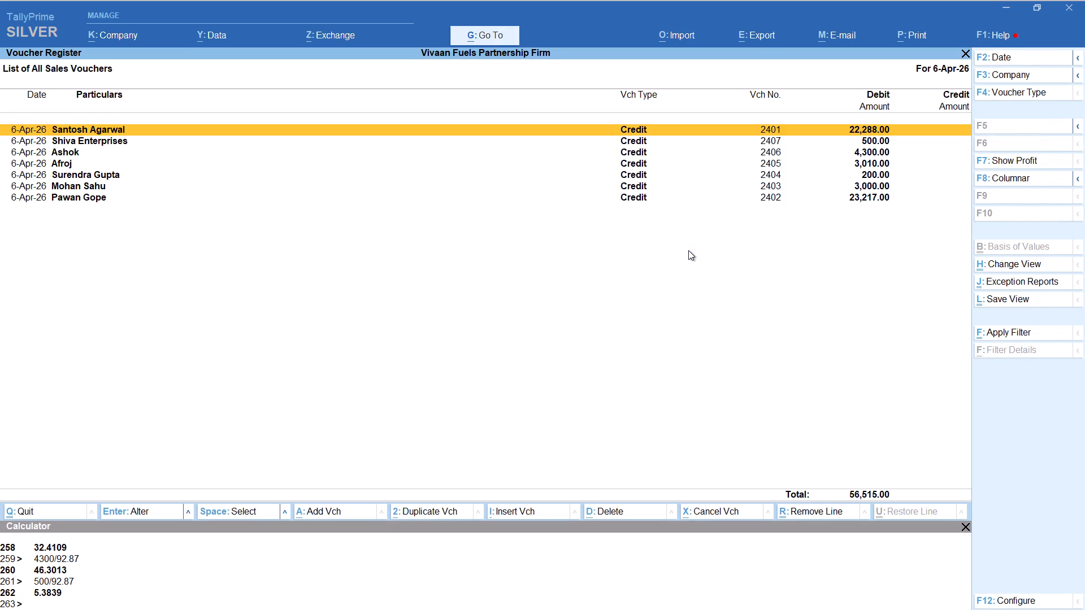
Start a new 6-Apr-26 Credit sales voucher with Bardhan as the party and SALE as the sales ledger.
{"action": "key", "text": "alt+a"}
{"action": "type", "text": "BARD"}
{"action": "key", "text": "Return"}
{"action": "key", "text": "Return"}
{"action": "key", "text": "Return"}
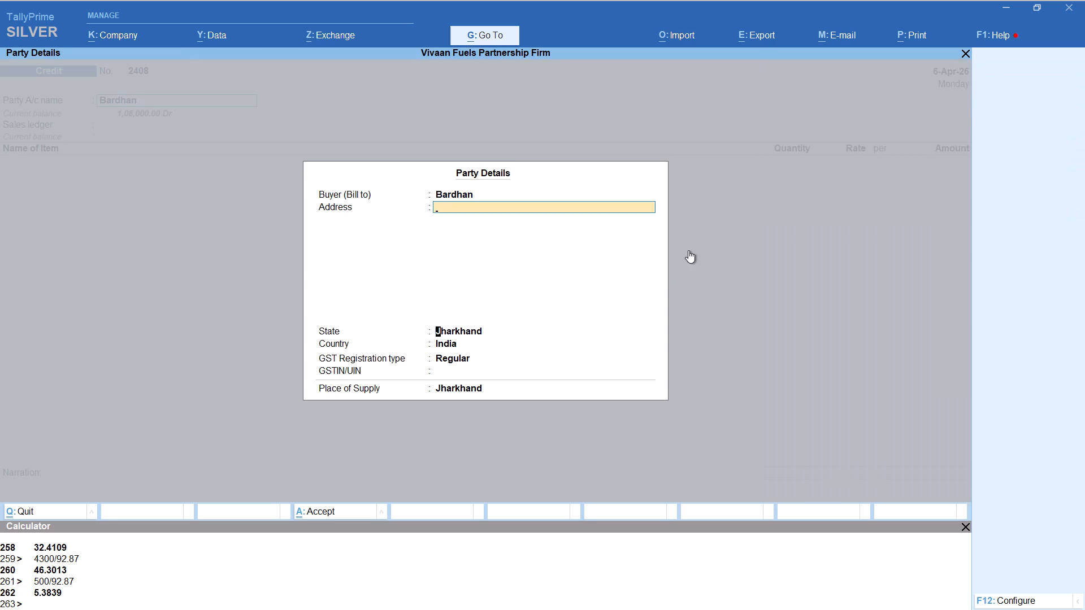
{"action": "key", "text": "Return"}
{"action": "key", "text": "Return"}
{"action": "key", "text": "Return"}
{"action": "key", "text": "Return"}
{"action": "key", "text": "Return"}
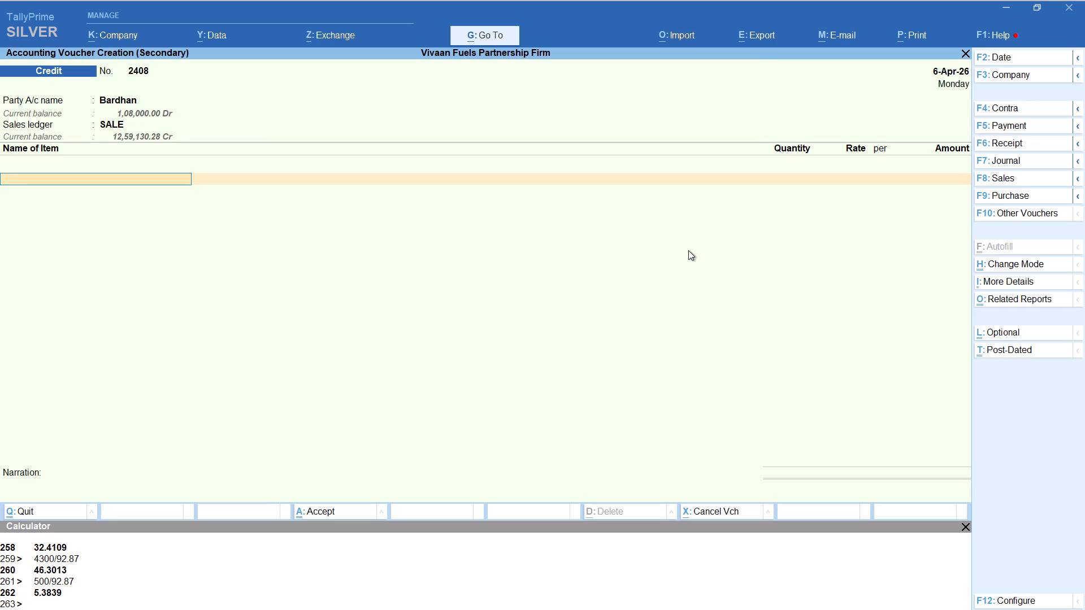
Add item HSD with tracking number Not Applicable and quantity calculated as 2000/92.87, and accept the item line.
{"action": "type", "text": "HS"}
{"action": "key", "text": "Return"}
{"action": "key", "text": "Up"}
{"action": "key", "text": "Return"}
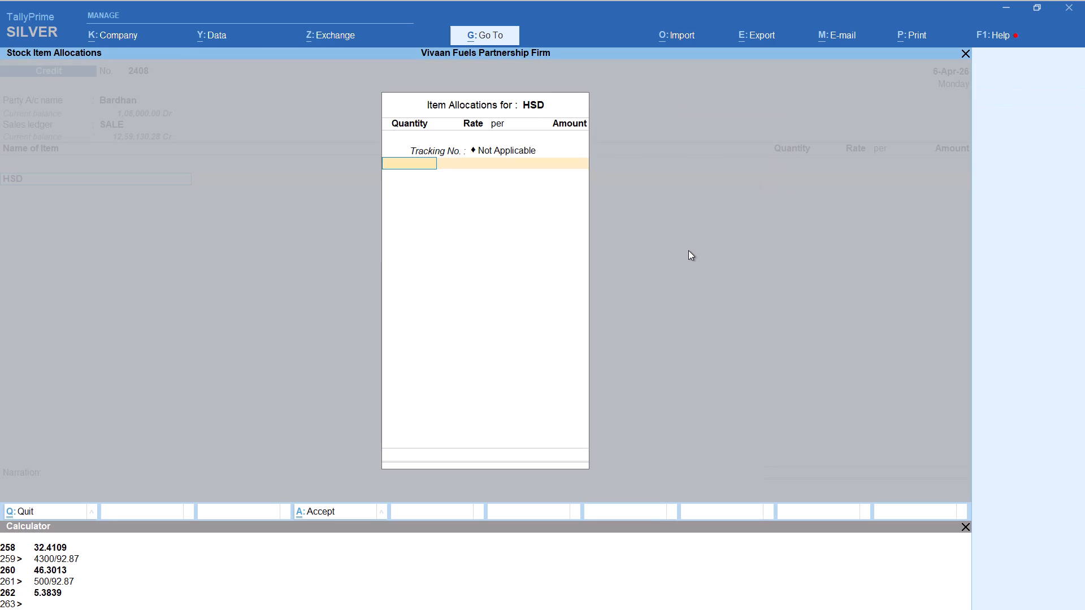
{"action": "key", "text": "alt+c"}
{"action": "type", "text": "2000"}
{"action": "type", "text": "/92.87"}
{"action": "key", "text": "Return"}
{"action": "key", "text": "Return"}
{"action": "key", "text": "Return"}
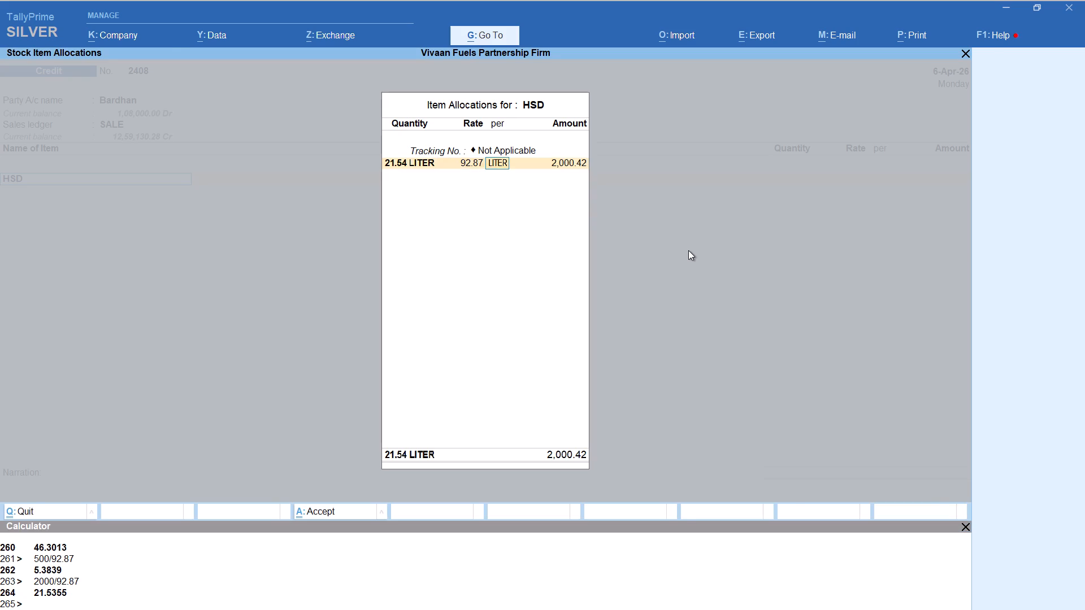
{"action": "key", "text": "Return"}
{"action": "key", "text": "Return"}
{"action": "key", "text": "Return"}
{"action": "key", "text": "Return"}
Add the Round Off ledger to Bardhan's Credit voucher and save it.
{"action": "type", "text": "ROU"}
{"action": "key", "text": "Return"}
{"action": "key", "text": "ctrl+a"}
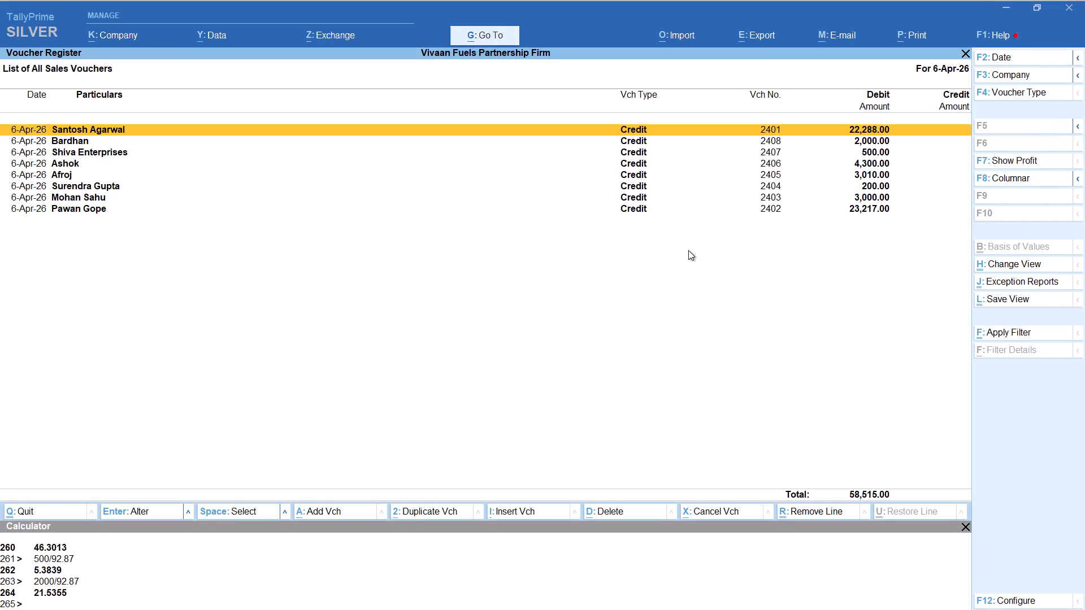
Start a new 6-Apr-26 Credit sales voucher with Dhanjay as the party and SALE as the sales ledger.
{"action": "key", "text": "alt+a"}
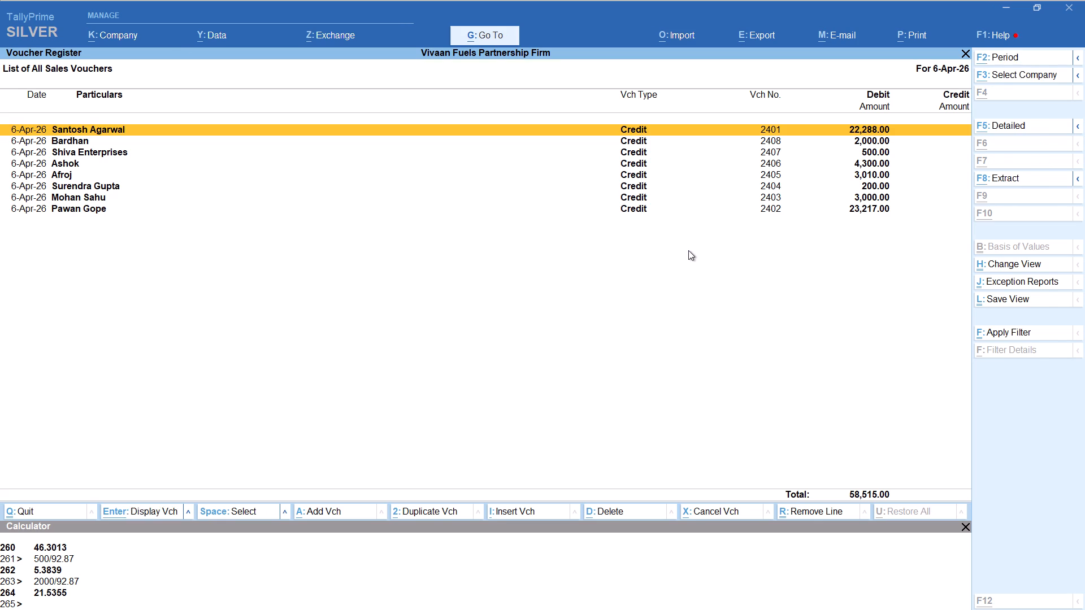
{"action": "type", "text": "DHANJ"}
{"action": "key", "text": "Return"}
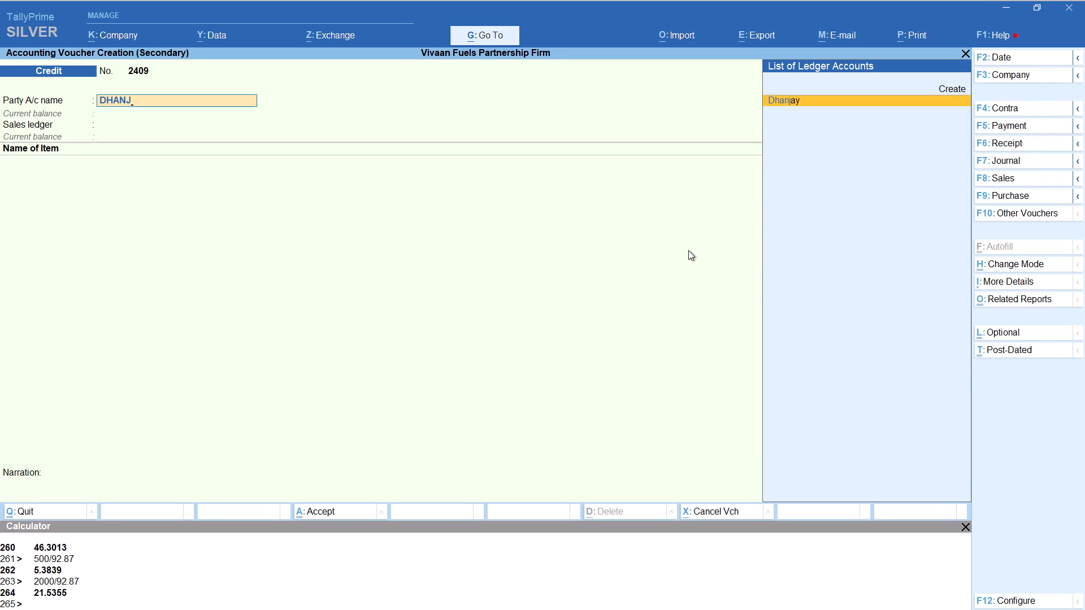
{"action": "key", "text": "Return"}
{"action": "key", "text": "Return"}
{"action": "key", "text": "Return"}
{"action": "key", "text": "Return"}
{"action": "key", "text": "Return"}
{"action": "key", "text": "Return"}
{"action": "key", "text": "Return"}
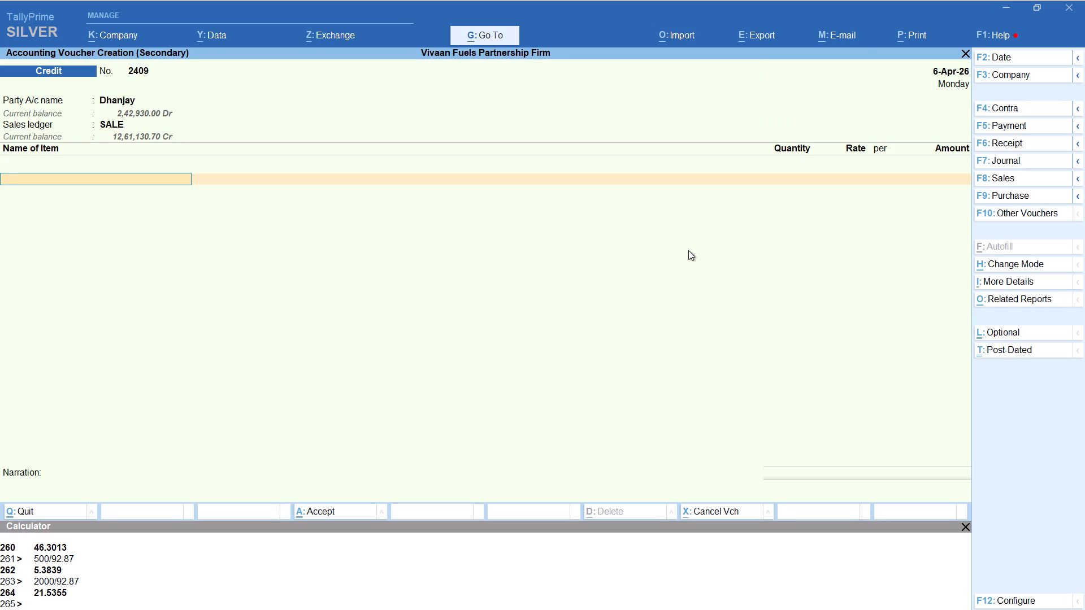
Add item HSD with tracking number Not Applicable and quantity calculated as 3000/92.87, and accept the item line.
{"action": "type", "text": "HS"}
{"action": "key", "text": "Return"}
{"action": "key", "text": "Up"}
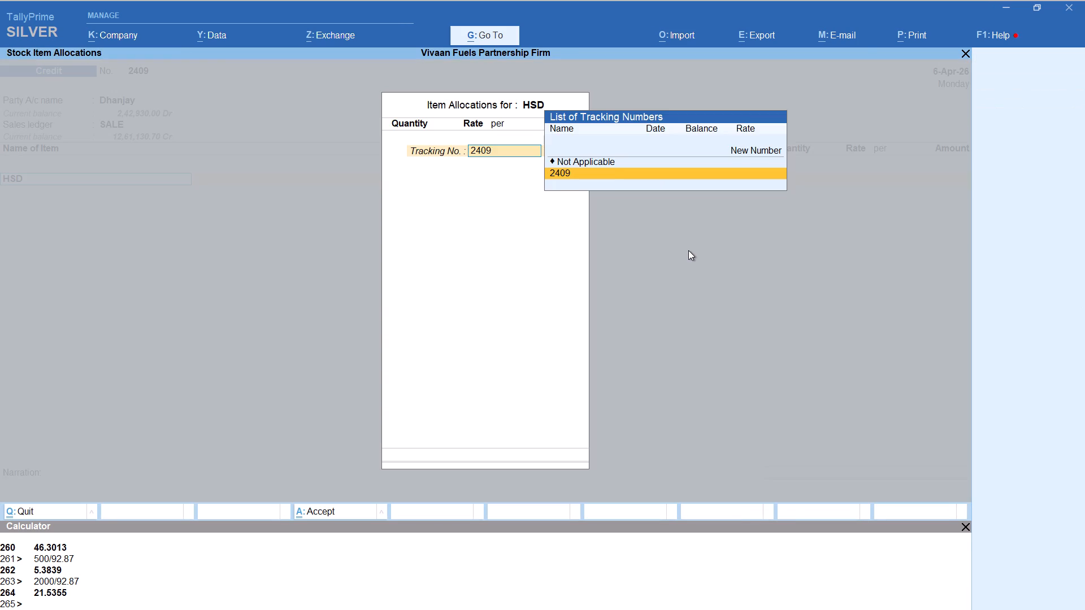
{"action": "key", "text": "Return"}
{"action": "key", "text": "alt+c"}
{"action": "type", "text": "3000"}
{"action": "type", "text": "/92.87"}
{"action": "key", "text": "Return"}
{"action": "key", "text": "Return"}
{"action": "key", "text": "Return"}
{"action": "key", "text": "Return"}
{"action": "key", "text": "Return"}
{"action": "key", "text": "Return"}
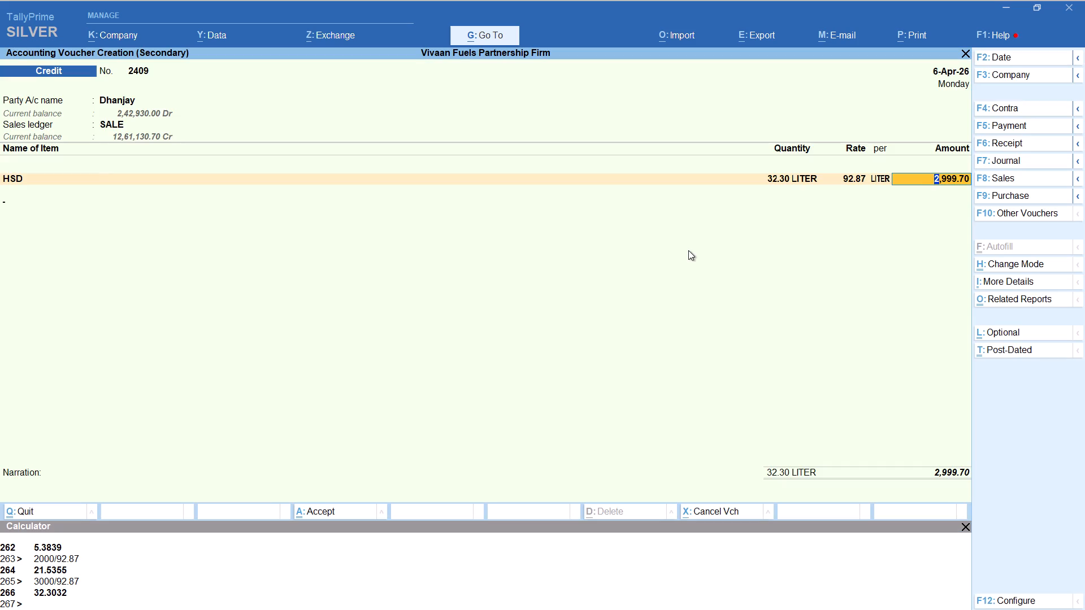
{"action": "key", "text": "Return"}
Add the Round Off ledger to Dhanjay's Credit voucher and save it.
{"action": "type", "text": "ROU"}
{"action": "key", "text": "Return"}
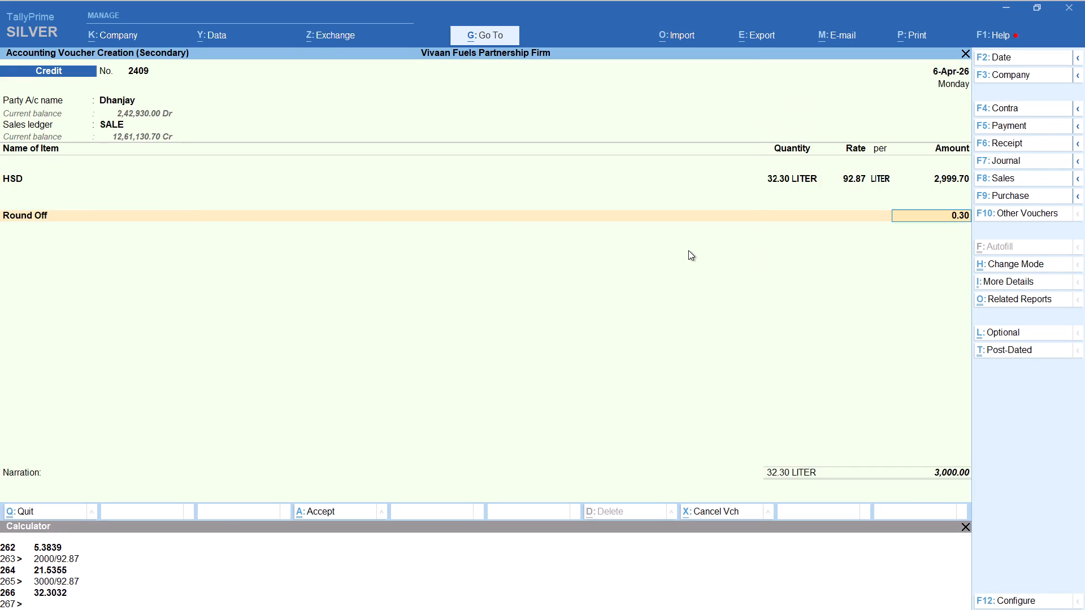
{"action": "key", "text": "ctrl+a"}
Start a second 6-Apr-26 Credit sales voucher with Dhanjay as the party and SALE as the sales ledger.
{"action": "key", "text": "alt+a"}
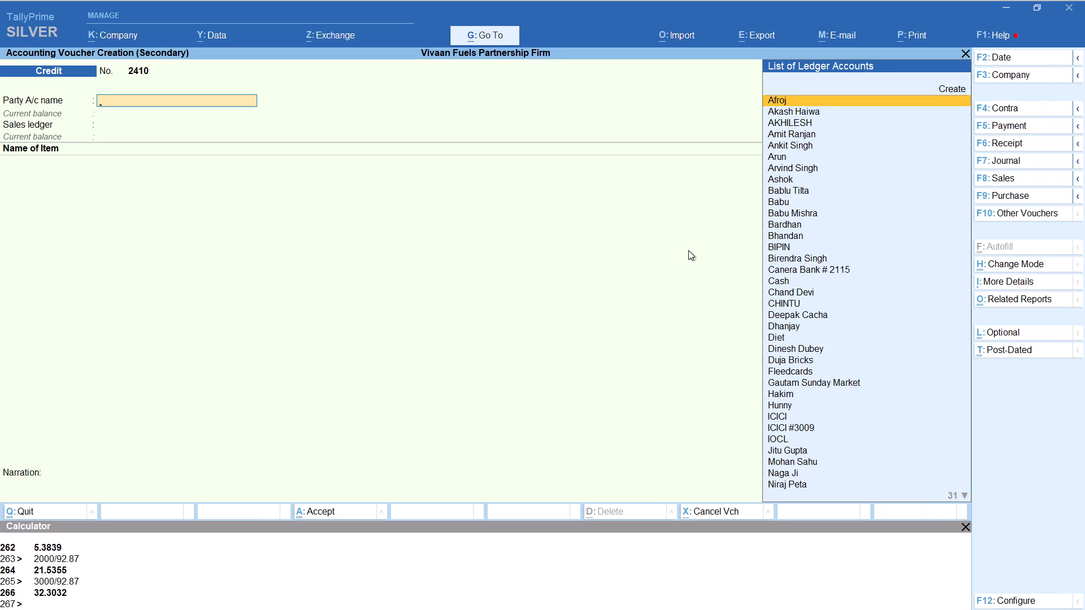
{"action": "type", "text": "DGH"}
{"action": "key", "text": "BackSpace"}
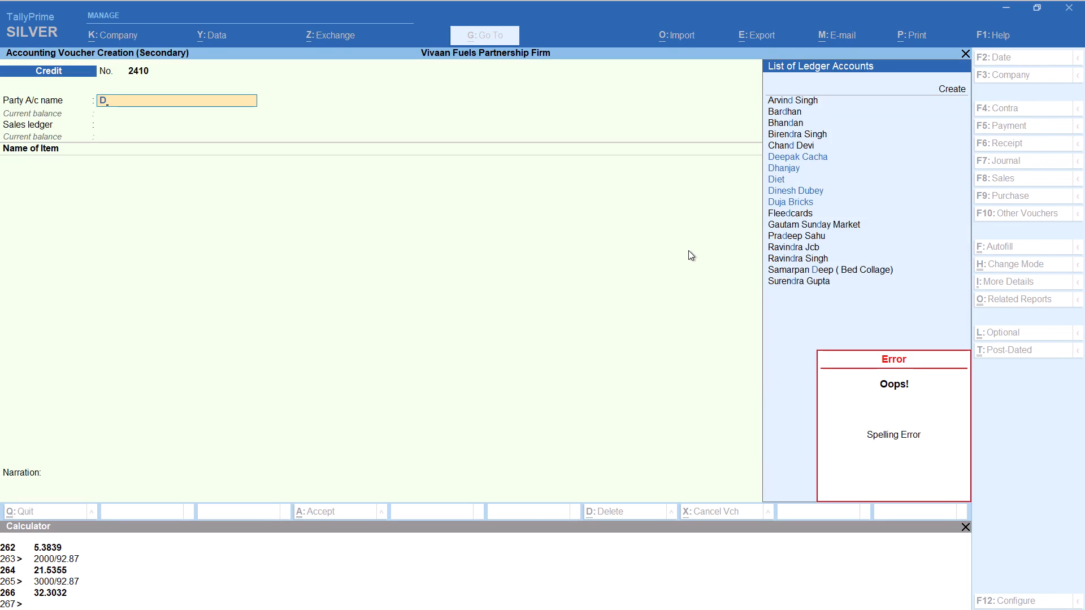
{"action": "type", "text": "HANJ"}
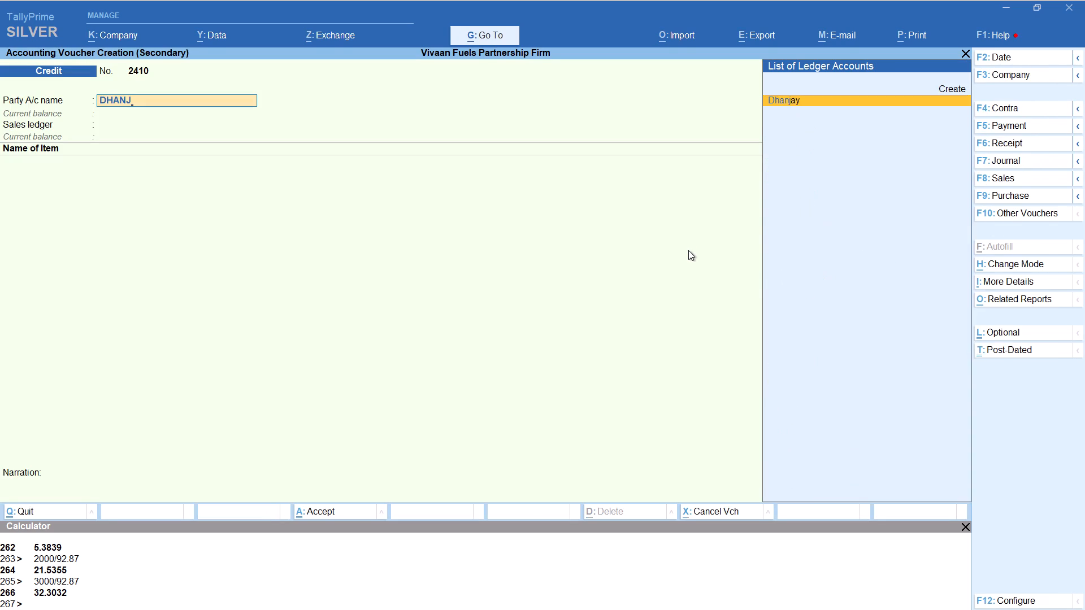
{"action": "key", "text": "Return"}
{"action": "key", "text": "Return"}
{"action": "key", "text": "Return"}
{"action": "key", "text": "Return"}
{"action": "key", "text": "Return"}
{"action": "key", "text": "Return"}
{"action": "key", "text": "Return"}
{"action": "key", "text": "Return"}
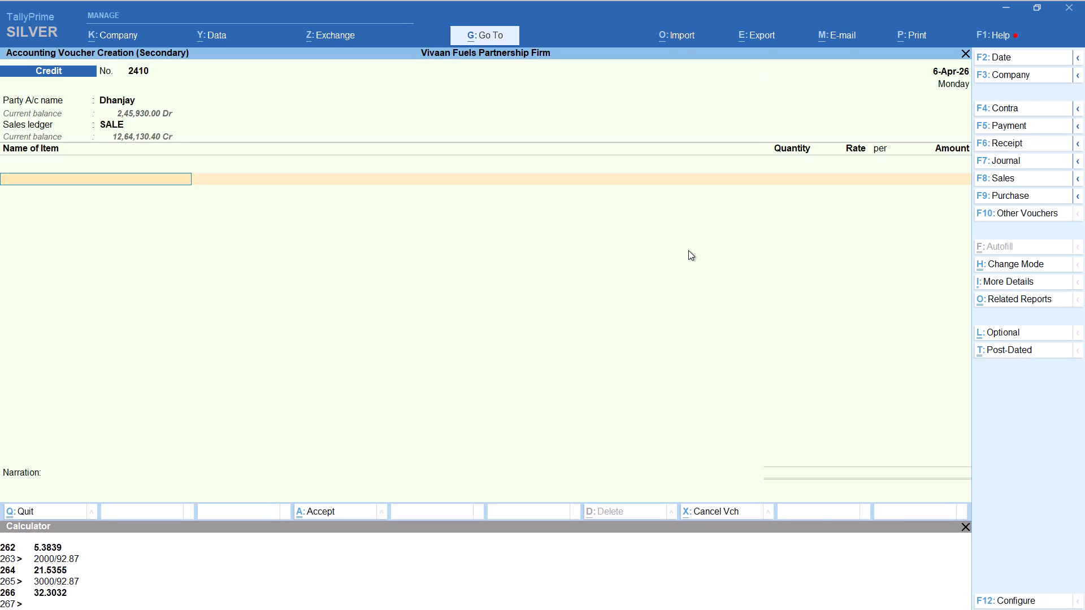
Add item HSD with tracking number Not Applicable and quantity calculated as 6893/92.87, and accept the item line.
{"action": "type", "text": "HS"}
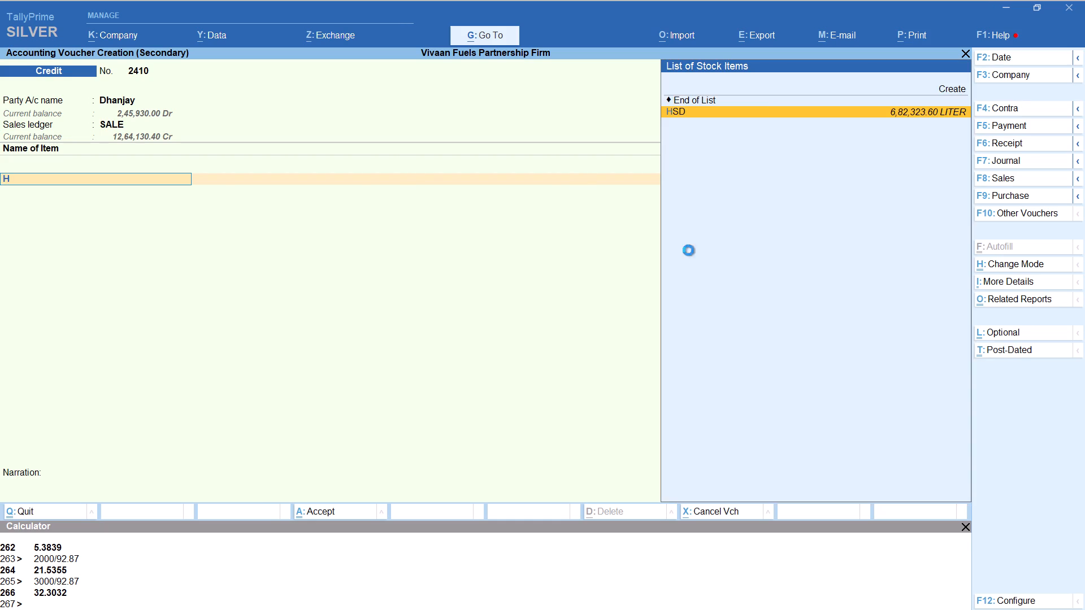
{"action": "key", "text": "Return"}
{"action": "key", "text": "Up"}
{"action": "key", "text": "Return"}
{"action": "key", "text": "alt+c"}
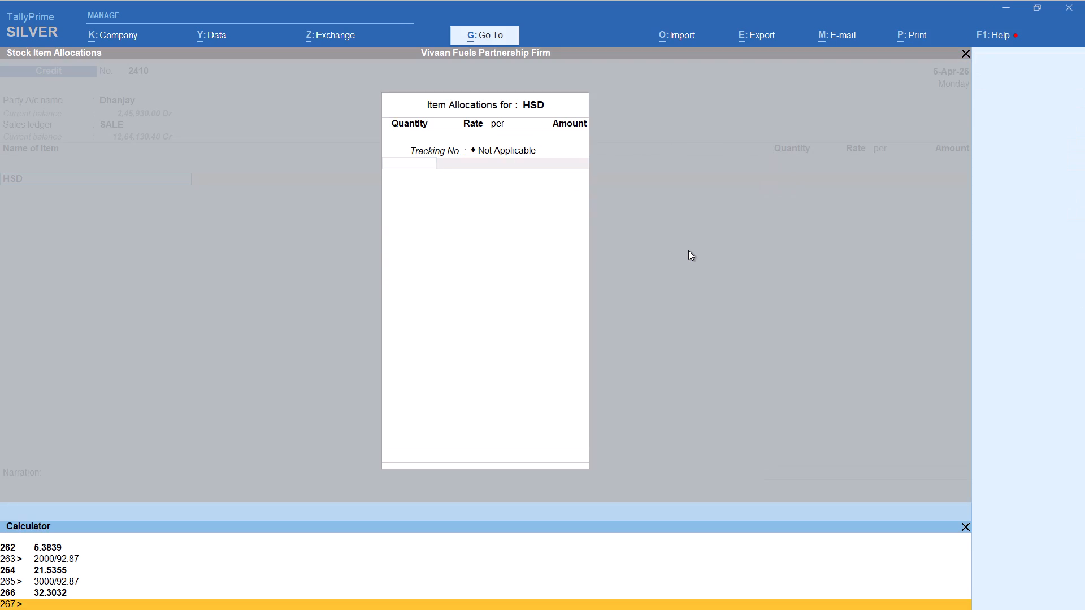
{"action": "type", "text": "6893"}
{"action": "type", "text": "/92.87"}
{"action": "key", "text": "Return"}
{"action": "key", "text": "Return"}
{"action": "key", "text": "Return"}
{"action": "key", "text": "Return"}
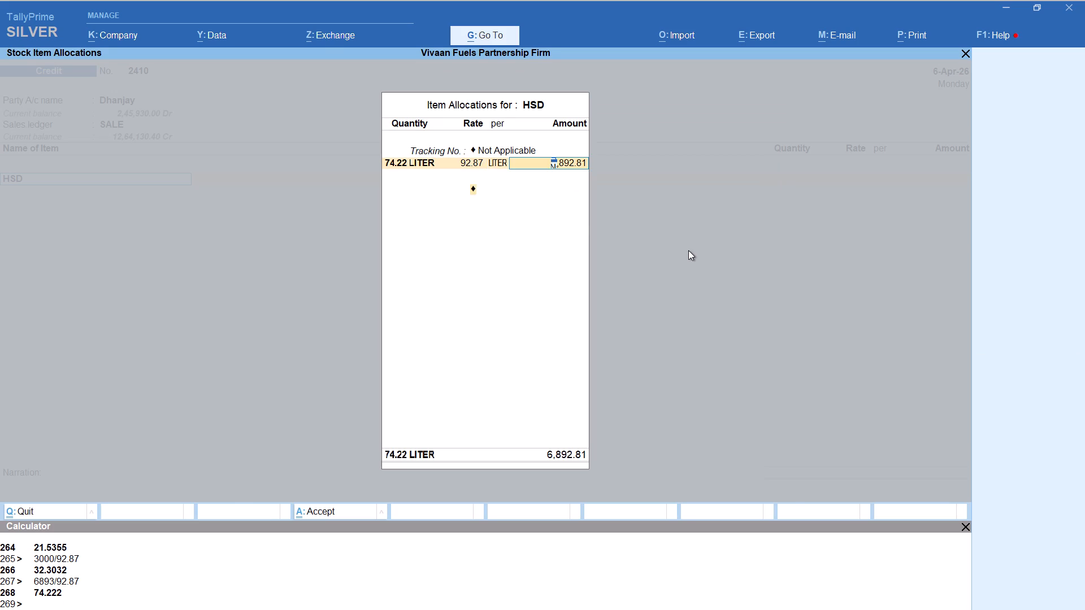
{"action": "key", "text": "Return"}
{"action": "key", "text": "Return"}
{"action": "key", "text": "Return"}
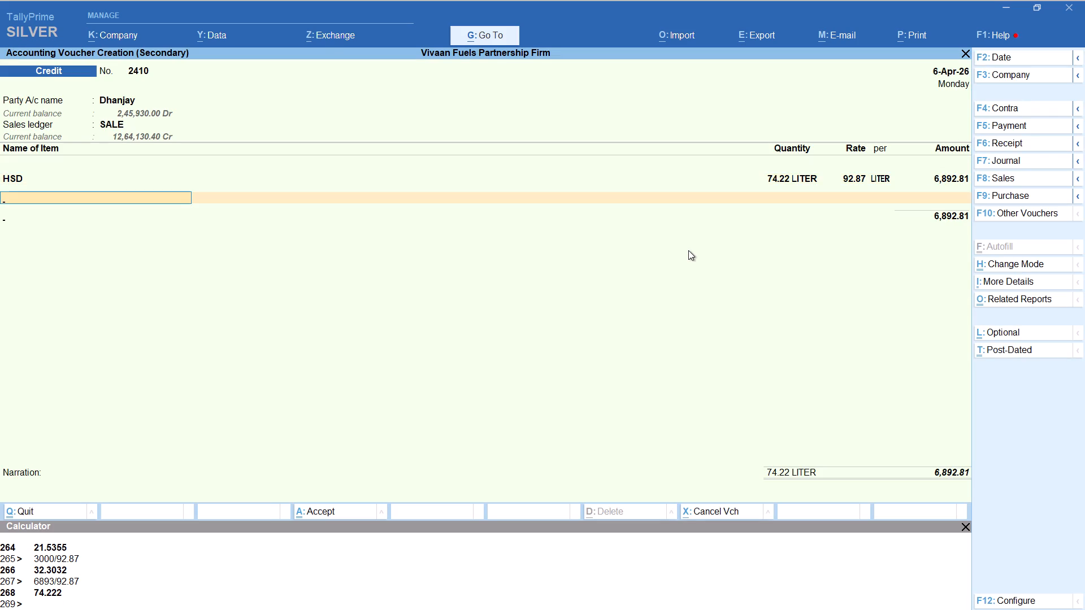
Add the Round Off ledger to Dhanjay's second Credit voucher and save it.
{"action": "type", "text": "ROU"}
{"action": "key", "text": "Return"}
{"action": "key", "text": "ctrl+a"}
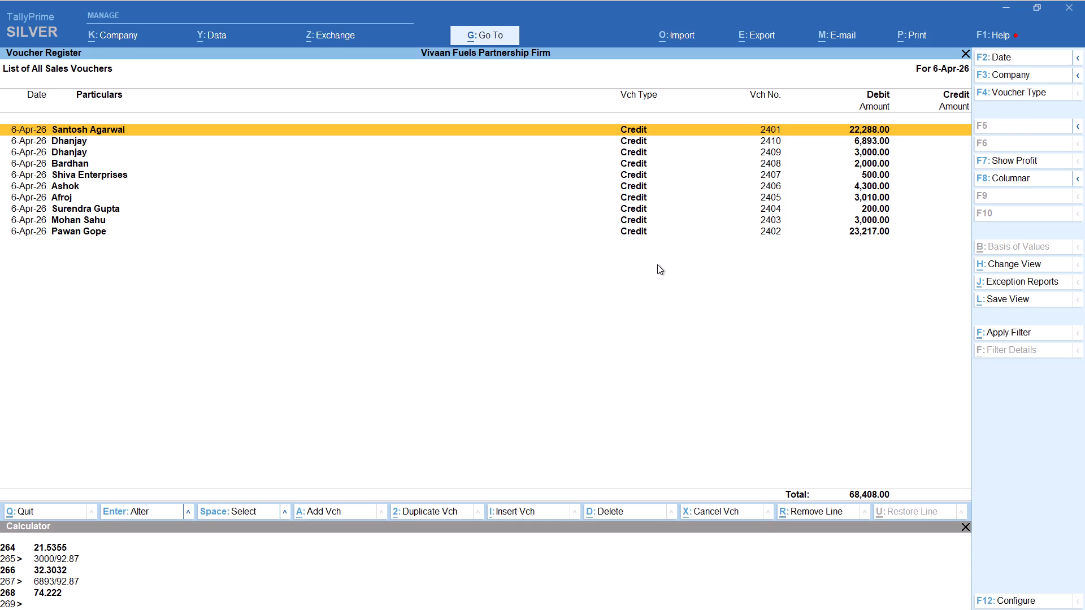
Check the 6-Apr credit figure's formula in the Excel balance sheet against the voucher register total, and return to TallyPrime.
{"action": "key", "text": "alt+Tab"}
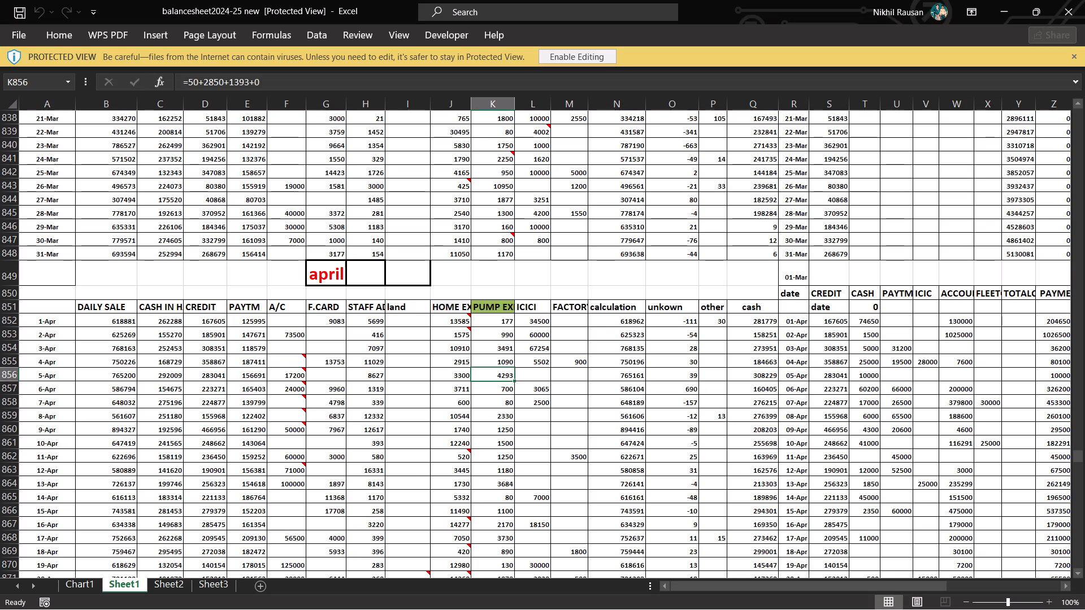
{"action": "left_click", "coordinate": [203, 391]}
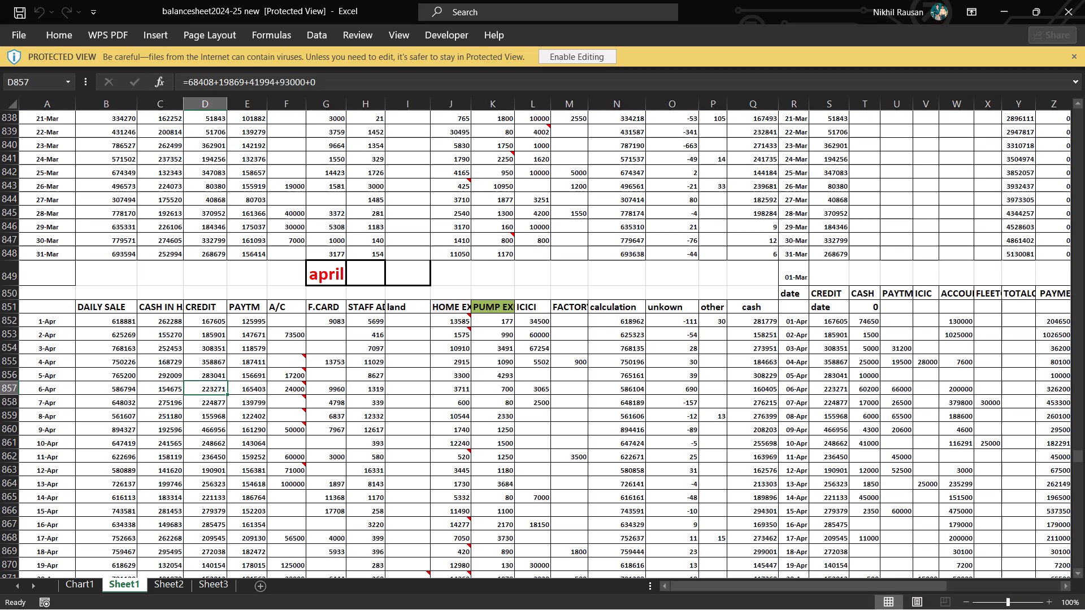
{"action": "key", "text": "alt+Tab"}
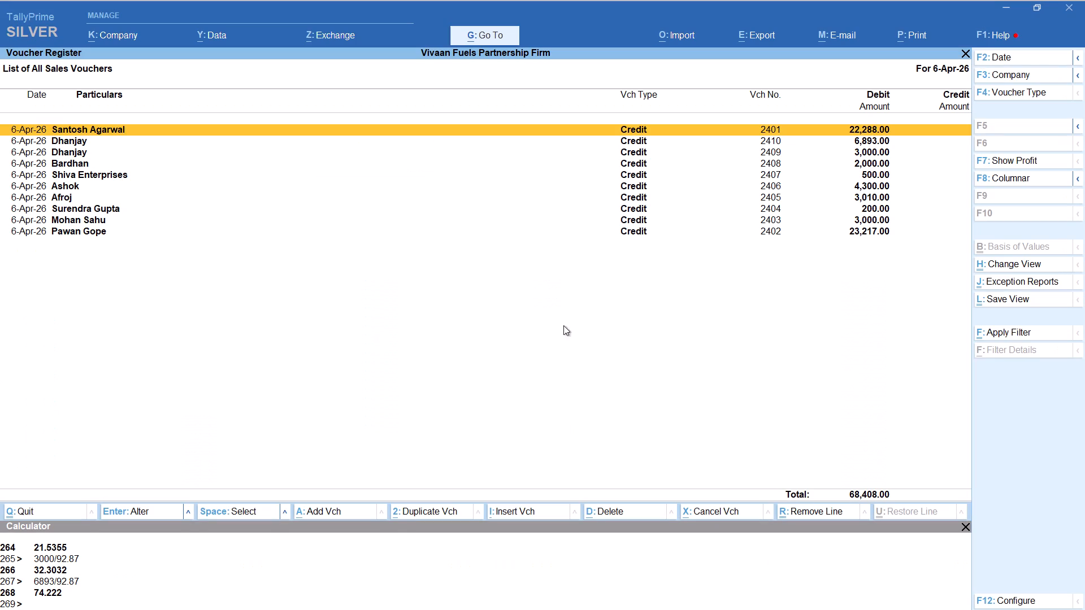
Start another 6-Apr-26 Credit sales voucher with Mohan as the party and SALE as the sales ledger.
{"action": "key", "text": "alt+a"}
{"action": "type", "text": "MOHAN"}
{"action": "key", "text": "Return"}
{"action": "key", "text": "Return"}
{"action": "key", "text": "Return"}
{"action": "key", "text": "Return"}
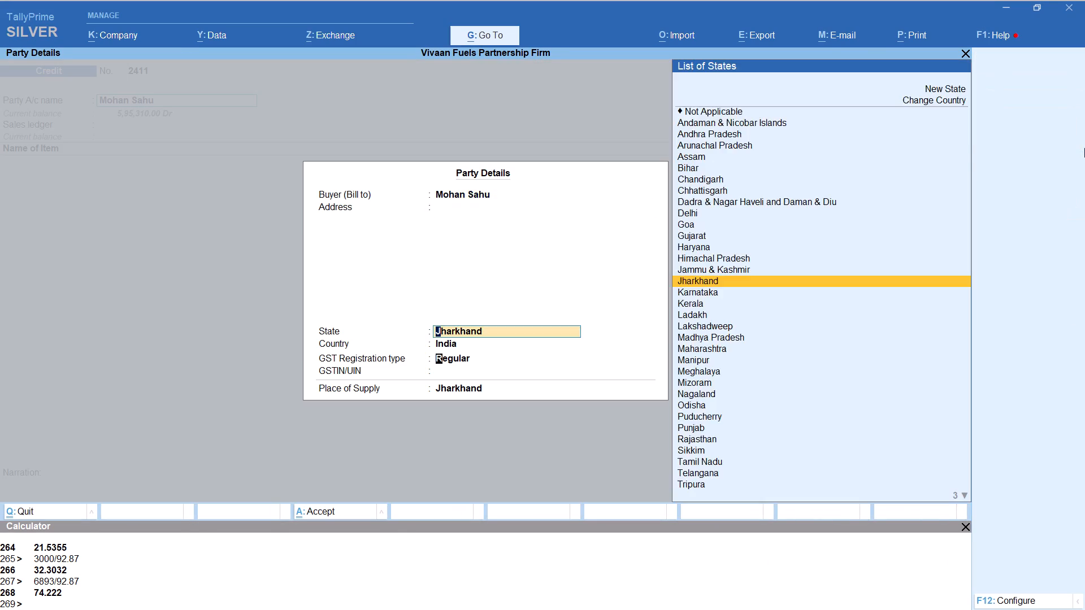
{"action": "key", "text": "Return"}
{"action": "key", "text": "Return"}
{"action": "key", "text": "Return"}
{"action": "key", "text": "Return"}
Add item HSD with tracking number Not Applicable and quantity calculated as 2000/92.87, and accept the item line.
{"action": "type", "text": "HS"}
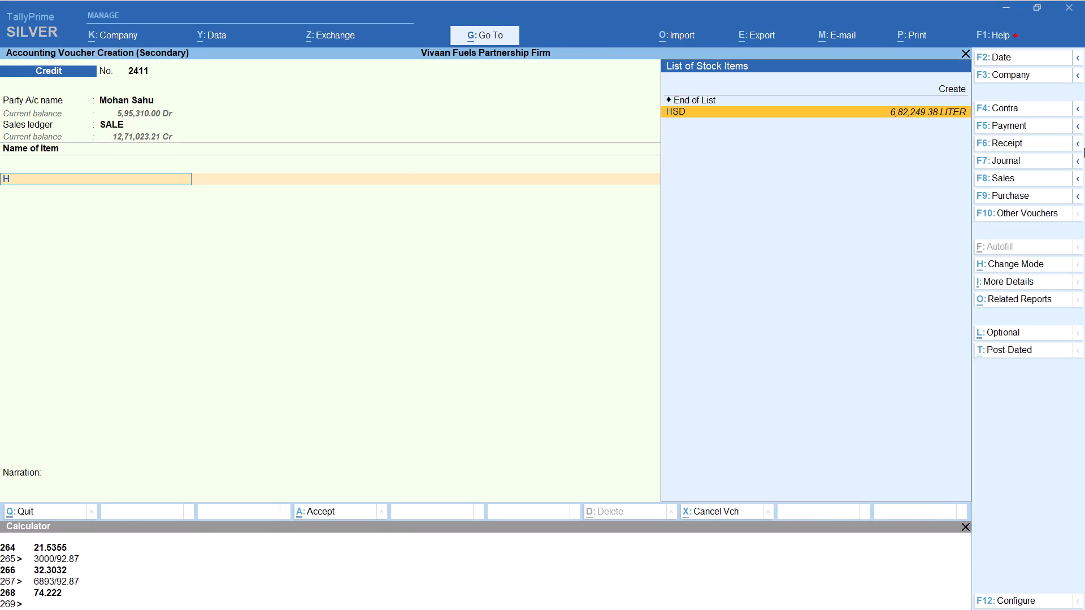
{"action": "key", "text": "Return"}
{"action": "key", "text": "Up"}
{"action": "key", "text": "Return"}
{"action": "key", "text": "alt+c"}
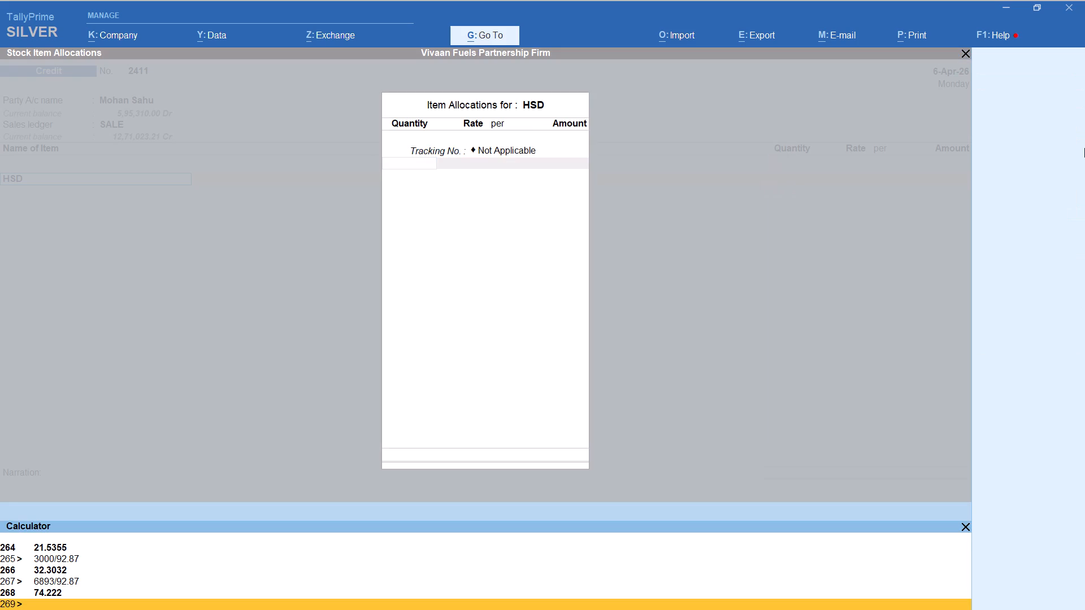
{"action": "type", "text": "2000/92.87"}
{"action": "key", "text": "Return"}
{"action": "key", "text": "Return"}
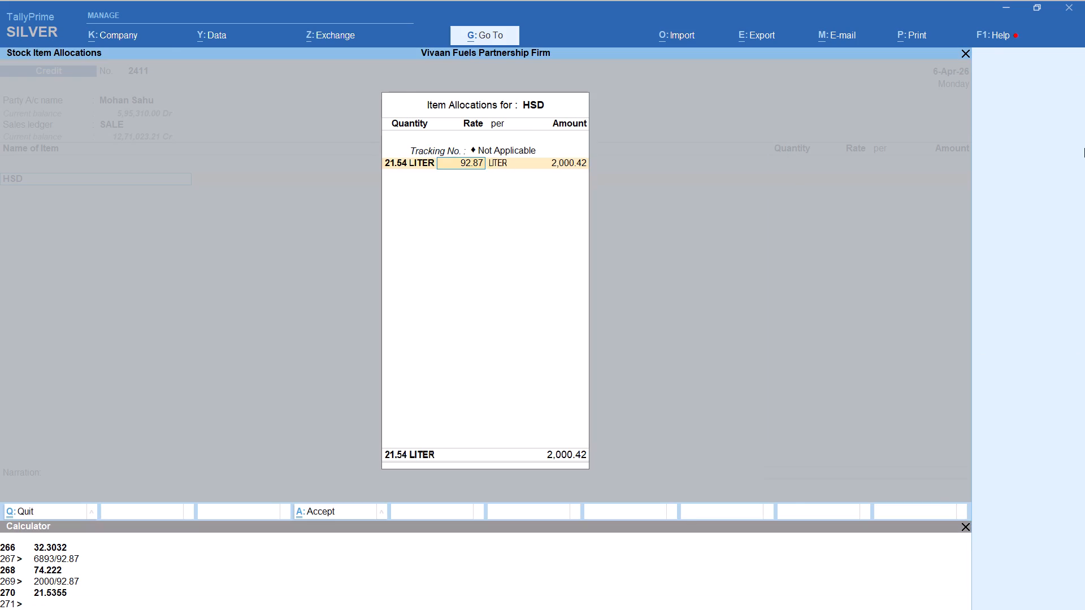
{"action": "key", "text": "Return"}
{"action": "key", "text": "Return"}
{"action": "key", "text": "Return"}
{"action": "key", "text": "Return"}
{"action": "key", "text": "Return"}
Add the Round Off ledger to Mohan's Credit voucher and save it.
{"action": "type", "text": "ROU"}
{"action": "key", "text": "Return"}
{"action": "key", "text": "ctrl+a"}
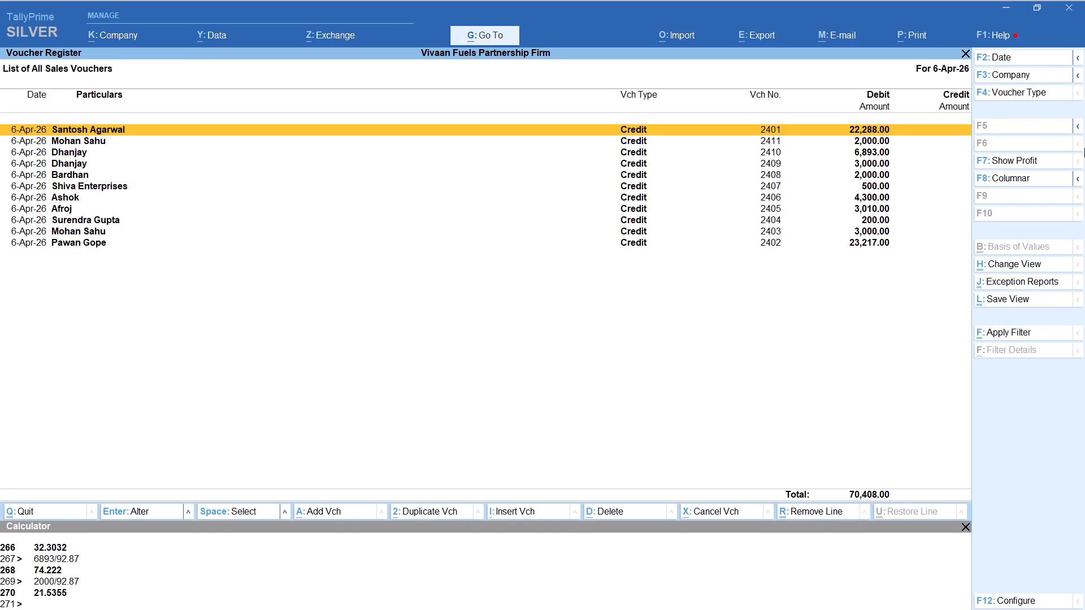
Start a new 6-Apr-26 Credit sales voucher with the first listed Sunil ledger as the party and SALE as the sales ledger.
{"action": "key", "text": "alt+a"}
{"action": "type", "text": "SUNIL"}
{"action": "key", "text": "Down"}
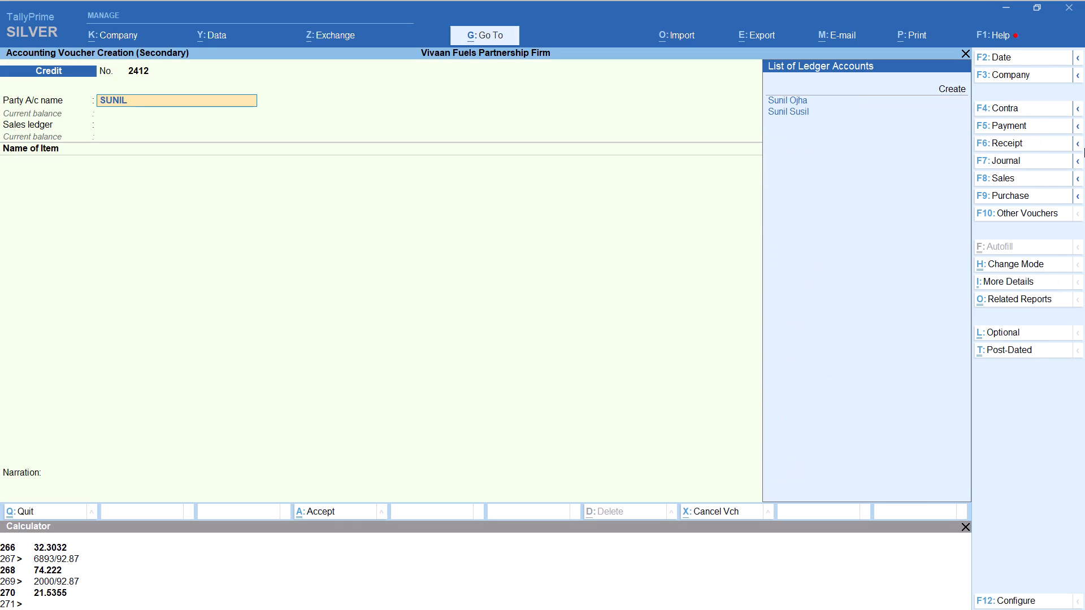
{"action": "key", "text": "Return"}
{"action": "key", "text": "Return"}
{"action": "key", "text": "Return"}
{"action": "key", "text": "Return"}
{"action": "key", "text": "Return"}
{"action": "key", "text": "Return"}
{"action": "key", "text": "Return"}
{"action": "key", "text": "Return"}
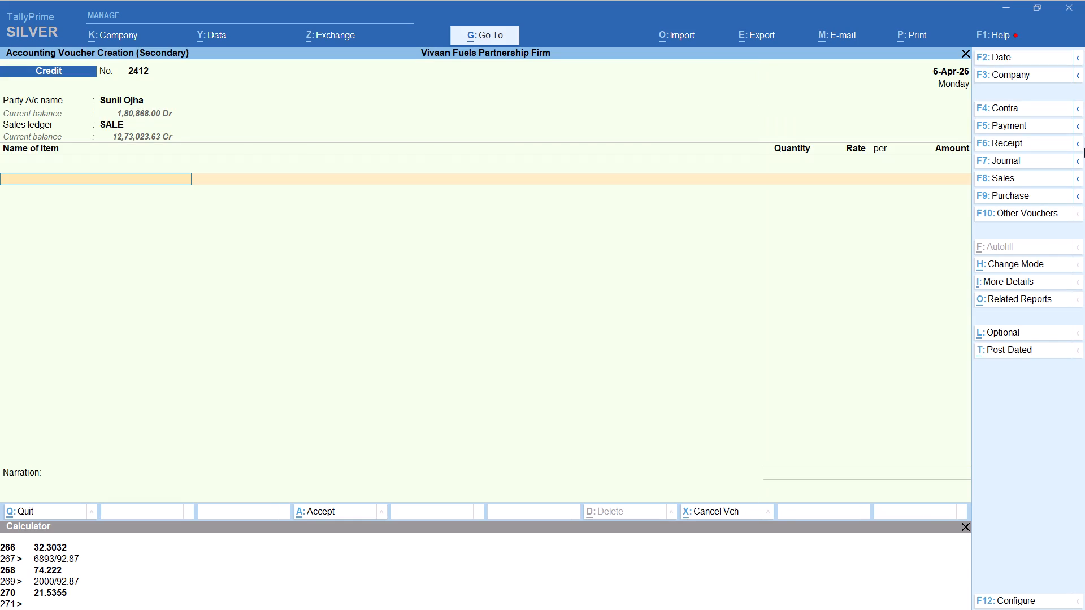
Add item HSD to the Sunil voucher with tracking number Not Applicable and quantity calculated as 14869/92.87, and accept the item line.
{"action": "type", "text": "HS"}
{"action": "key", "text": "Return"}
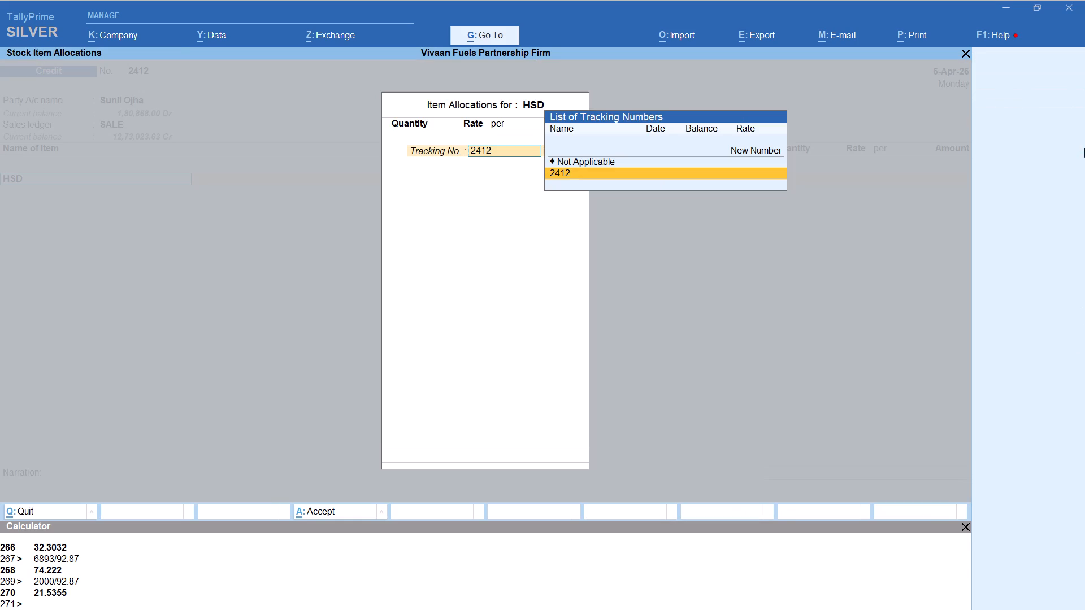
{"action": "key", "text": "Up"}
{"action": "key", "text": "Return"}
{"action": "key", "text": "alt+c"}
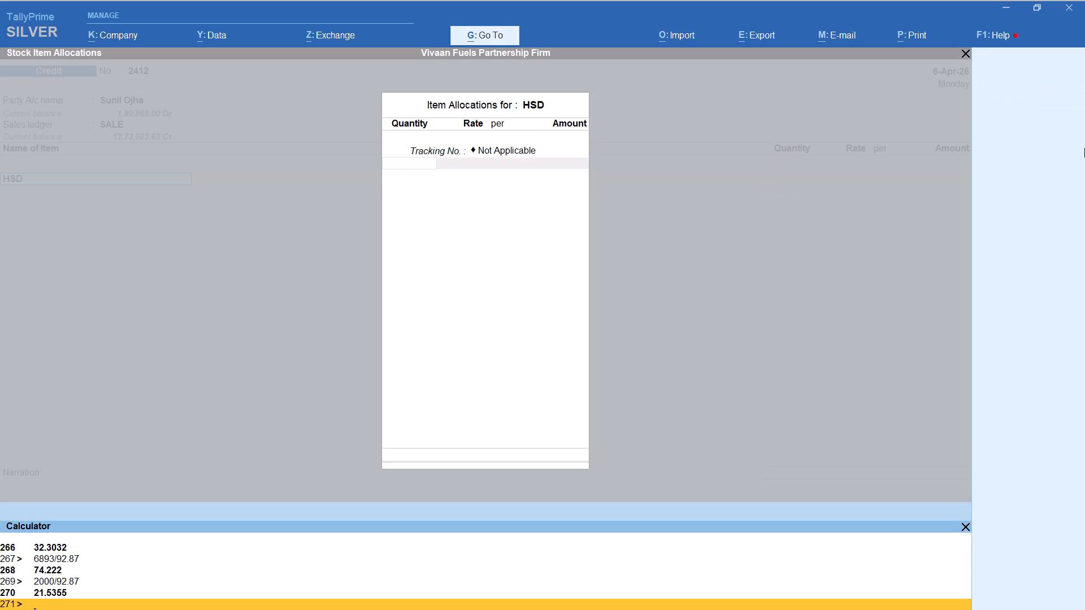
{"action": "type", "text": "14869/"}
{"action": "type", "text": "92.87"}
{"action": "key", "text": "Return"}
{"action": "key", "text": "Return"}
{"action": "key", "text": "Return"}
{"action": "key", "text": "Return"}
{"action": "key", "text": "Return"}
{"action": "key", "text": "Return"}
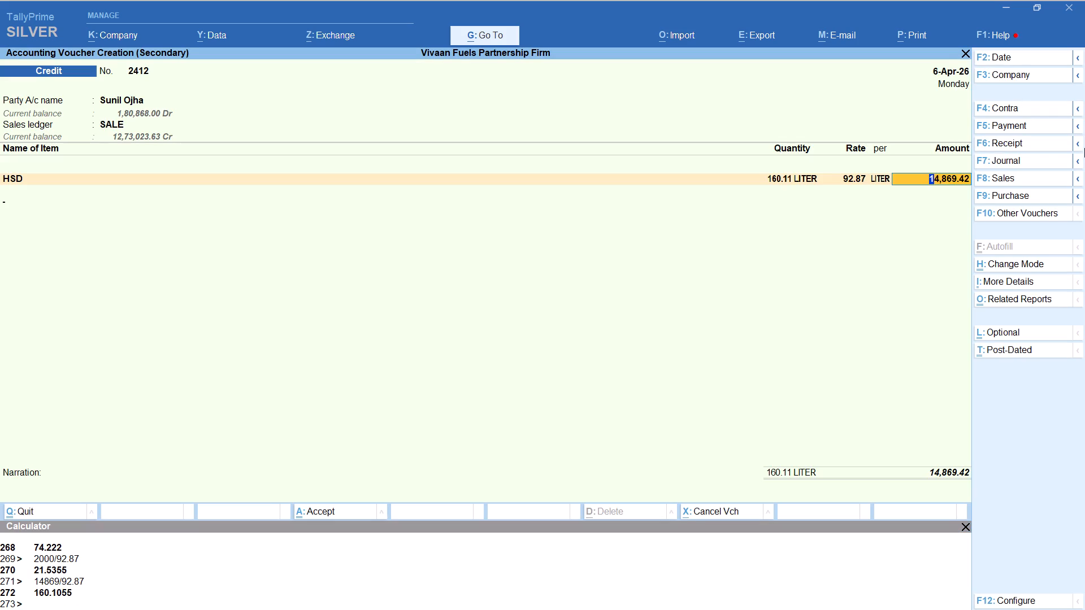
{"action": "key", "text": "Return"}
Add the Round Off ledger to Sunil's Credit voucher and save it.
{"action": "type", "text": "ROU"}
{"action": "key", "text": "Return"}
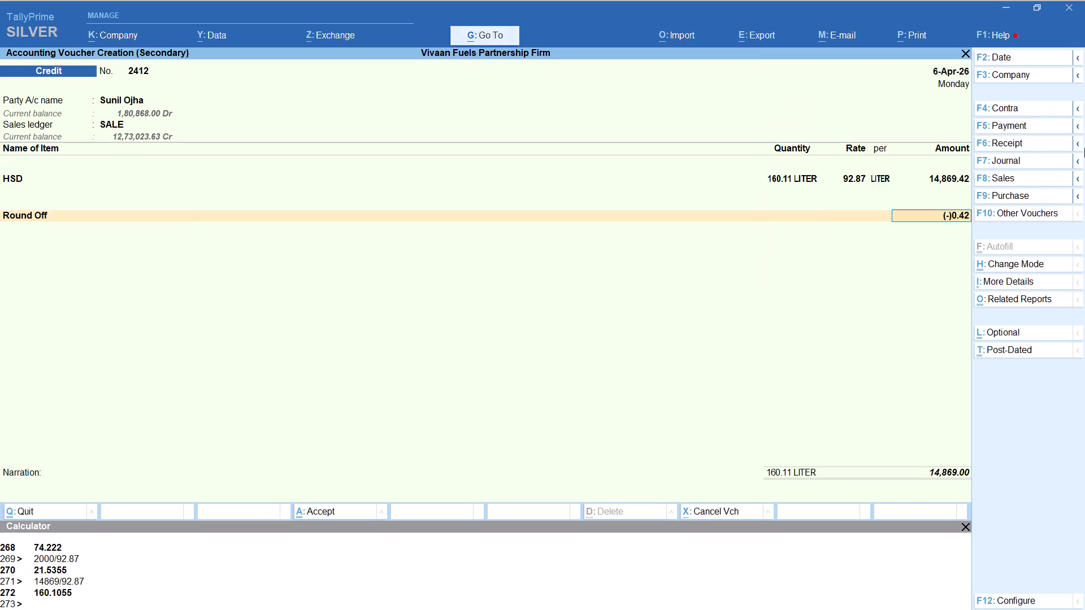
{"action": "key", "text": "ctrl+a"}
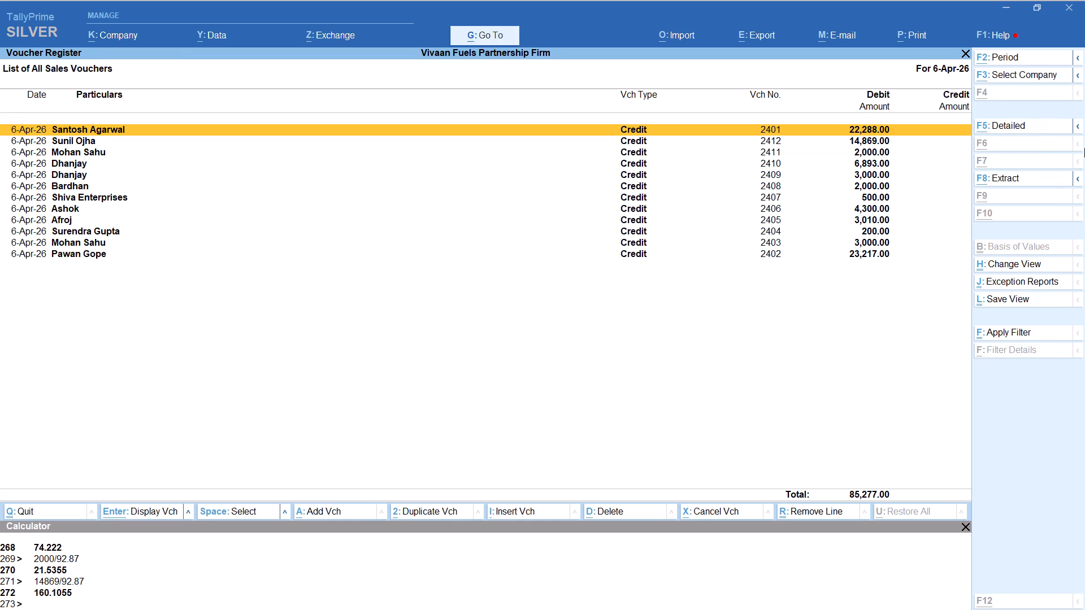
Start a new 6-Apr-26 Credit sales voucher with Ranchi Bricks as the party and SALE as the sales ledger.
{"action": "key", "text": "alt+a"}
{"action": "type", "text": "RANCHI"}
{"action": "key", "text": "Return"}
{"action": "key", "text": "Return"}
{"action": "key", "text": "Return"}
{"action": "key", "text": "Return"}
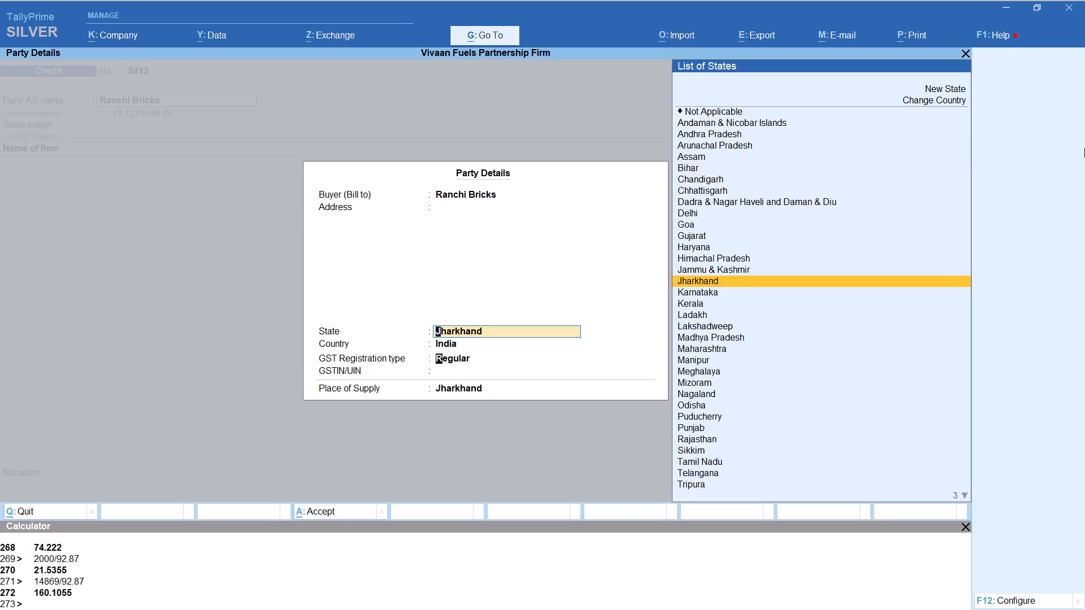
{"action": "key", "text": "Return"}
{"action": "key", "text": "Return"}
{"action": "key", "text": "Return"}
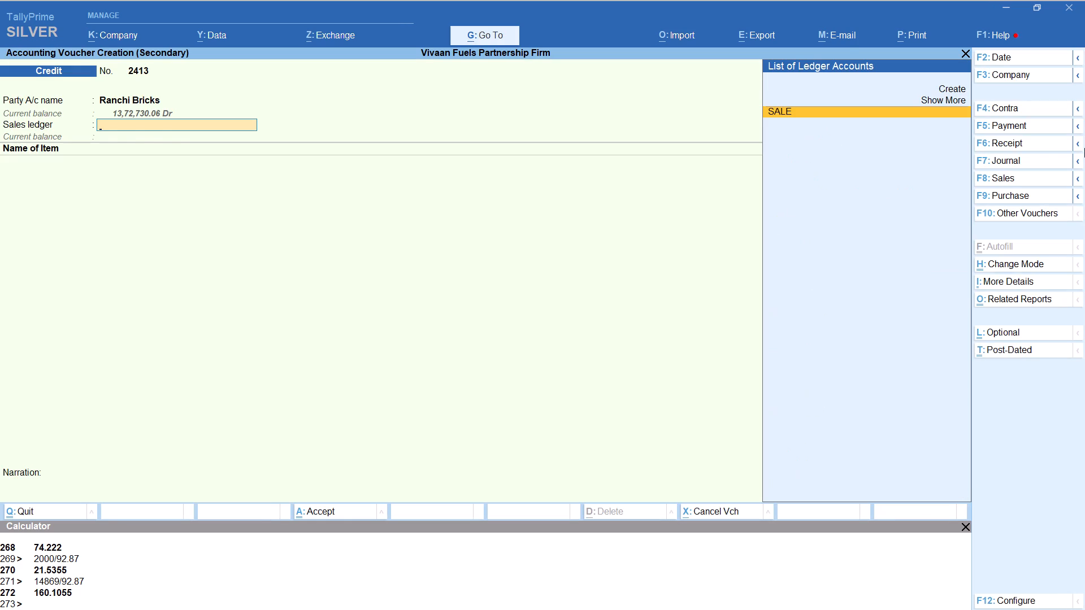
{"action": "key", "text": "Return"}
Add item HSD with tracking number Not Applicable and quantity calculated as 1000/92.87, and accept the item line.
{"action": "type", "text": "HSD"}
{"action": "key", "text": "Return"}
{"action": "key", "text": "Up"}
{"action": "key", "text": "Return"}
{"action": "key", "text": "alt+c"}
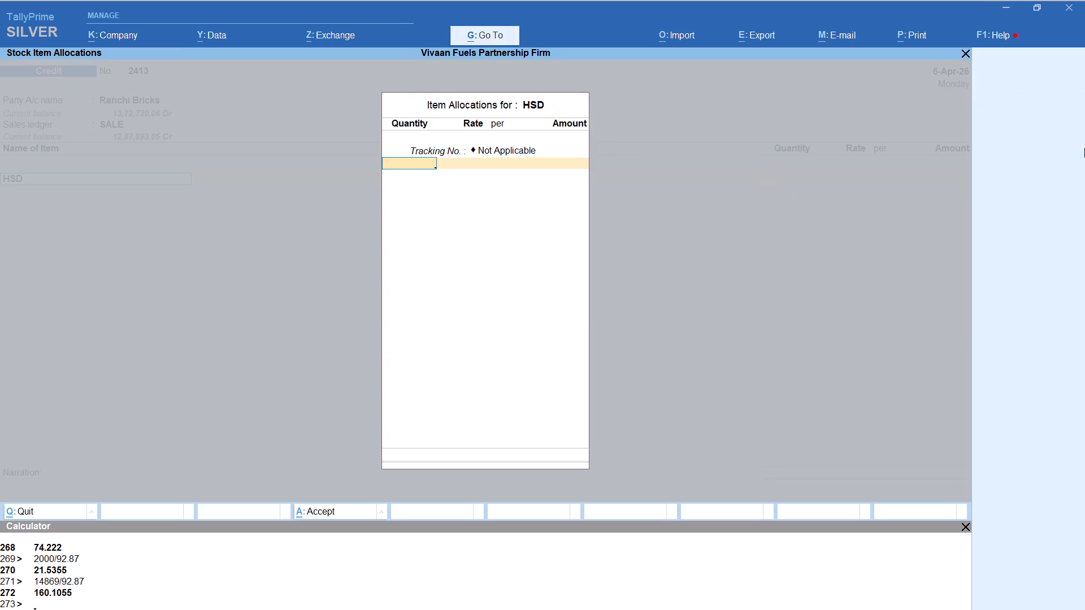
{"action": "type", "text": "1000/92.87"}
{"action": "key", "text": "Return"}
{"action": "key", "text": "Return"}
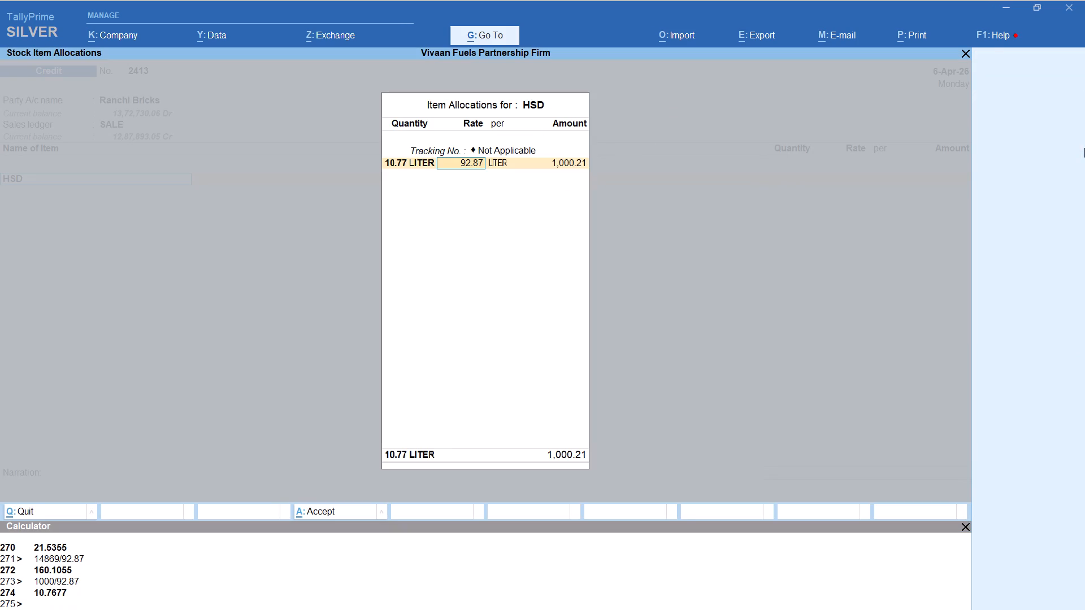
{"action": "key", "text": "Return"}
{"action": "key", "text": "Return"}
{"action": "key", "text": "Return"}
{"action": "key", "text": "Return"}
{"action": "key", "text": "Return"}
Add the Round Off ledger to the Ranchi Bricks Credit voucher and save it.
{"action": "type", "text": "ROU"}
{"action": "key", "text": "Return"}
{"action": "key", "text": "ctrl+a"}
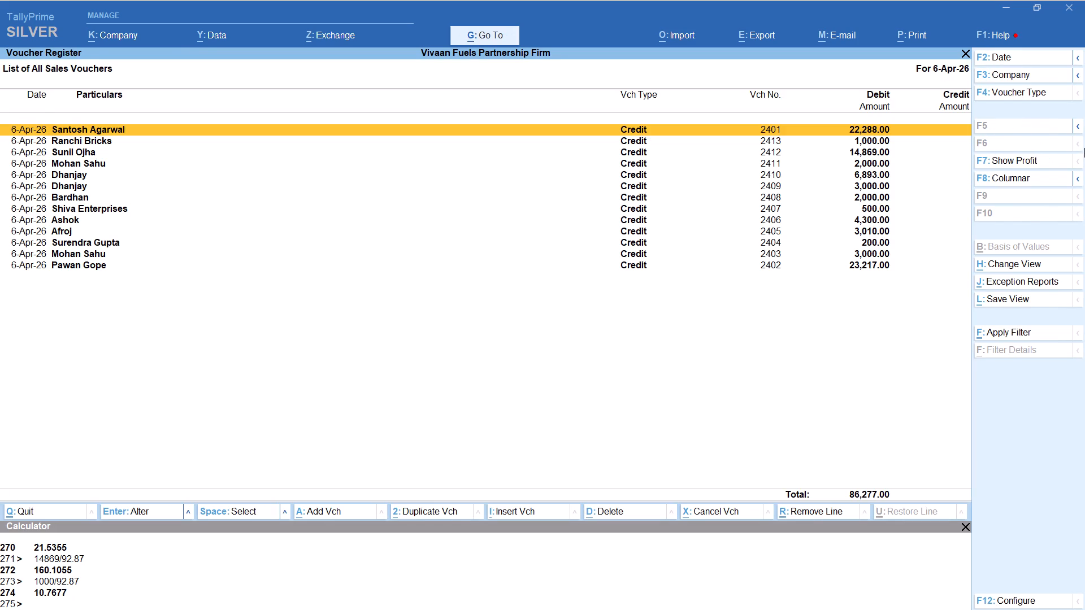
Start a new 6-Apr-26 Credit sales voucher with Raj Jcb as the party and SALE as the sales ledger.
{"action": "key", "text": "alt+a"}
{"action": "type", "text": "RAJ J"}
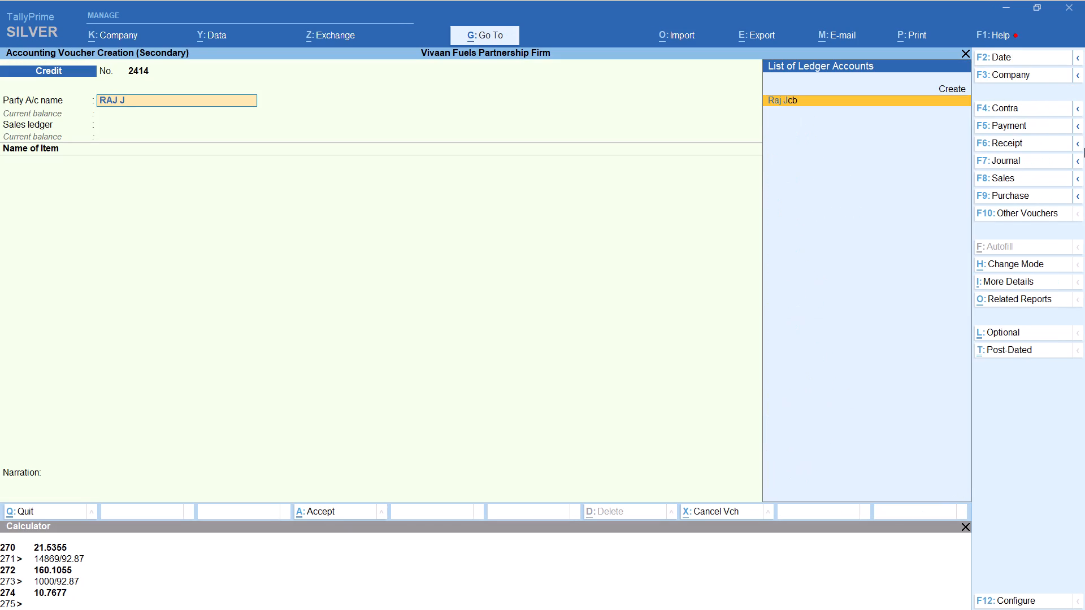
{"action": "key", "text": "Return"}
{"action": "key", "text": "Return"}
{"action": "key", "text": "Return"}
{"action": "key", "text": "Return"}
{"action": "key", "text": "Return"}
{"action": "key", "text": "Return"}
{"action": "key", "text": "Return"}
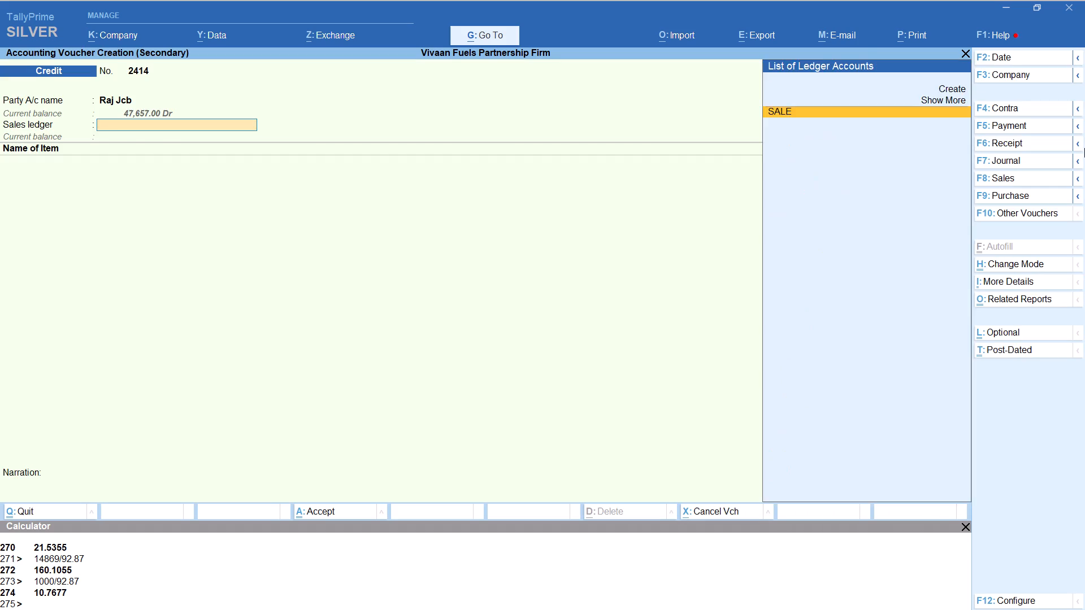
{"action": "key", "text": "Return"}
Add item HSD with tracking number Not Applicable and quantity calculated as 2000/92.87, and accept the item line.
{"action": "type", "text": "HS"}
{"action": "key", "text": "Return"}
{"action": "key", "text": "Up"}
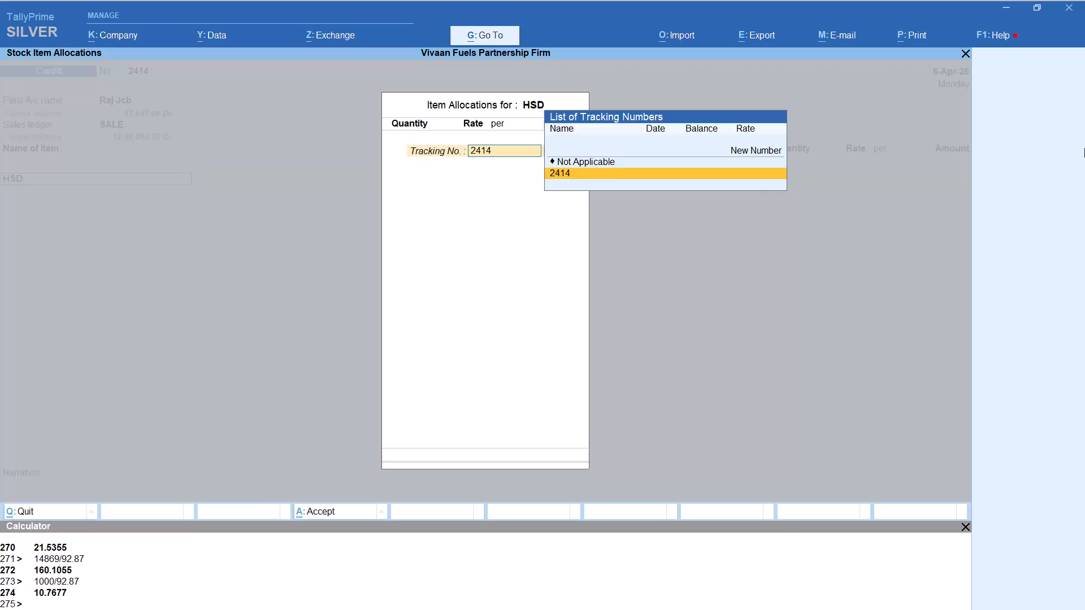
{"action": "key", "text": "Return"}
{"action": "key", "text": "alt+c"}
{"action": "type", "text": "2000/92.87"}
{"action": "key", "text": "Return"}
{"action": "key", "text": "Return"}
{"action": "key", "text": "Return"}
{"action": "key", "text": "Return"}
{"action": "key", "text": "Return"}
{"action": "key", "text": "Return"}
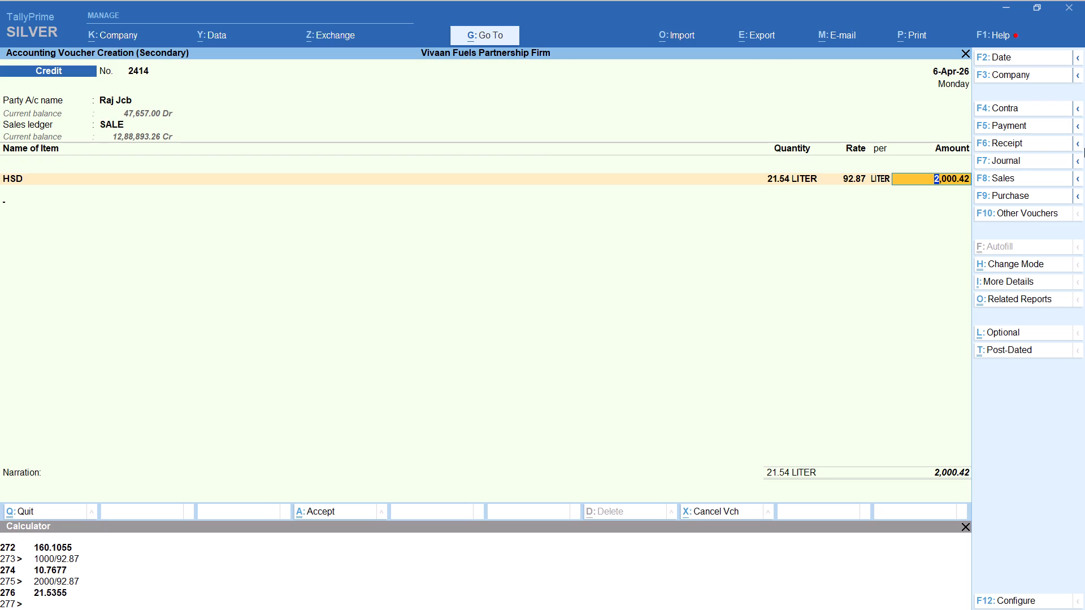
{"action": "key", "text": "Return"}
Add the Round Off ledger to the Raj Jcb Credit voucher and save it.
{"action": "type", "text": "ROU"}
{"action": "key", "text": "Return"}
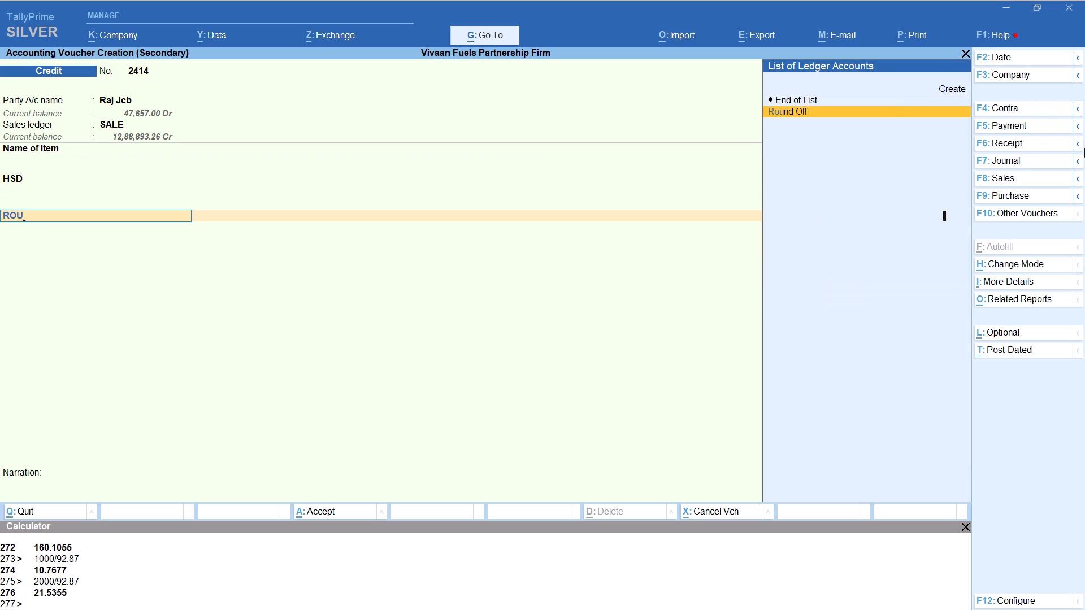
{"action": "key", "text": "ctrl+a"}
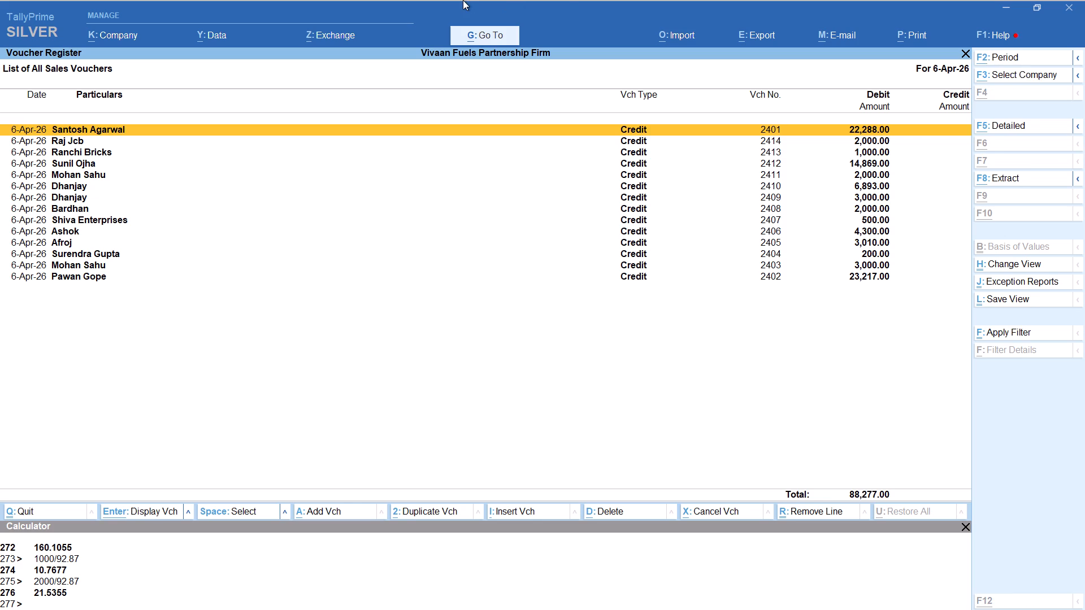
Start a new 6-Apr-26 Credit sales voucher with the second listed Ravindra ledger as the party and SALE as the sales ledger.
{"action": "key", "text": "alt+a"}
{"action": "type", "text": "RAVINDERT"}
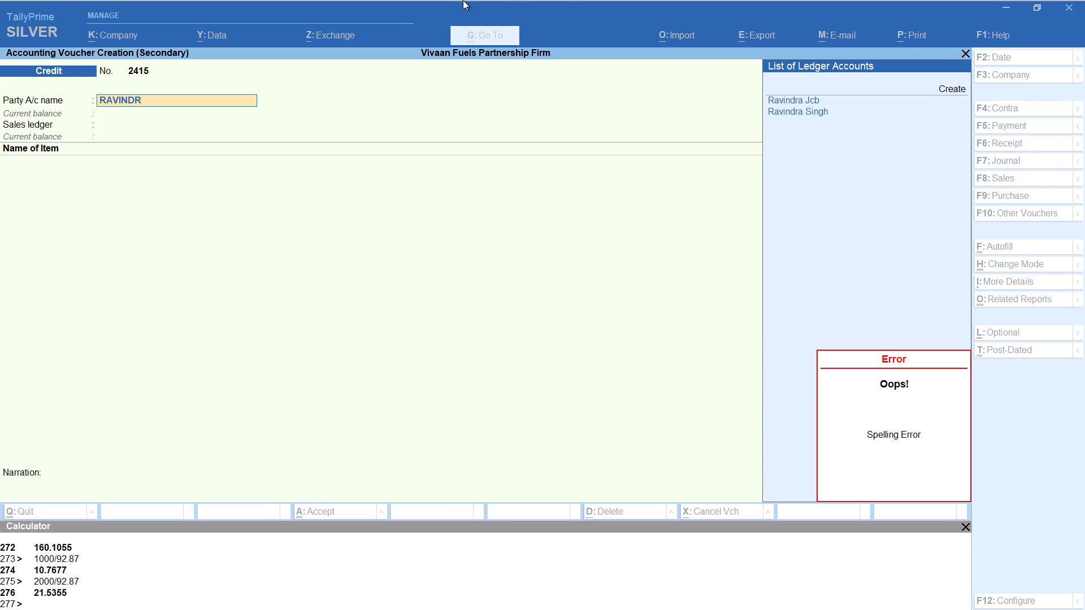
{"action": "key", "text": "Down"}
{"action": "key", "text": "Down"}
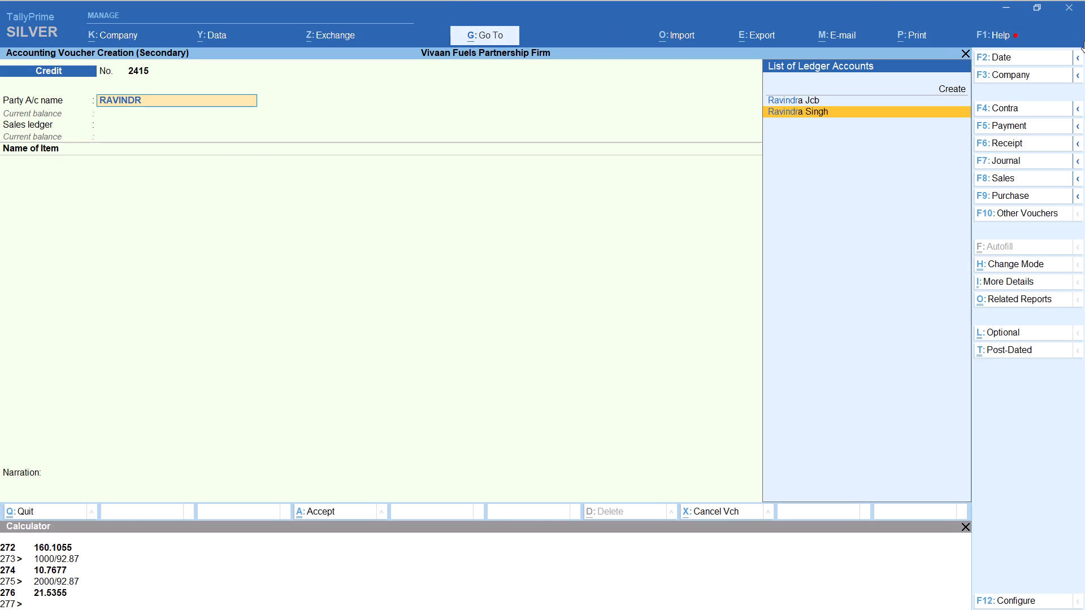
{"action": "key", "text": "Return"}
{"action": "key", "text": "Return"}
{"action": "key", "text": "Return"}
{"action": "key", "text": "Return"}
{"action": "key", "text": "Return"}
{"action": "key", "text": "Return"}
{"action": "key", "text": "Return"}
{"action": "key", "text": "Return"}
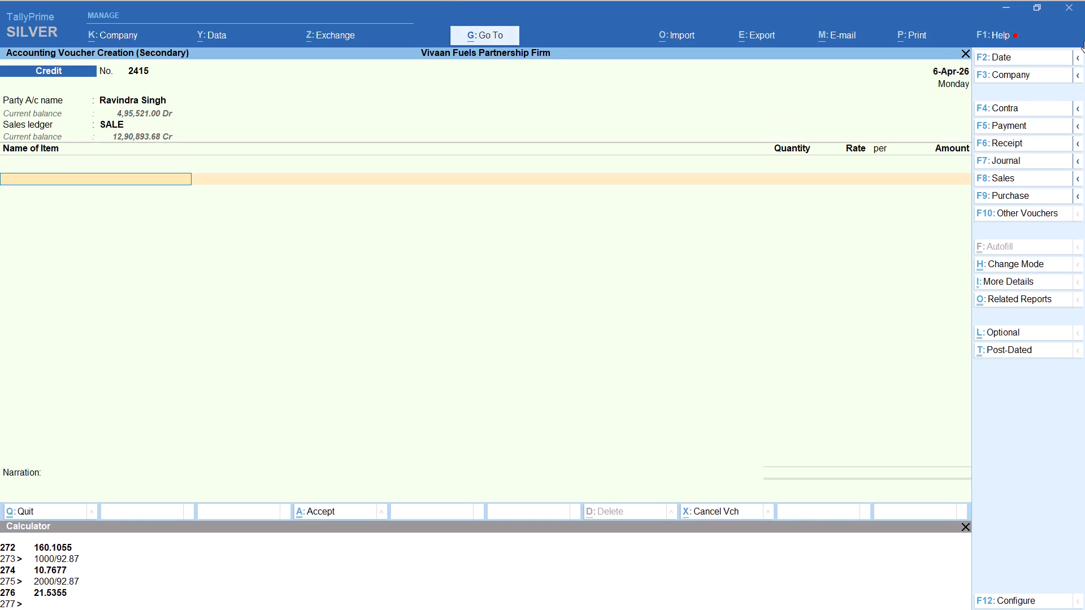
Add item HSD with tracking number Not Applicable and quantity calculated as 16445/92.87, and accept the item line.
{"action": "type", "text": "HS"}
{"action": "key", "text": "Return"}
{"action": "key", "text": "Up"}
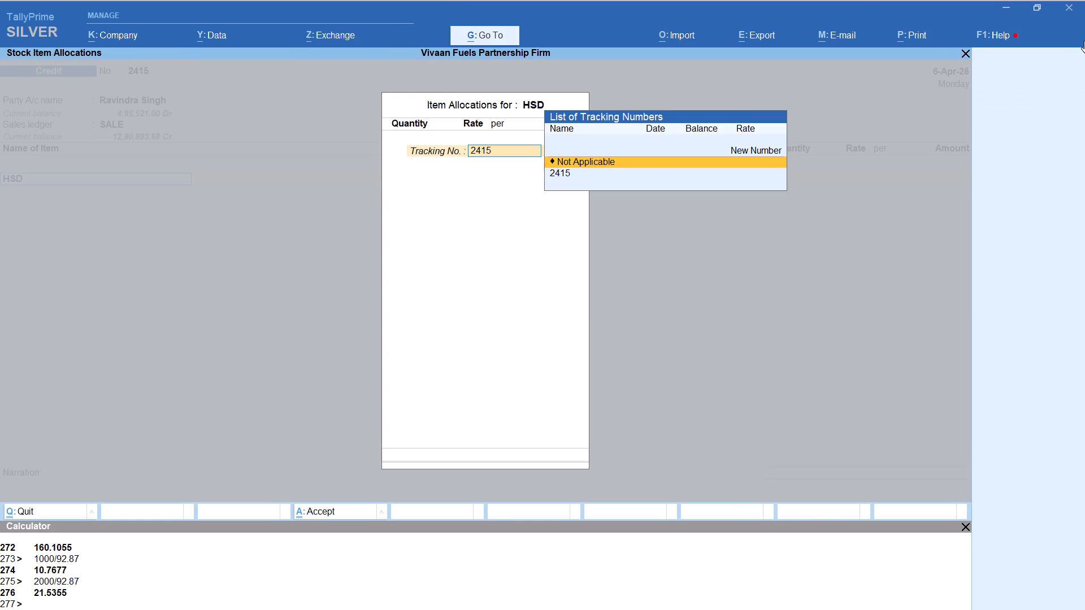
{"action": "key", "text": "Return"}
{"action": "key", "text": "alt+c"}
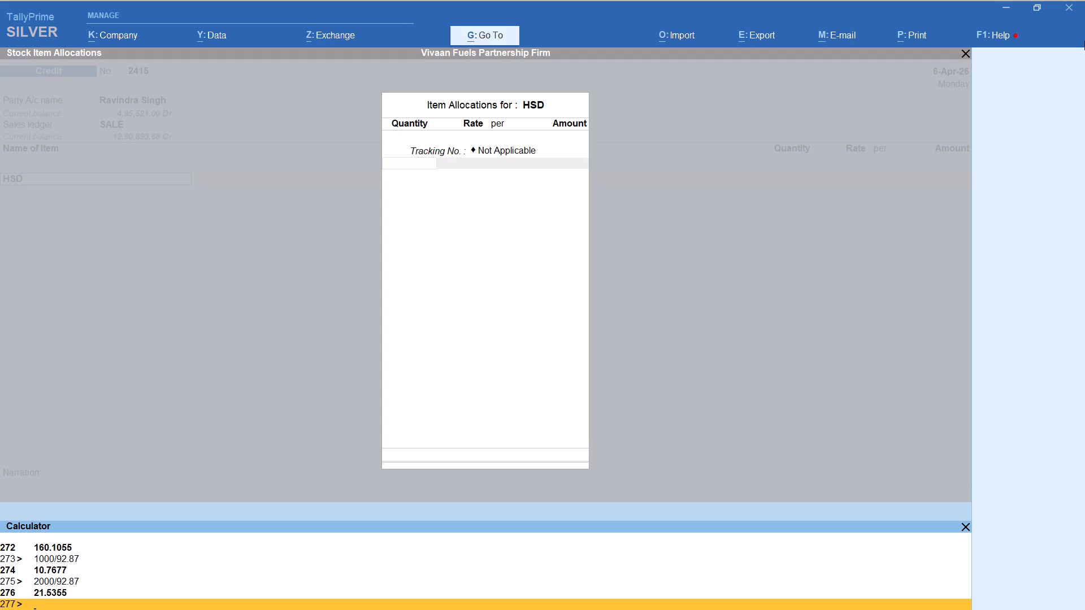
{"action": "type", "text": "16445"}
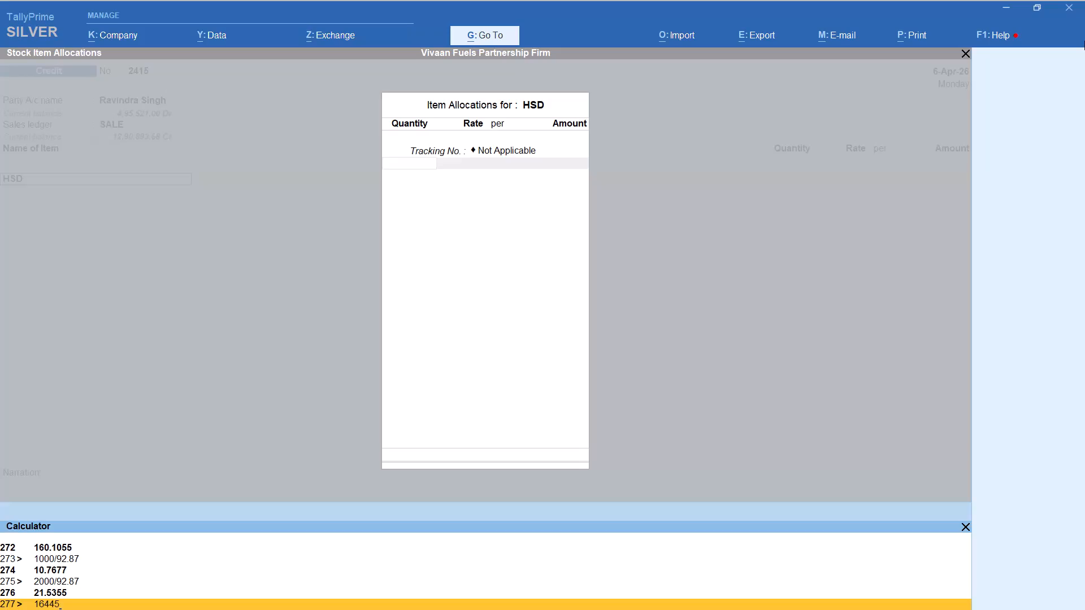
{"action": "type", "text": "/92.87"}
{"action": "key", "text": "Return"}
{"action": "key", "text": "Return"}
{"action": "key", "text": "Return"}
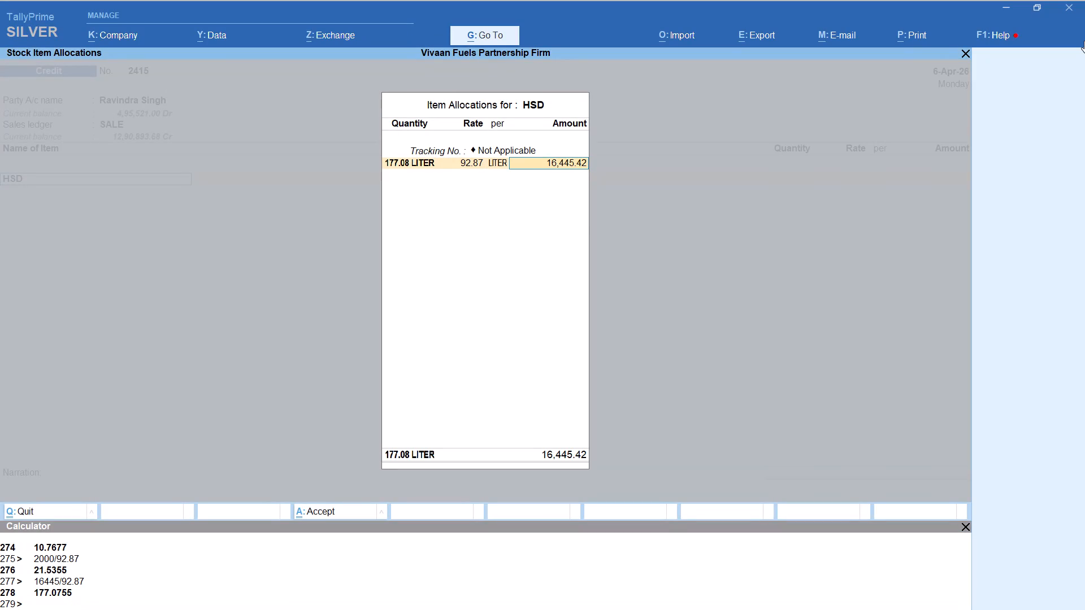
{"action": "key", "text": "Return"}
{"action": "key", "text": "Return"}
{"action": "key", "text": "Return"}
{"action": "key", "text": "Return"}
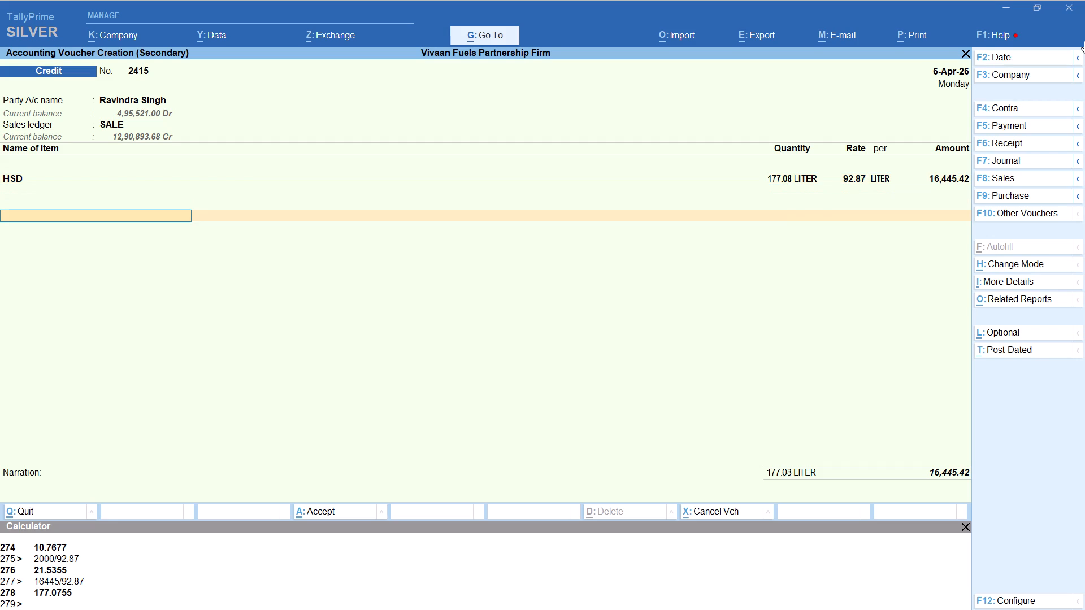
Add the Round Off ledger to Ravindra's Credit voucher and save it.
{"action": "type", "text": "ROU"}
{"action": "key", "text": "Return"}
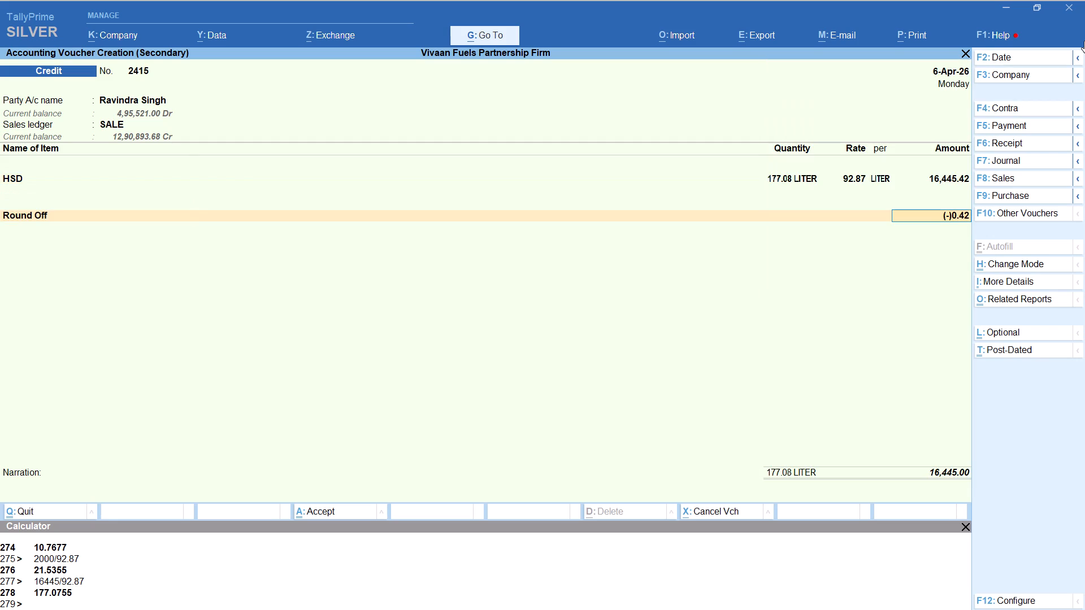
{"action": "key", "text": "ctrl+a"}
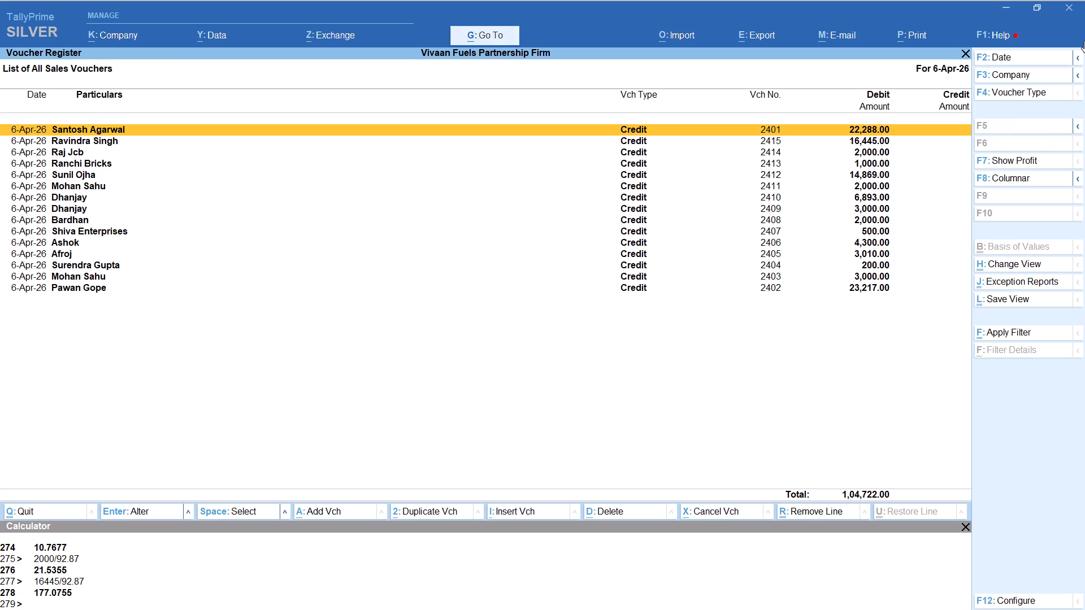
Start a new 6-Apr-26 Credit sales voucher with Gautam Sunday Market as the party and SALE as the sales ledger.
{"action": "key", "text": "alt+a"}
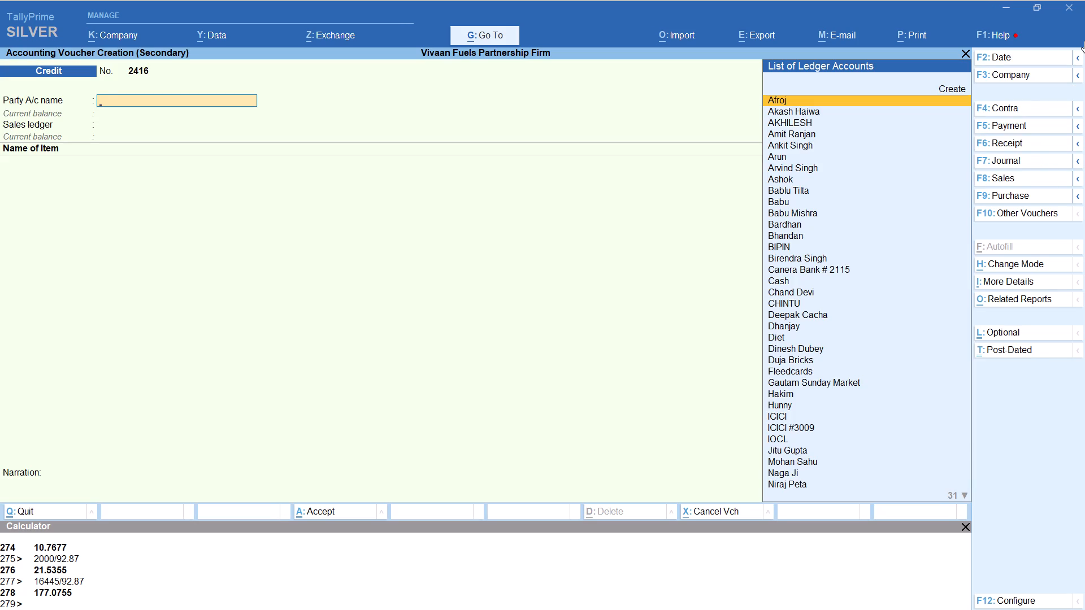
{"action": "type", "text": "GAUTAM"}
{"action": "key", "text": "Return"}
{"action": "key", "text": "Return"}
{"action": "key", "text": "Return"}
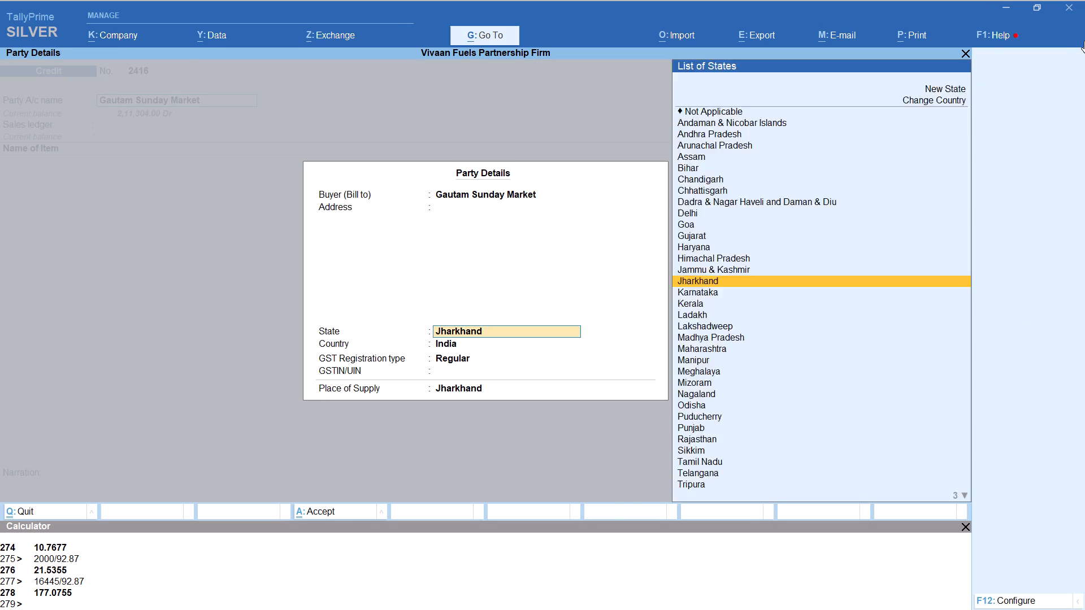
{"action": "key", "text": "Return"}
{"action": "key", "text": "Return"}
{"action": "key", "text": "Return"}
{"action": "key", "text": "Return"}
{"action": "key", "text": "Return"}
Add item HSD with tracking number Not Applicable and quantity calculated as 4237/92.87, and accept the item line.
{"action": "type", "text": "HSD"}
{"action": "key", "text": "Return"}
{"action": "key", "text": "Up"}
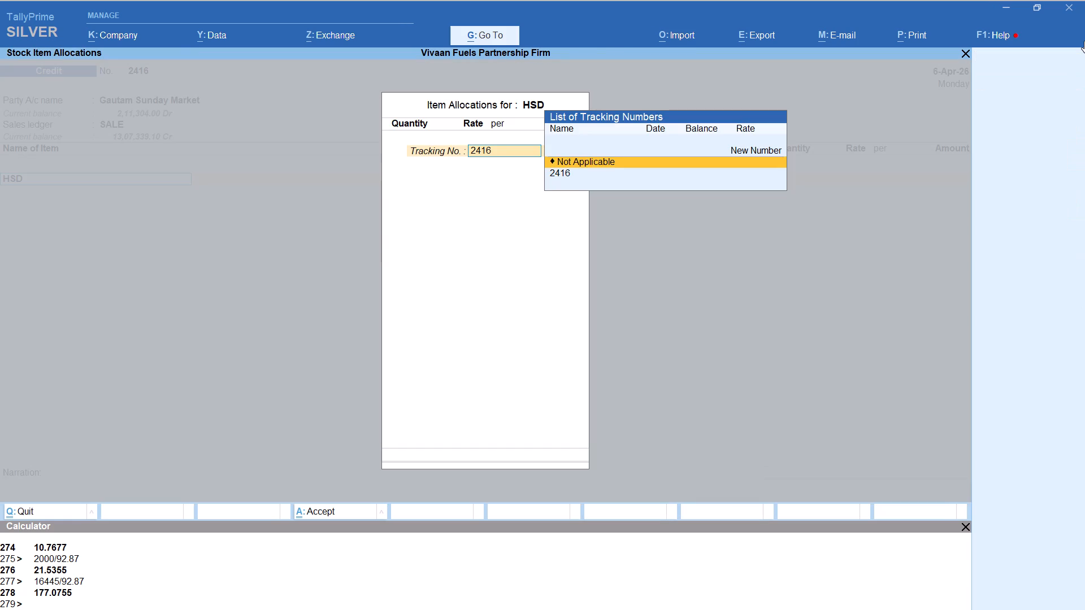
{"action": "key", "text": "Return"}
{"action": "key", "text": "alt+c"}
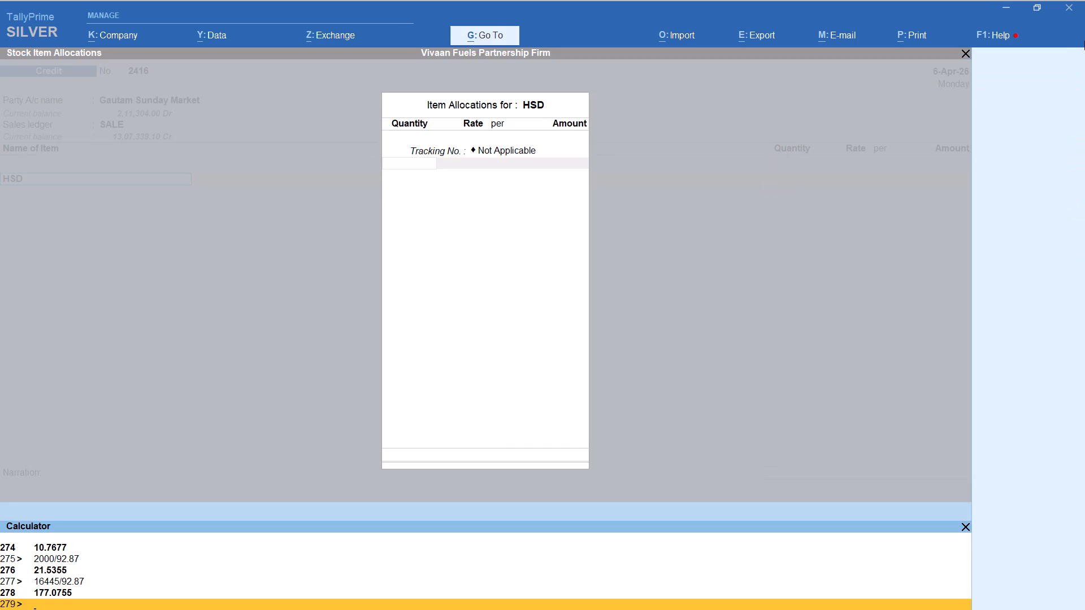
{"action": "type", "text": "43"}
{"action": "key", "text": "BackSpace"}
{"action": "type", "text": "237/92.87"}
{"action": "key", "text": "Return"}
{"action": "key", "text": "Return"}
{"action": "key", "text": "Return"}
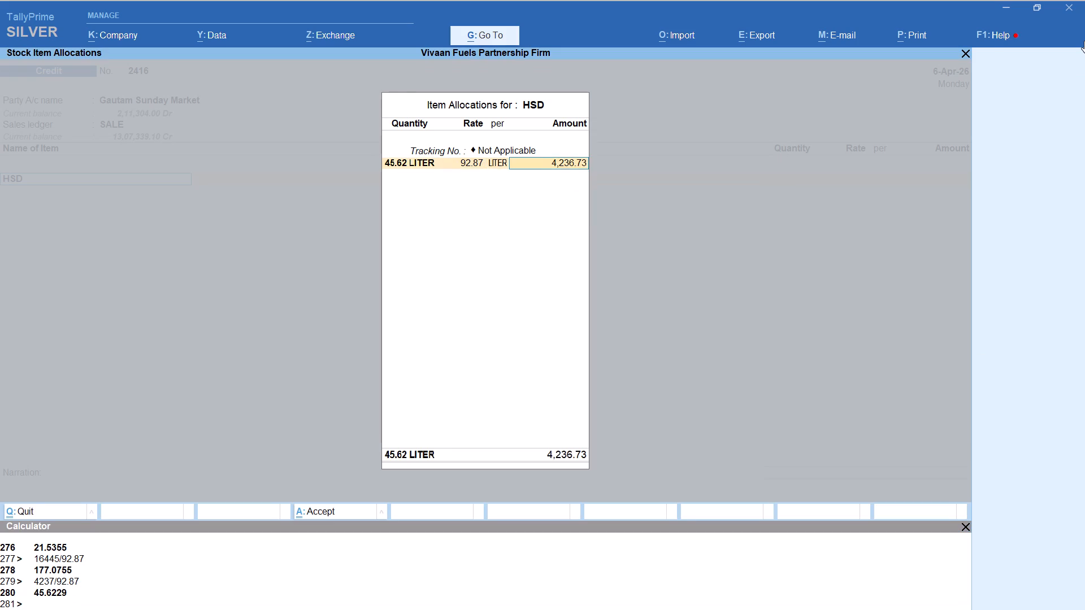
{"action": "key", "text": "Return"}
{"action": "key", "text": "Return"}
{"action": "key", "text": "Return"}
{"action": "key", "text": "Return"}
Add the Round Off ledger to Gautam Sunday Market's Credit voucher and save it.
{"action": "type", "text": "ROU"}
{"action": "key", "text": "Return"}
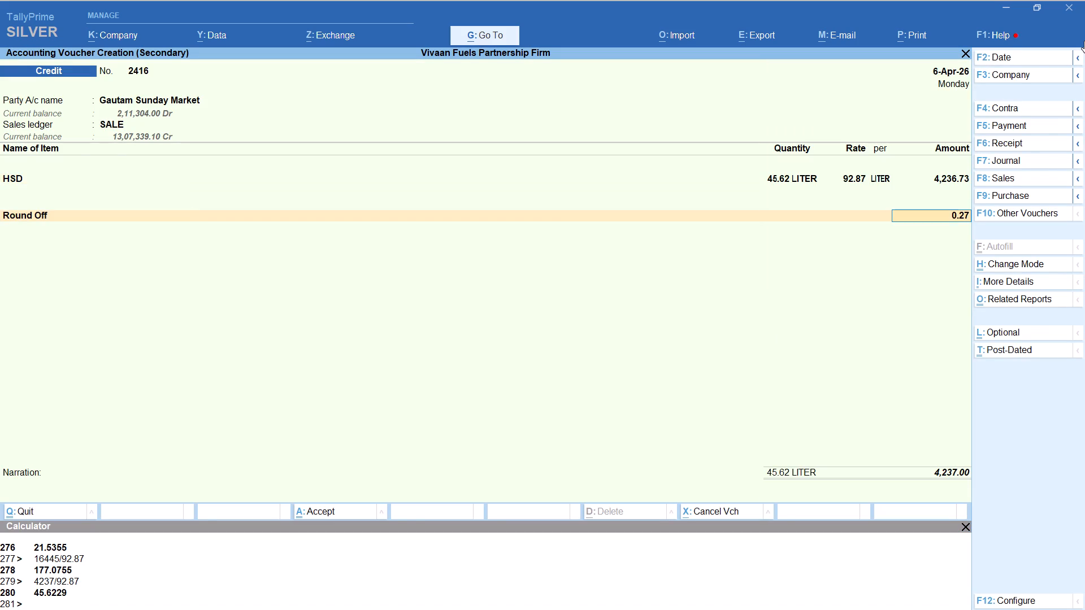
{"action": "key", "text": "ctrl+a"}
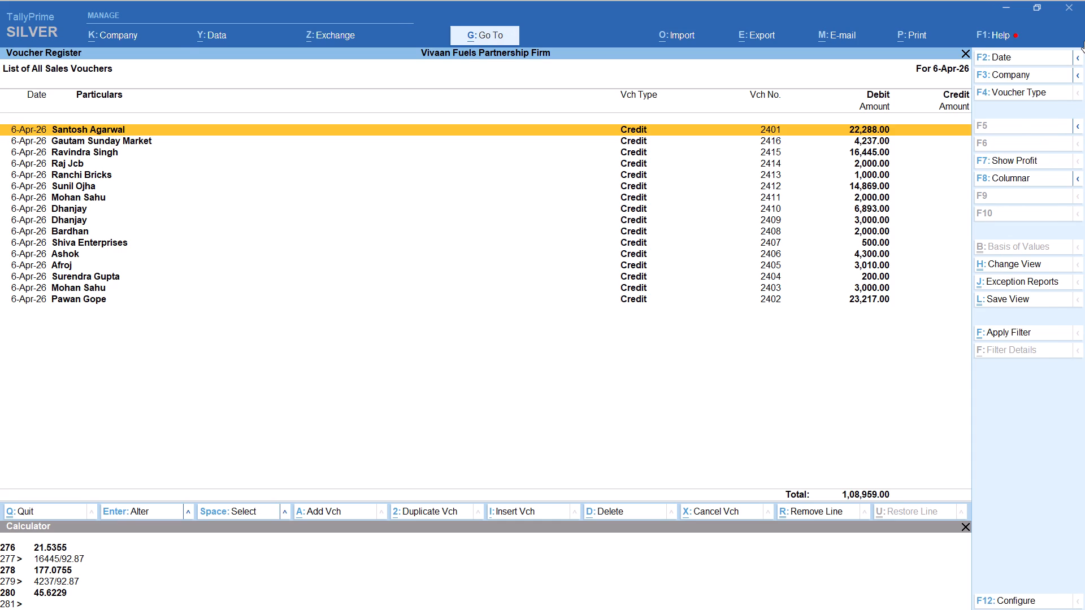
Start a new 6-Apr-26 Credit sales voucher with Mohan as the party and SALE as the sales ledger.
{"action": "key", "text": "alt+a"}
{"action": "type", "text": "MOH"}
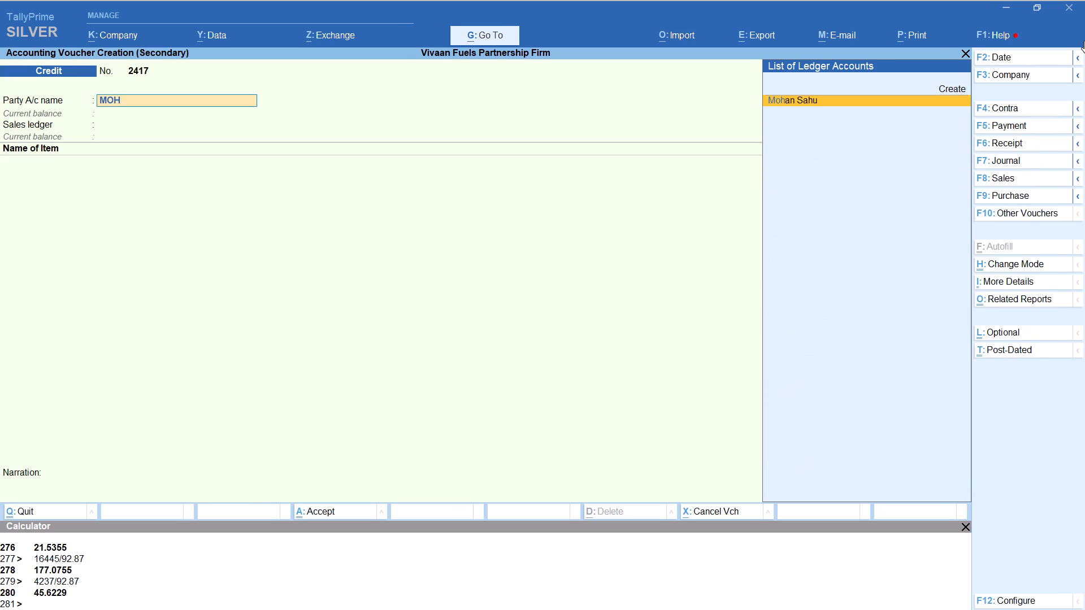
{"action": "key", "text": "Return"}
{"action": "key", "text": "Return"}
{"action": "key", "text": "Return"}
{"action": "key", "text": "Return"}
{"action": "key", "text": "Return"}
{"action": "key", "text": "Return"}
{"action": "key", "text": "Return"}
{"action": "key", "text": "Return"}
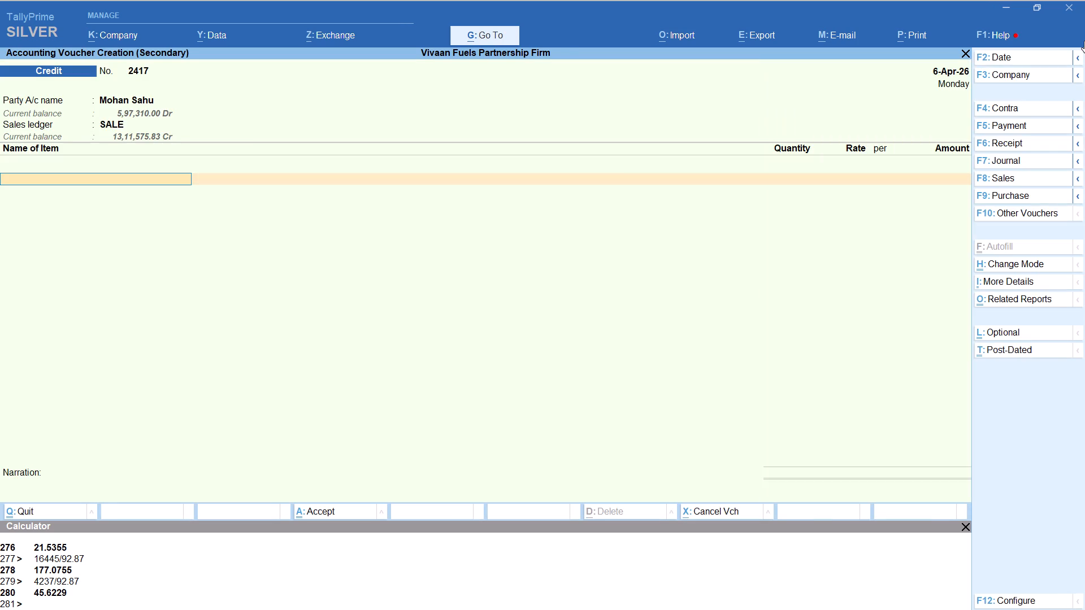
Add item HSD with tracking number Not Applicable and quantity calculated as 2000/92.87, and accept the item line.
{"action": "type", "text": "HSD"}
{"action": "key", "text": "Return"}
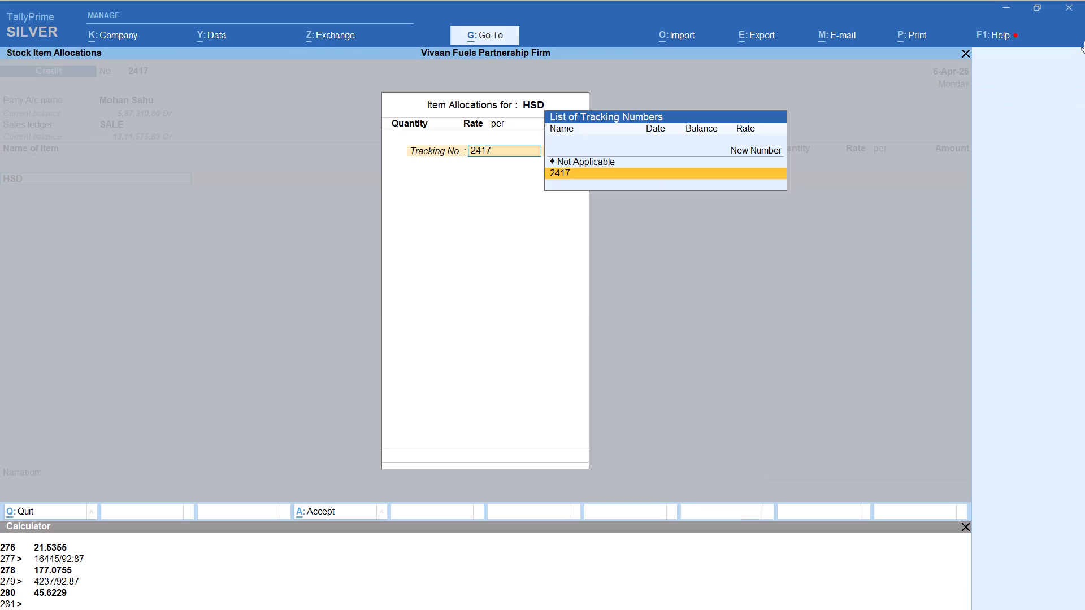
{"action": "key", "text": "Up"}
{"action": "key", "text": "Return"}
{"action": "key", "text": "alt+c"}
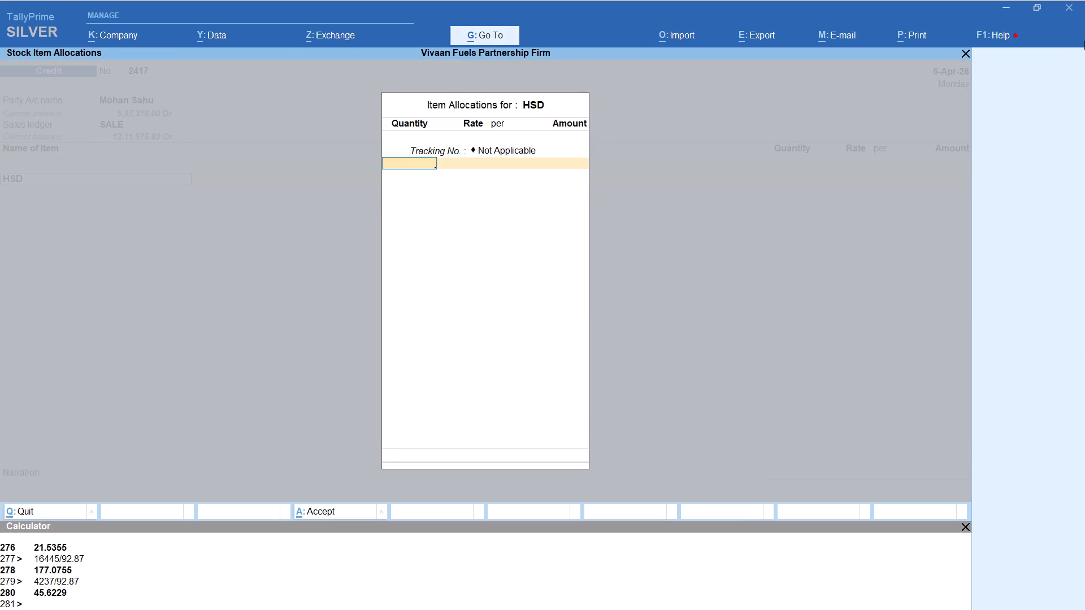
{"action": "type", "text": "2000/92.87"}
{"action": "key", "text": "Return"}
{"action": "key", "text": "Return"}
{"action": "key", "text": "Return"}
{"action": "key", "text": "Return"}
{"action": "key", "text": "Return"}
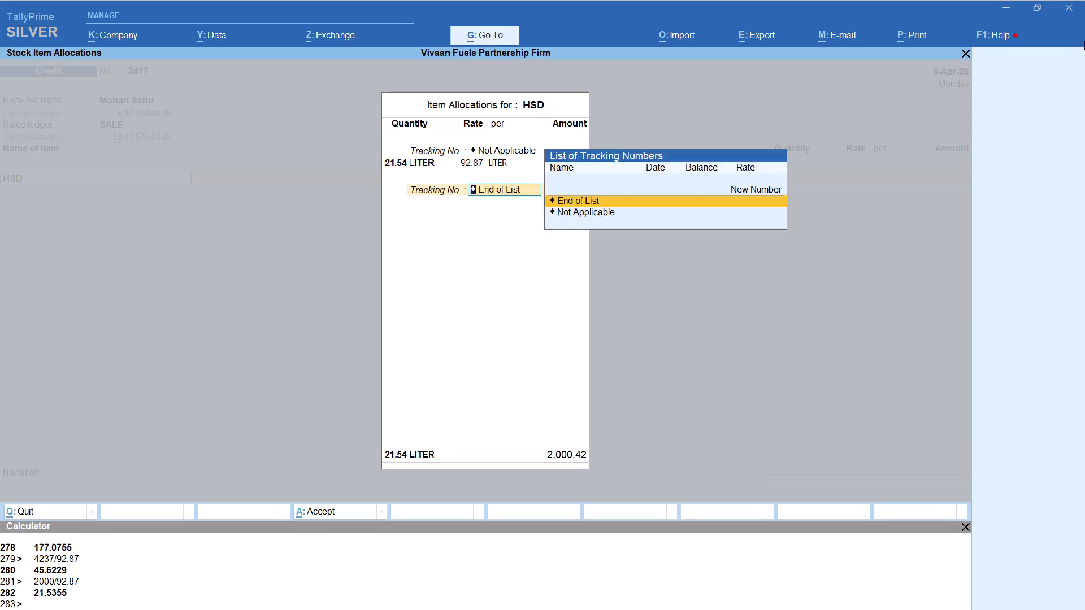
{"action": "key", "text": "Return"}
{"action": "key", "text": "Return"}
Add the Round Off ledger to Mohan's Credit voucher and save it.
{"action": "type", "text": "ROU"}
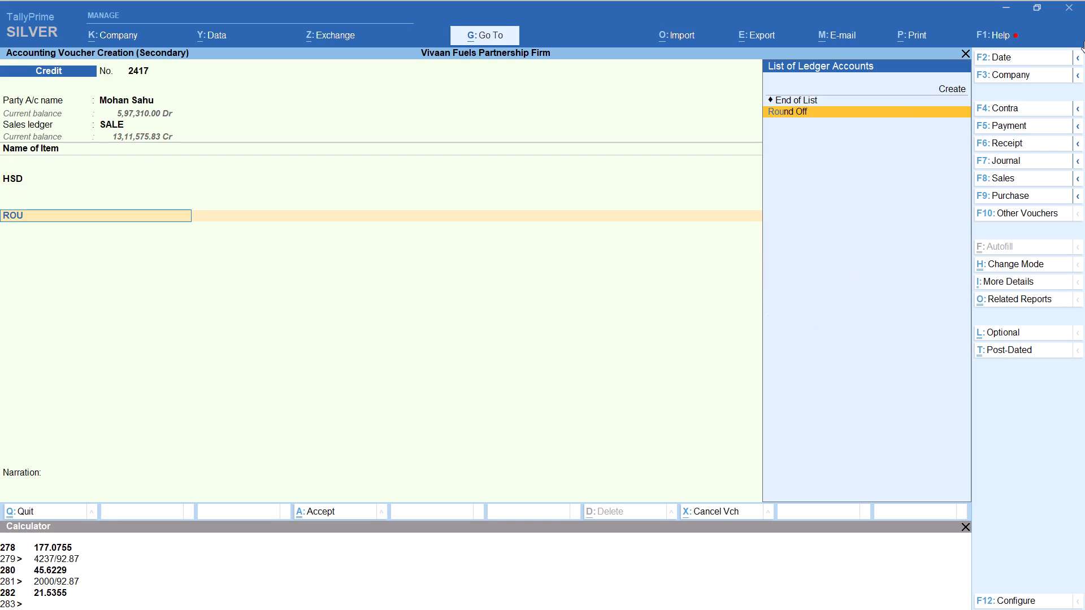
{"action": "key", "text": "Return"}
{"action": "key", "text": "ctrl+a"}
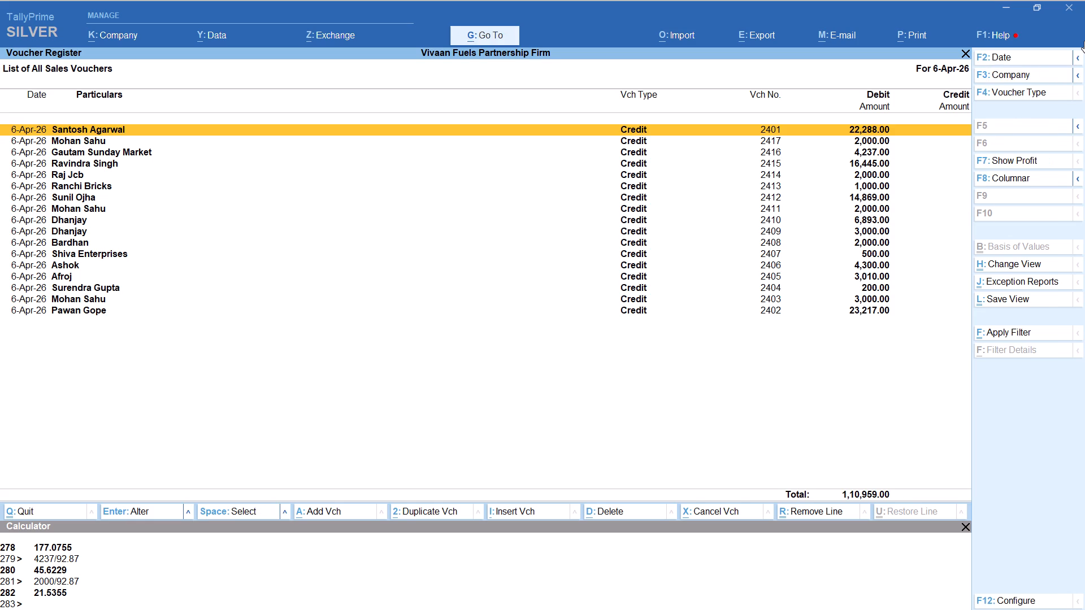
Start a new 6-Apr-26 Credit sales voucher with CHINTU as the party and SALE as the sales ledger.
{"action": "key", "text": "alt+a"}
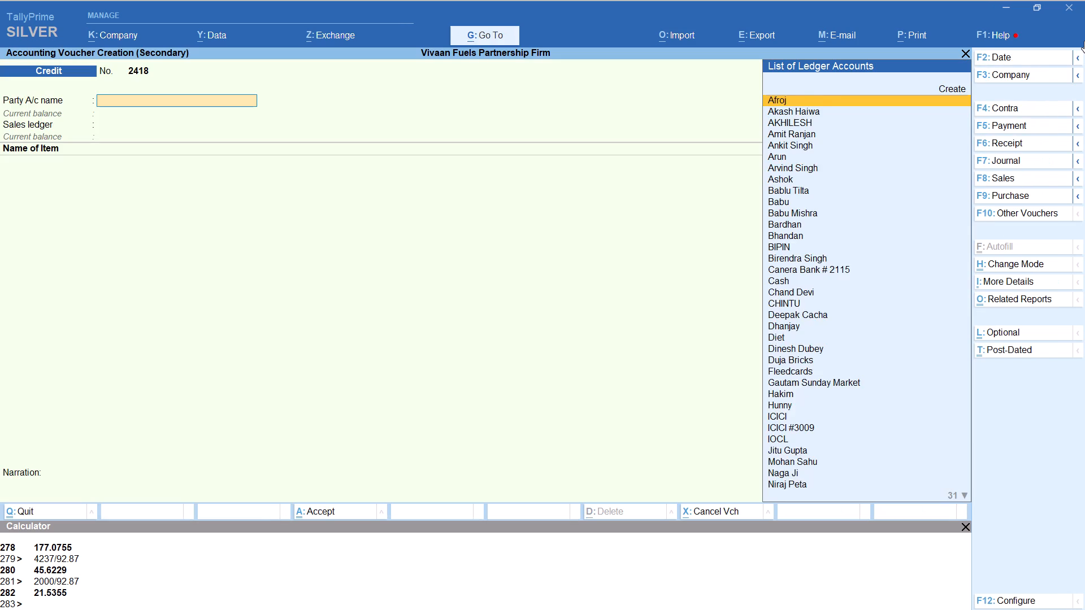
{"action": "type", "text": "CHINTU"}
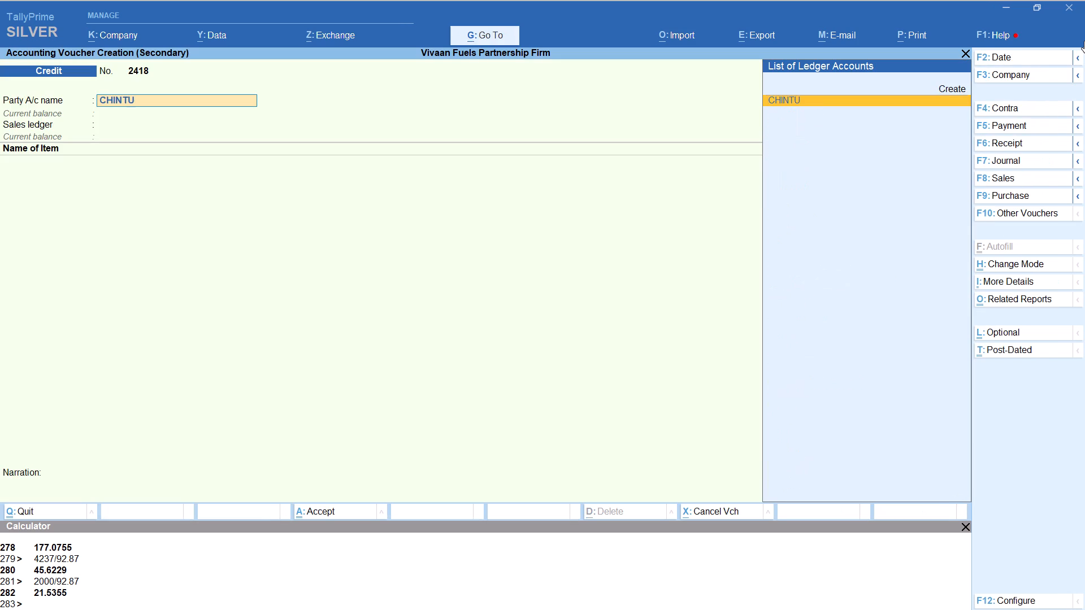
{"action": "key", "text": "Return"}
{"action": "key", "text": "Return"}
{"action": "key", "text": "Return"}
{"action": "key", "text": "Return"}
{"action": "key", "text": "Return"}
{"action": "key", "text": "Return"}
{"action": "key", "text": "Return"}
{"action": "key", "text": "Return"}
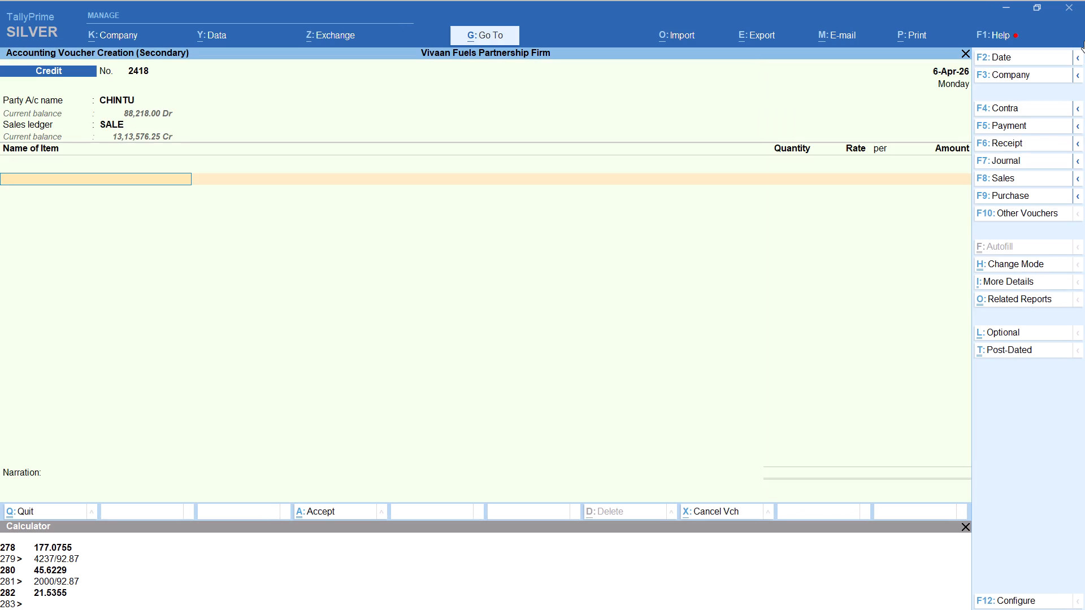
Add item HSD with tracking number Not Applicable and quantity calculated as 5000/92.87, and accept the item line.
{"action": "type", "text": "HSD"}
{"action": "key", "text": "Return"}
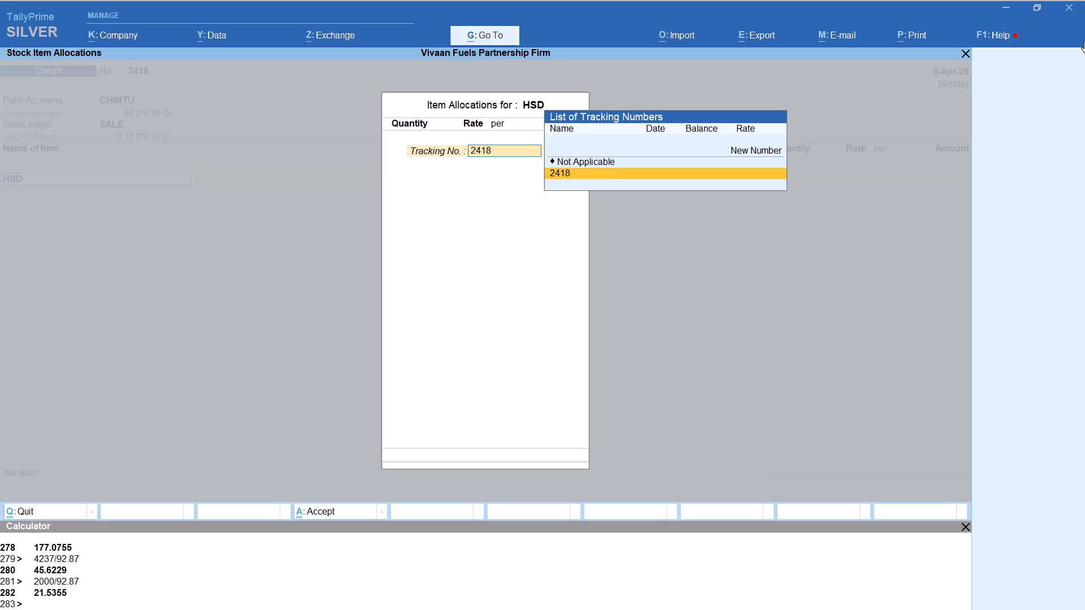
{"action": "key", "text": "Up"}
{"action": "key", "text": "Return"}
{"action": "key", "text": "alt+c"}
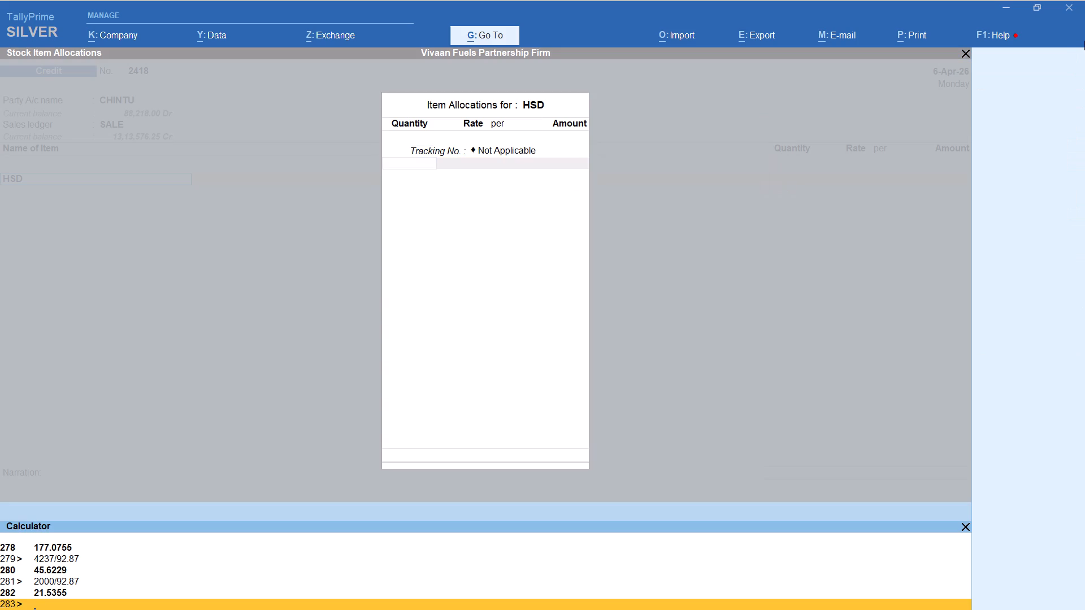
{"action": "type", "text": "52000"}
{"action": "key", "text": "BackSpace"}
{"action": "key", "text": "BackSpace"}
{"action": "key", "text": "BackSpace"}
{"action": "key", "text": "BackSpace"}
{"action": "type", "text": "000"}
{"action": "type", "text": "/92.87"}
{"action": "key", "text": "Return"}
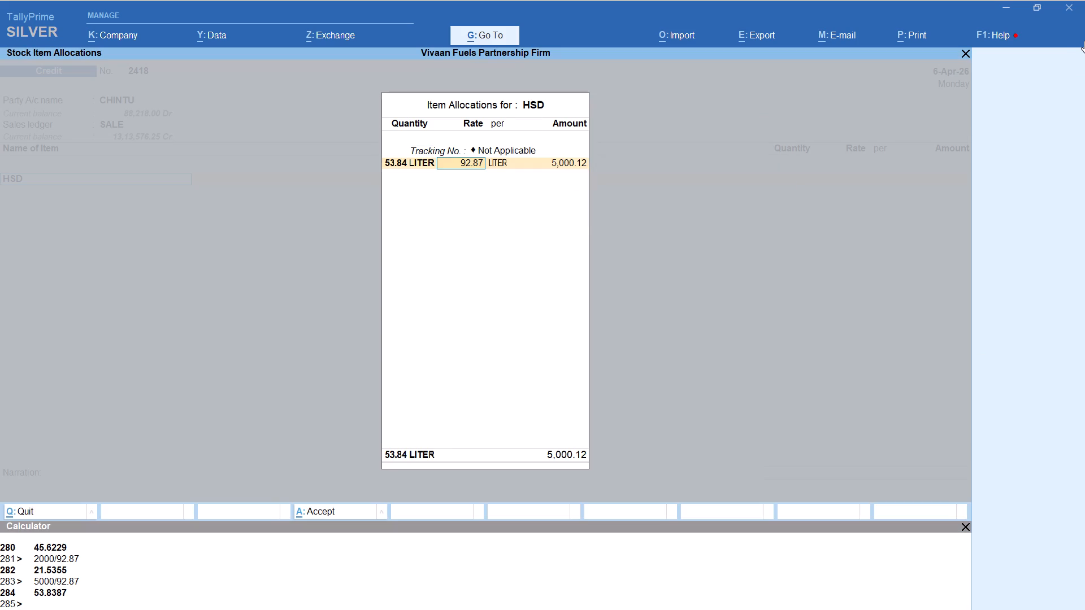
{"action": "key", "text": "Return"}
{"action": "key", "text": "Return"}
{"action": "key", "text": "Return"}
{"action": "key", "text": "Return"}
{"action": "key", "text": "Return"}
{"action": "key", "text": "Return"}
Add the Round Off ledger to CHINTU's Credit voucher and save it.
{"action": "type", "text": "ROU"}
{"action": "key", "text": "Return"}
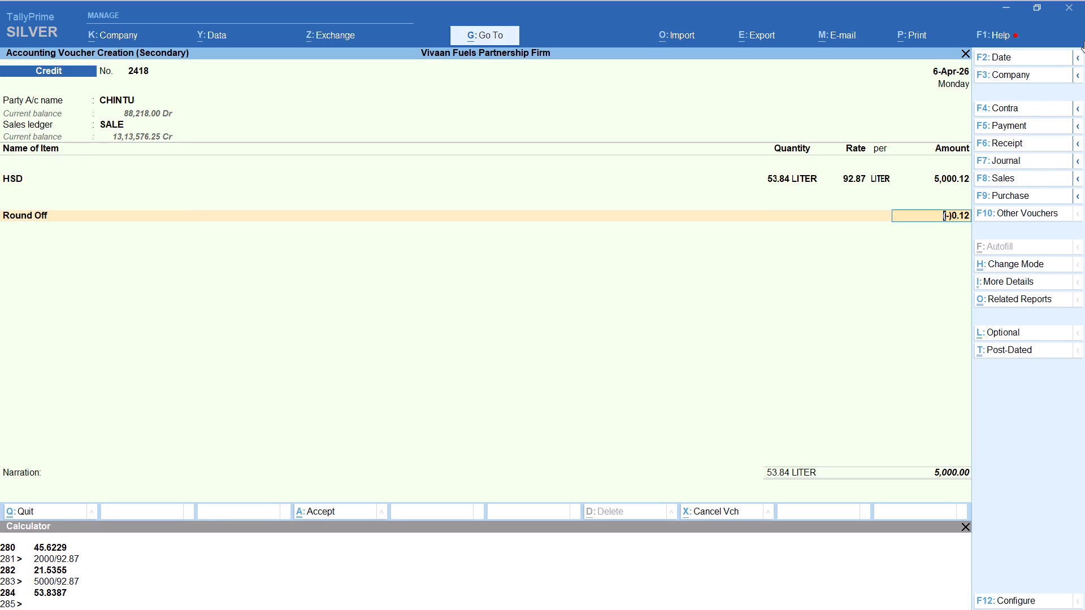
{"action": "key", "text": "ctrl+a"}
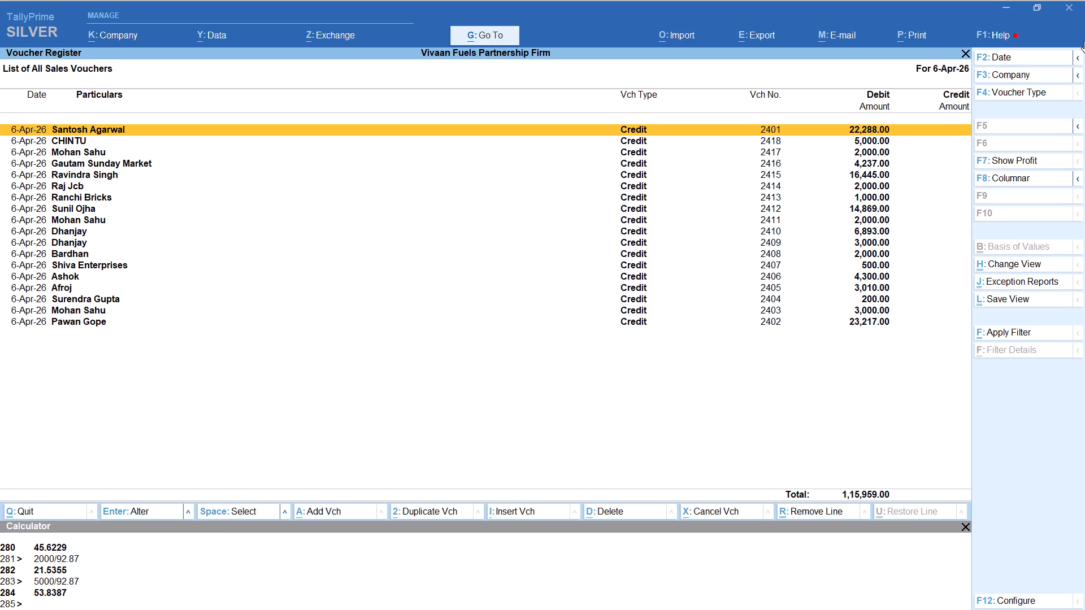
Start a new 6-Apr-26 Credit sales voucher with Afroj as the party and SALE as the sales ledger.
{"action": "key", "text": "alt+a"}
{"action": "type", "text": "AFROJ"}
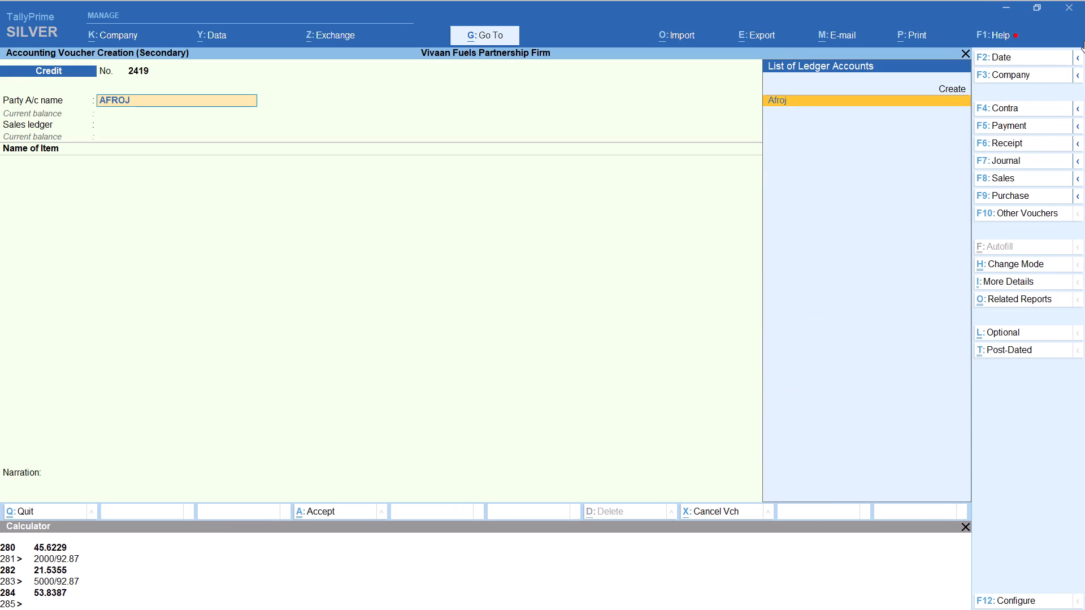
{"action": "key", "text": "Return"}
{"action": "key", "text": "Return"}
{"action": "key", "text": "Return"}
{"action": "key", "text": "Return"}
{"action": "key", "text": "Return"}
{"action": "key", "text": "Return"}
{"action": "key", "text": "Return"}
{"action": "key", "text": "Return"}
{"action": "key", "text": "Return"}
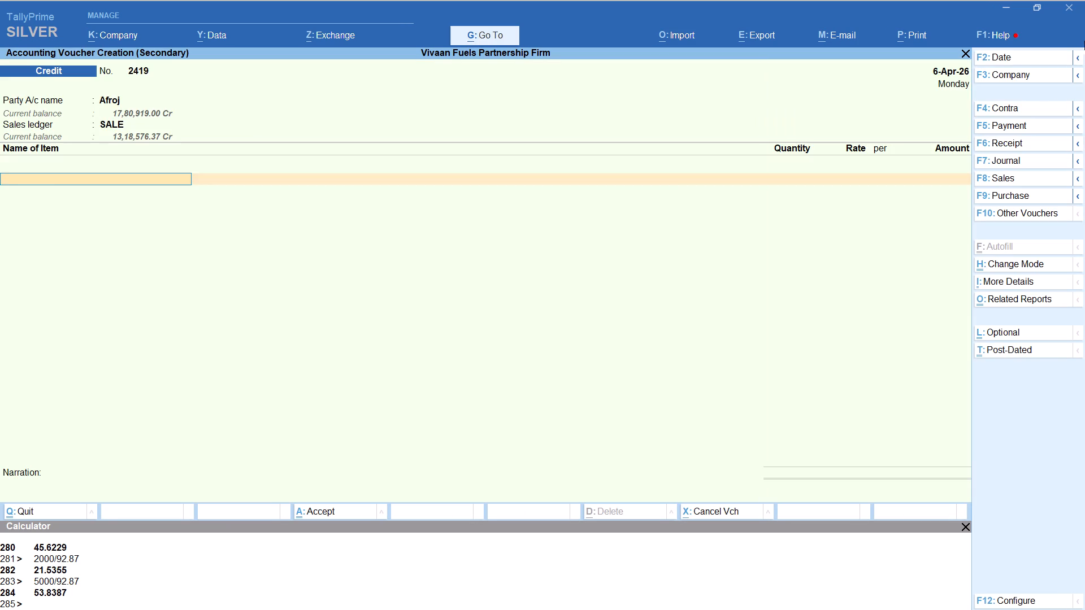
Add item HSD with tracking number Not Applicable and quantity calculated as 3010/92.87, and accept the item line.
{"action": "key", "text": "BackSpace"}
{"action": "type", "text": "HSD"}
{"action": "key", "text": "Return"}
{"action": "key", "text": "Up"}
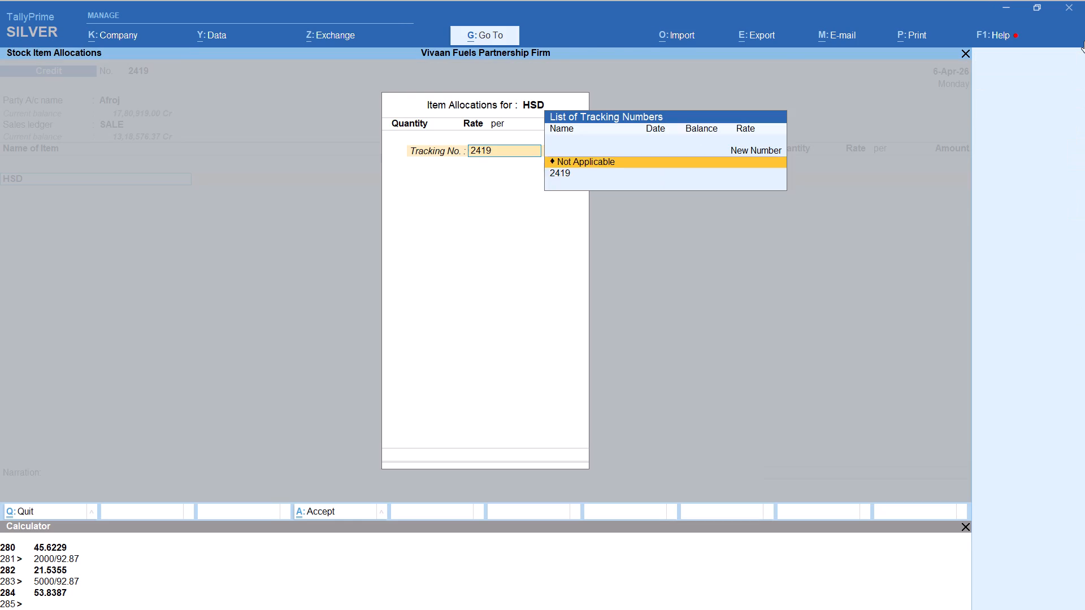
{"action": "key", "text": "Return"}
{"action": "key", "text": "alt+c"}
{"action": "type", "text": "3010/92.87"}
{"action": "key", "text": "Return"}
{"action": "key", "text": "Return"}
{"action": "key", "text": "Return"}
{"action": "key", "text": "Return"}
{"action": "key", "text": "Return"}
{"action": "key", "text": "Return"}
{"action": "key", "text": "Return"}
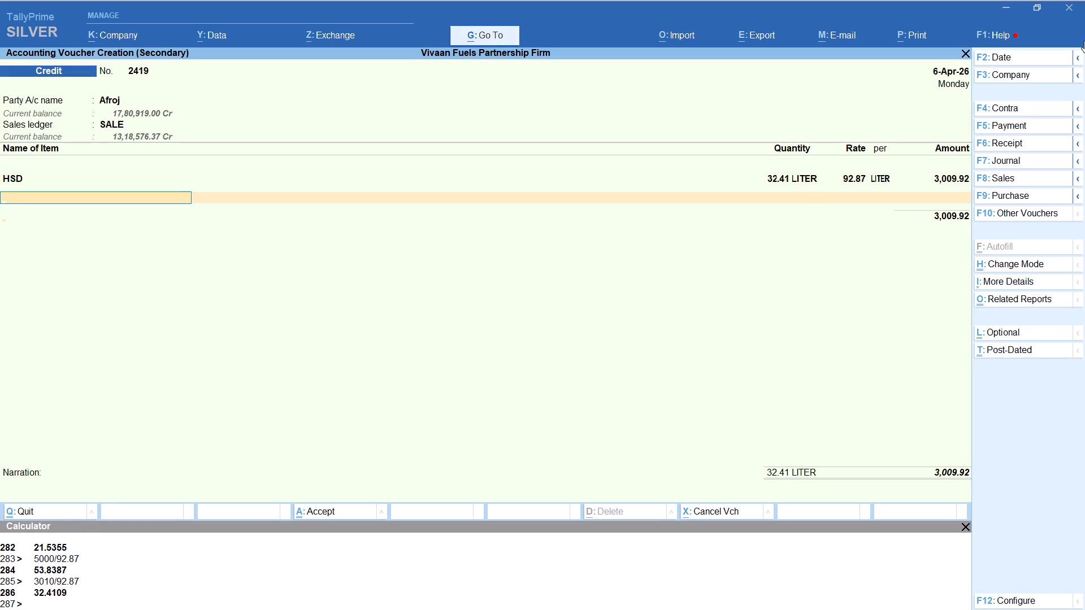
Add the Round Off ledger to Afroj's Credit voucher and save it.
{"action": "type", "text": "ROU"}
{"action": "key", "text": "Return"}
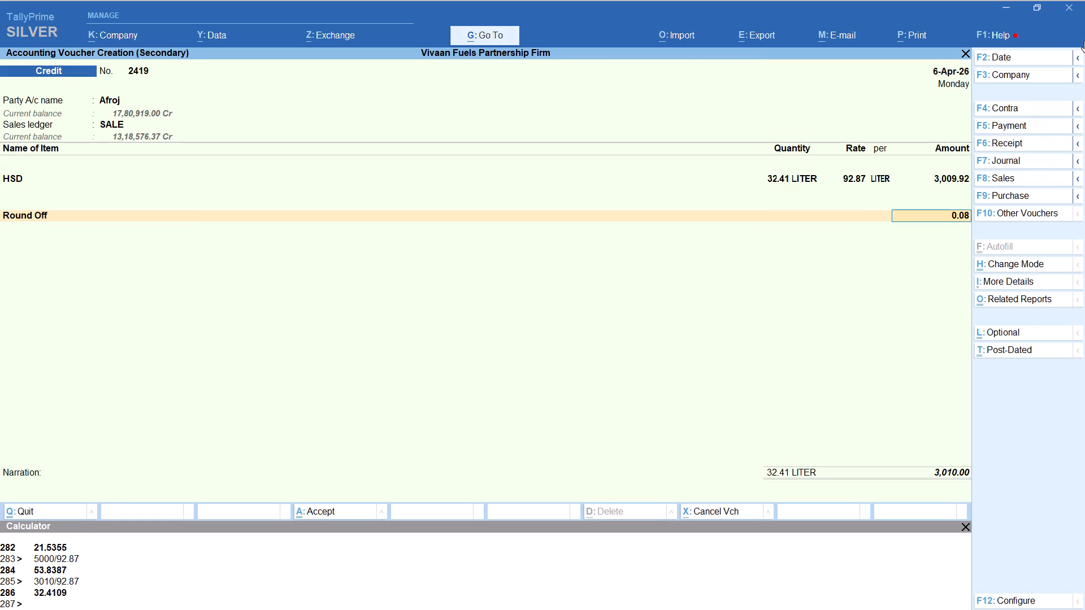
{"action": "key", "text": "ctrl+a"}
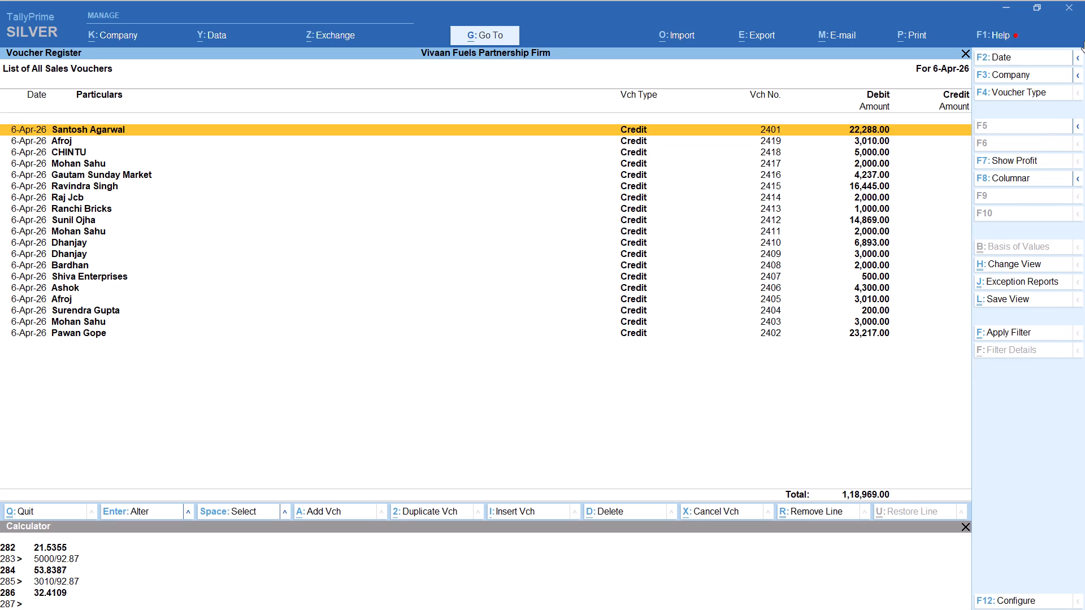
Start a new 6-Apr-26 Credit sales voucher with Dhanjay as the party and SALE as the sales ledger.
{"action": "key", "text": "alt+a"}
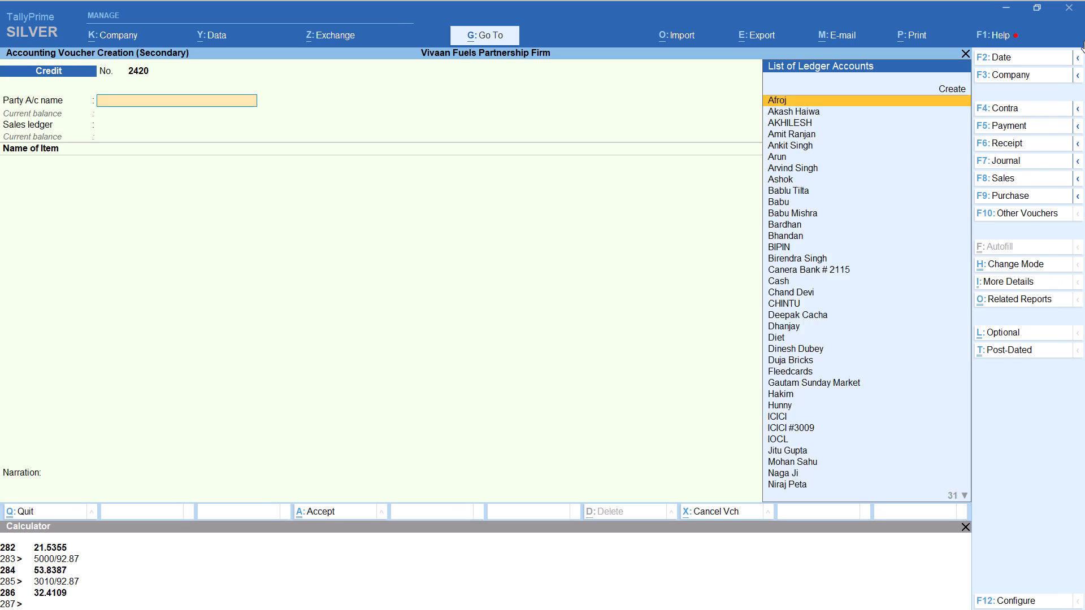
{"action": "type", "text": "DHANJSAY"}
{"action": "key", "text": "Return"}
{"action": "key", "text": "Return"}
{"action": "key", "text": "Return"}
{"action": "key", "text": "Return"}
{"action": "key", "text": "Return"}
{"action": "key", "text": "Return"}
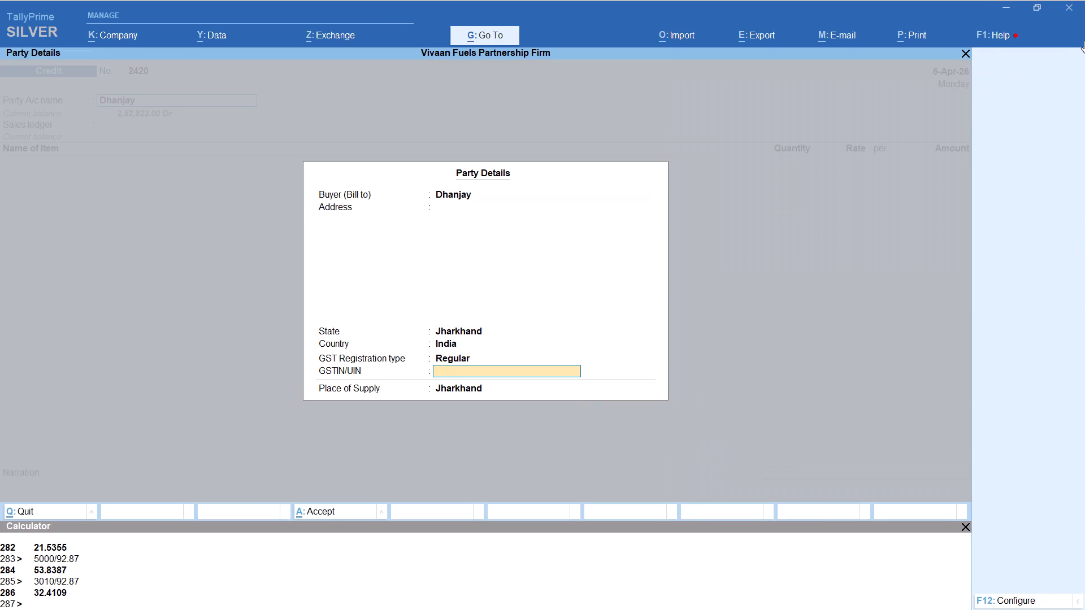
{"action": "key", "text": "Return"}
{"action": "key", "text": "Return"}
{"action": "key", "text": "Return"}
Add item HSD with tracking number Not Applicable and quantity calculated as 11302/92.87, and accept the item line.
{"action": "type", "text": "HSSD"}
{"action": "key", "text": "Return"}
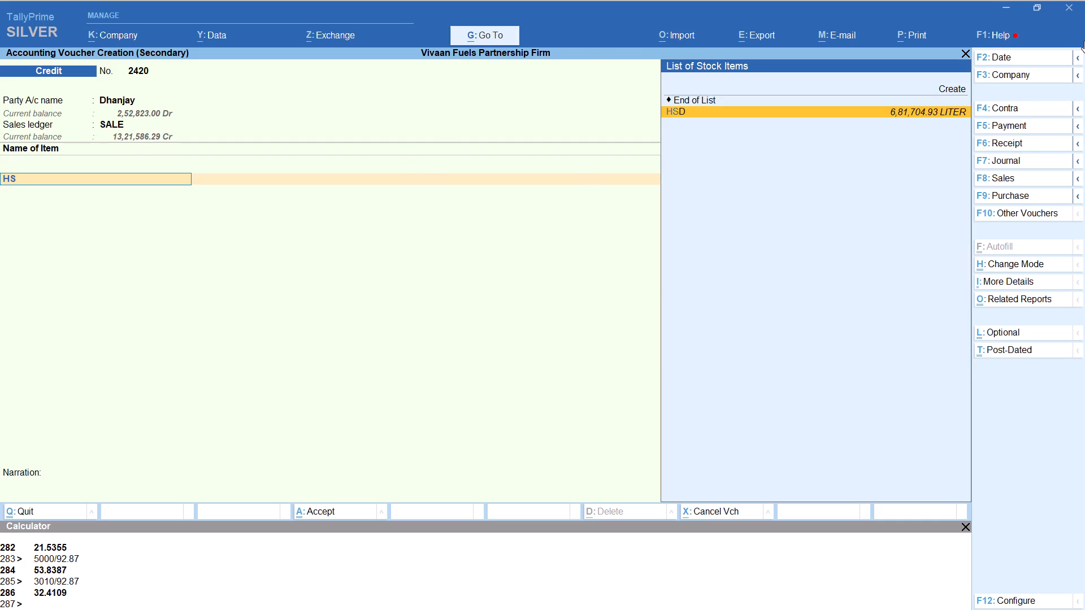
{"action": "key", "text": "Return"}
{"action": "key", "text": "Up"}
{"action": "key", "text": "Return"}
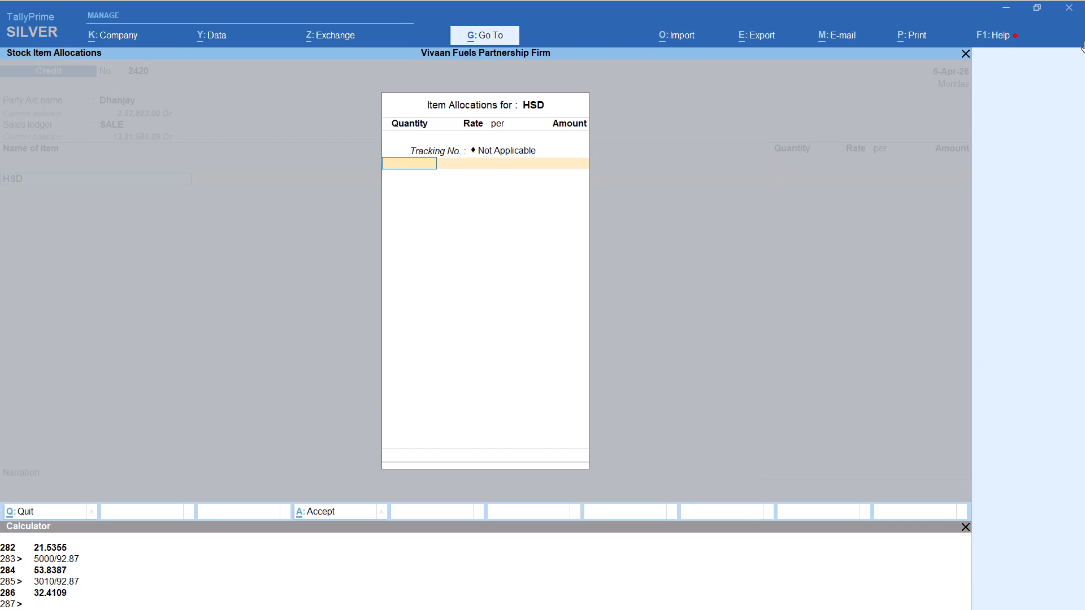
{"action": "key", "text": "alt+c"}
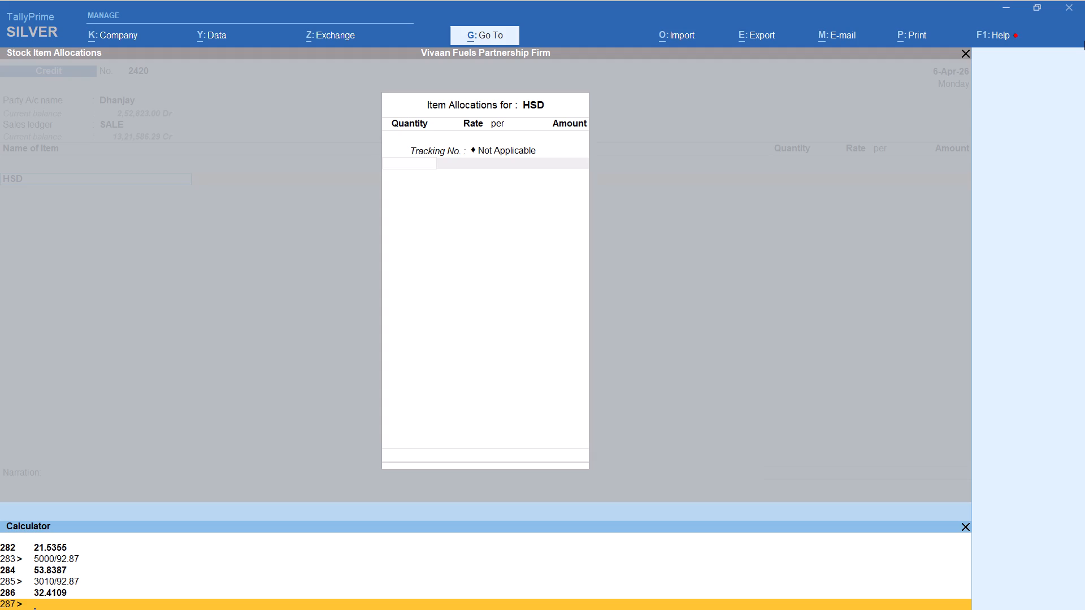
{"action": "type", "text": "11302"}
{"action": "type", "text": "/92.87"}
{"action": "key", "text": "Return"}
{"action": "key", "text": "Return"}
{"action": "key", "text": "Return"}
{"action": "key", "text": "Return"}
{"action": "key", "text": "Return"}
{"action": "key", "text": "Return"}
{"action": "key", "text": "Return"}
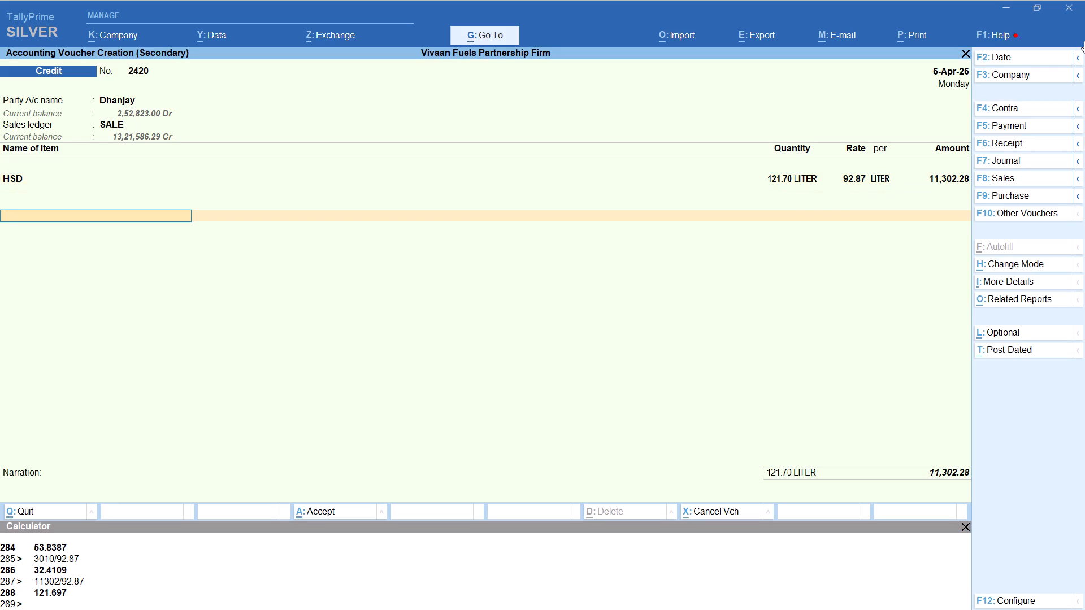
Add the Round Off ledger to Dhanjay's Credit voucher and save it.
{"action": "type", "text": "ROU"}
{"action": "key", "text": "Return"}
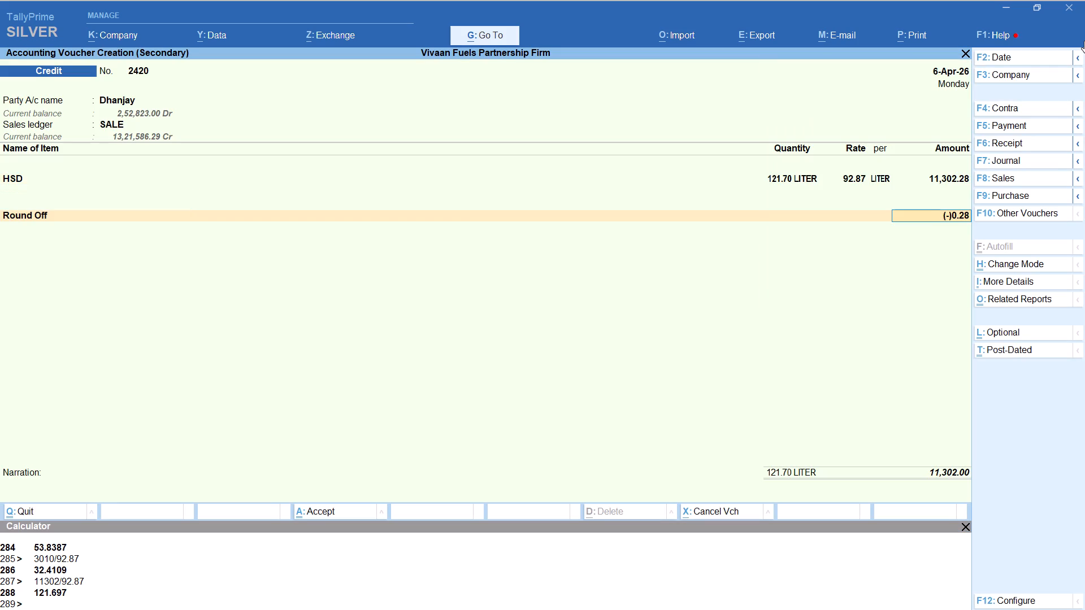
{"action": "key", "text": "ctrl+a"}
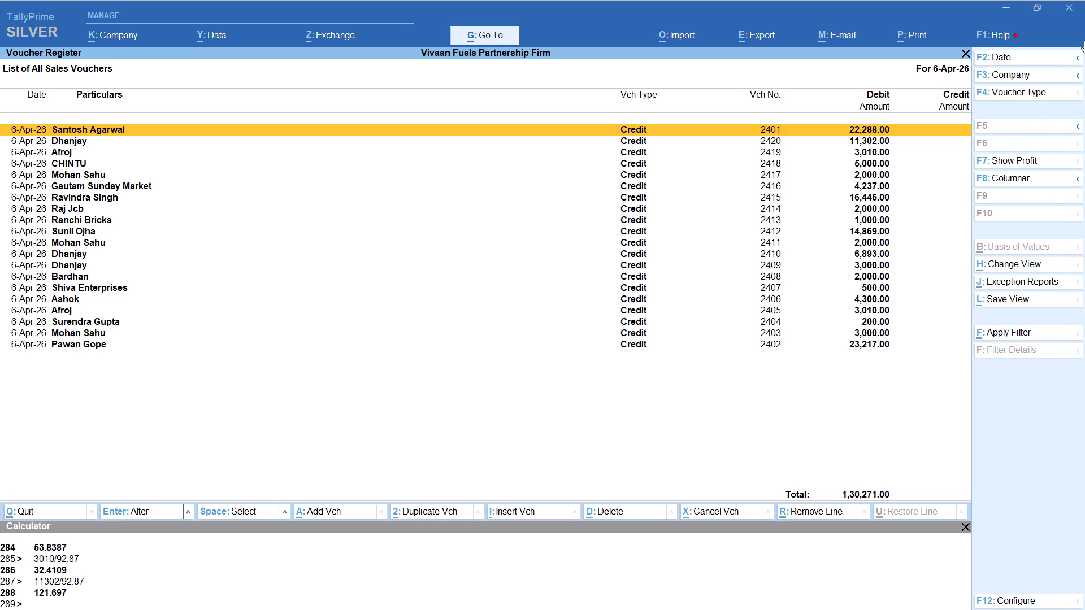
Compare the 6-Apr-26 sales voucher register with the 6-Apr credit entry in the Excel balance sheet.
{"action": "key", "text": "super+Tab"}
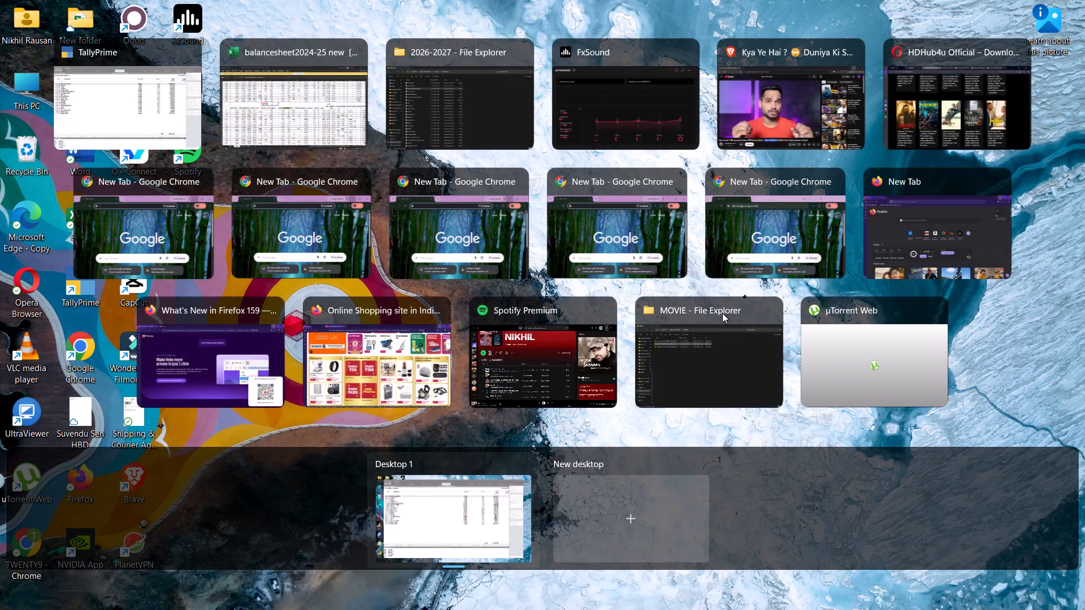
{"action": "key", "text": "super+Tab"}
{"action": "key", "text": "alt+Tab"}
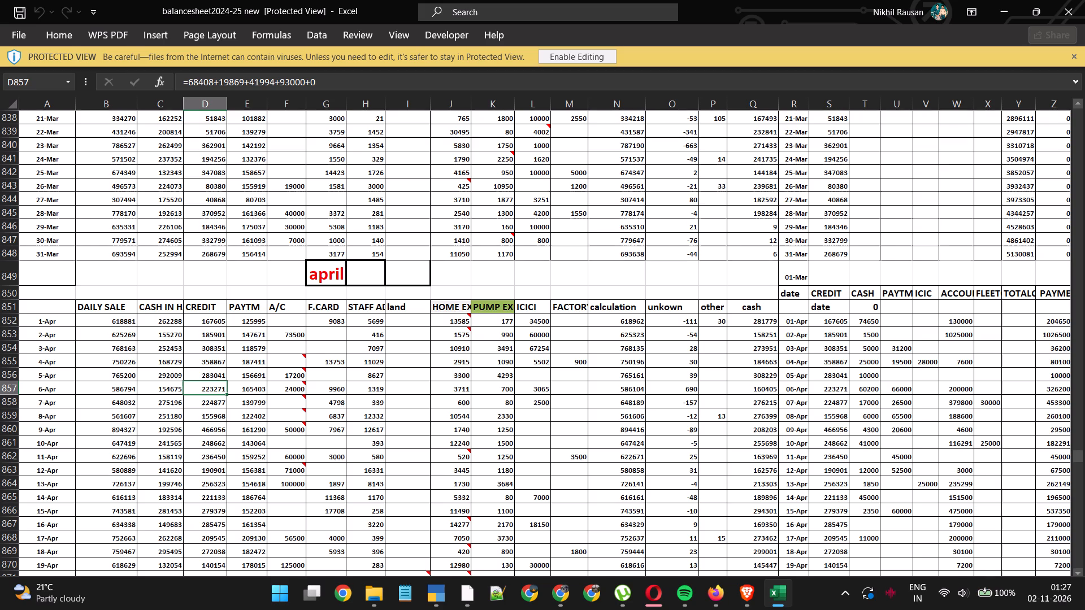
{"action": "key", "text": "alt+Tab"}
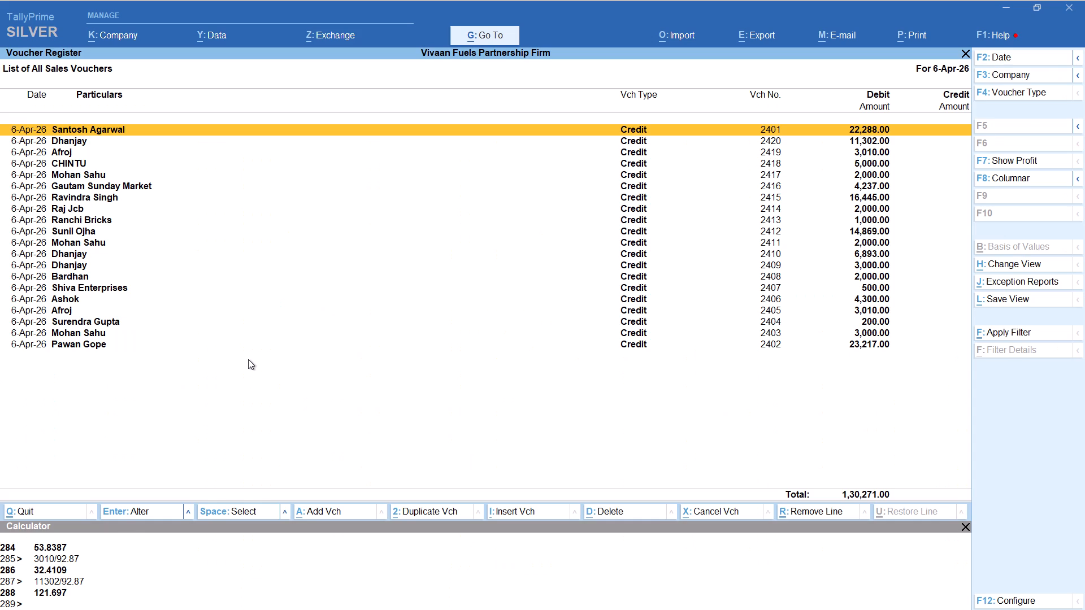
{"action": "key", "text": "alt+Tab"}
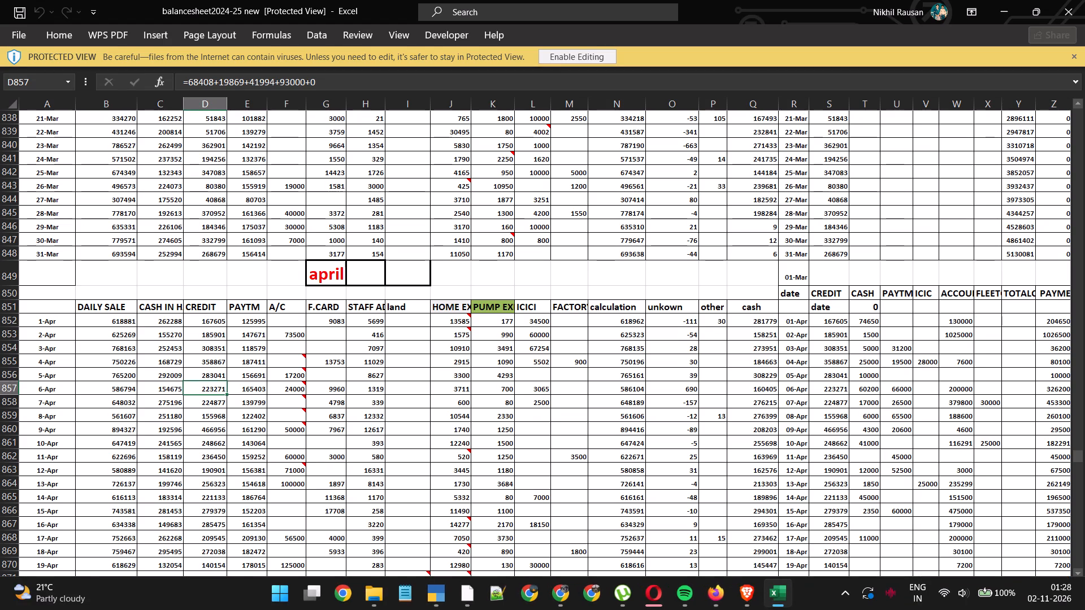
{"action": "key", "text": "alt+Tab"}
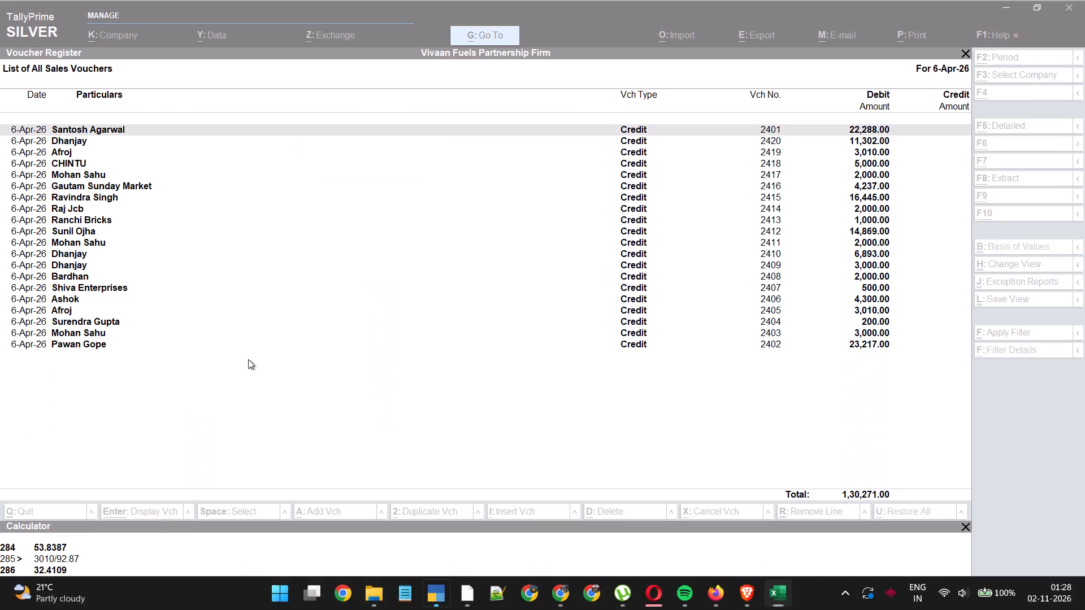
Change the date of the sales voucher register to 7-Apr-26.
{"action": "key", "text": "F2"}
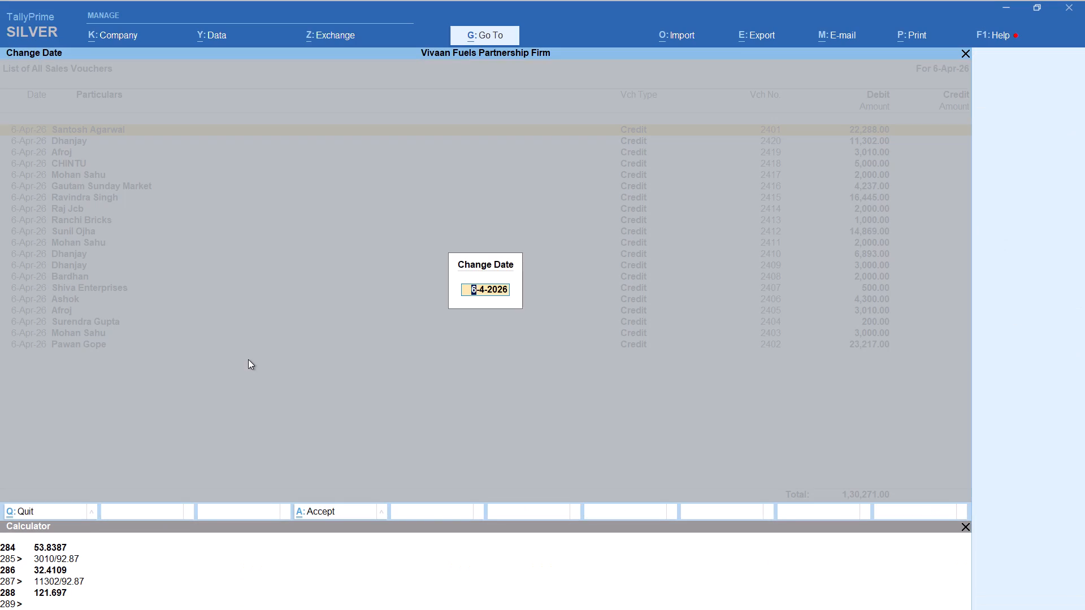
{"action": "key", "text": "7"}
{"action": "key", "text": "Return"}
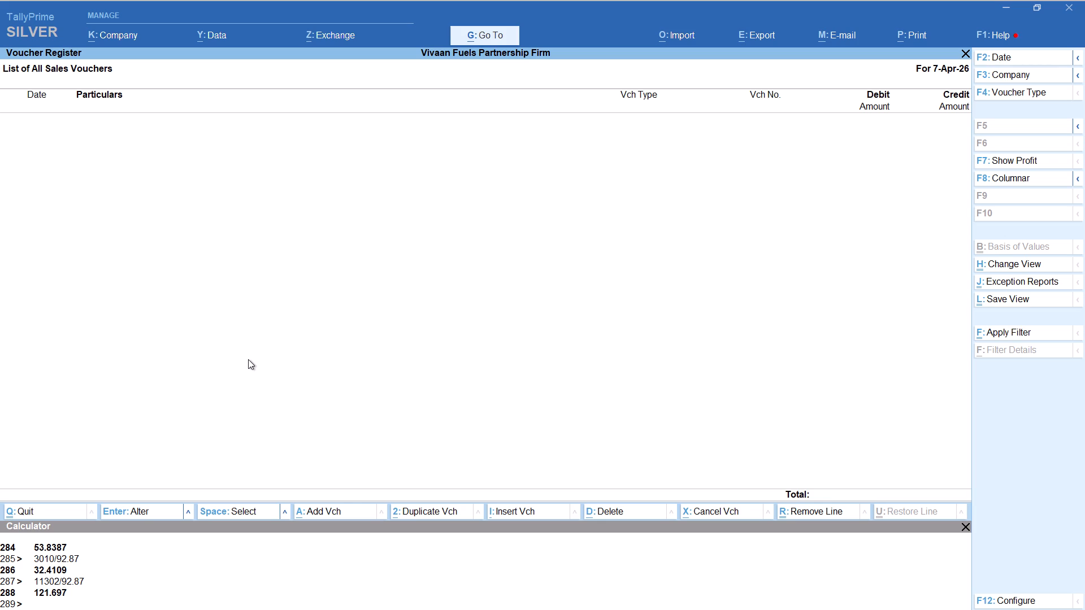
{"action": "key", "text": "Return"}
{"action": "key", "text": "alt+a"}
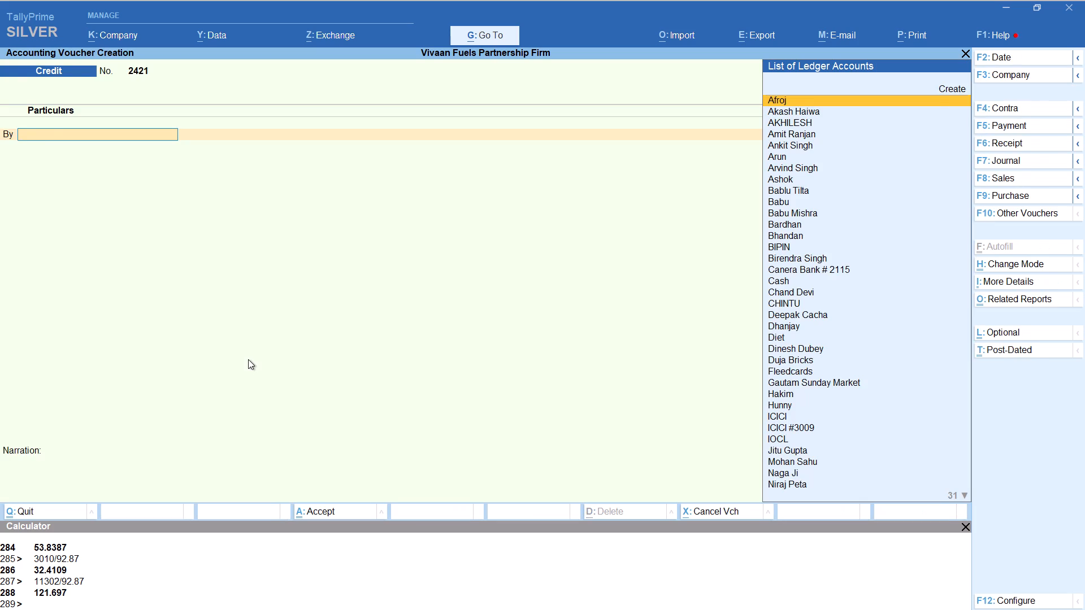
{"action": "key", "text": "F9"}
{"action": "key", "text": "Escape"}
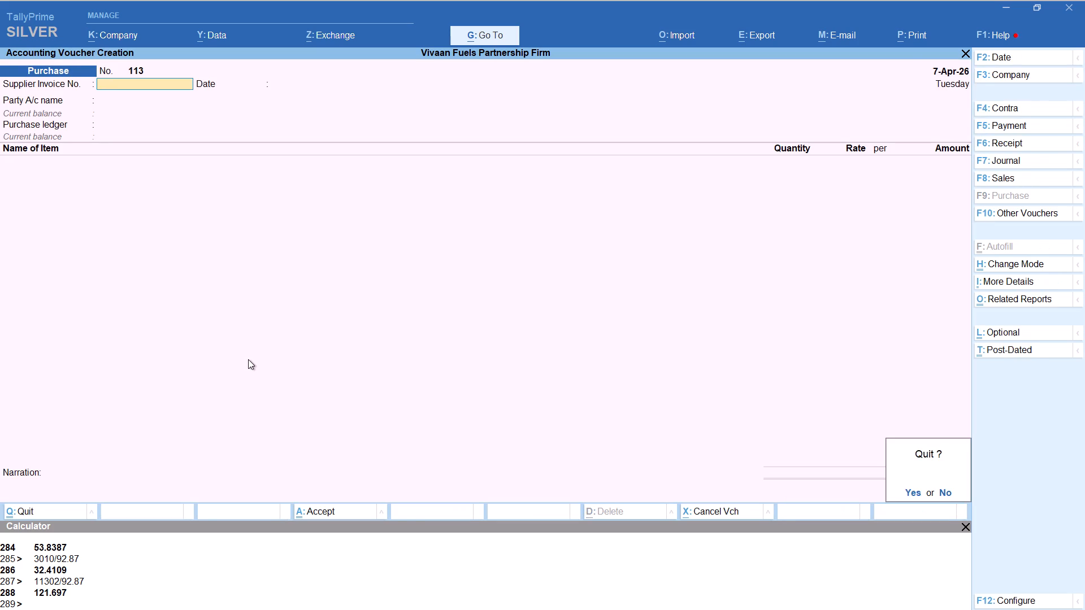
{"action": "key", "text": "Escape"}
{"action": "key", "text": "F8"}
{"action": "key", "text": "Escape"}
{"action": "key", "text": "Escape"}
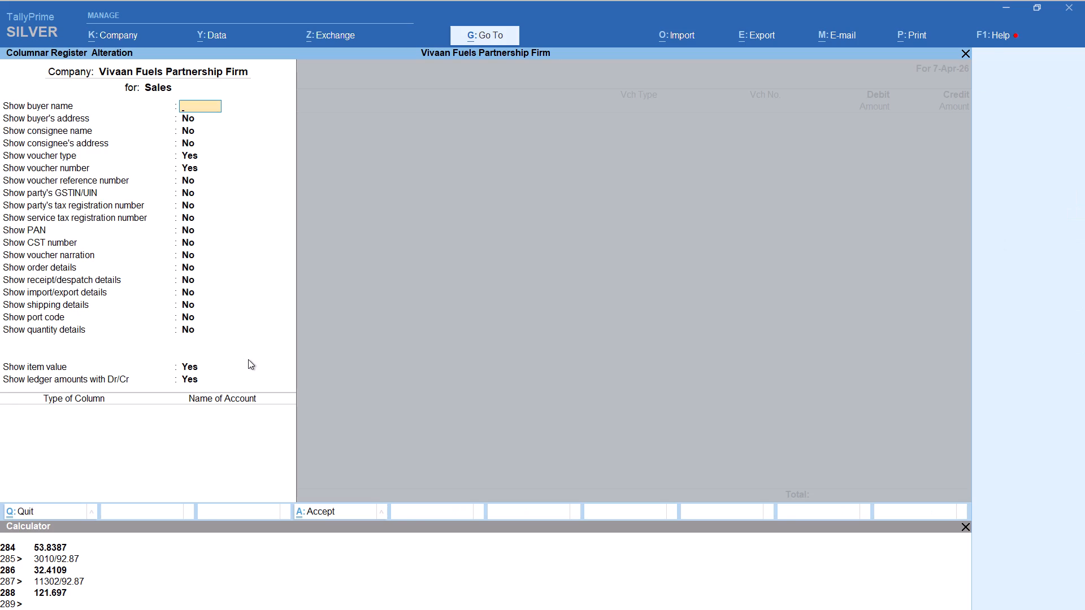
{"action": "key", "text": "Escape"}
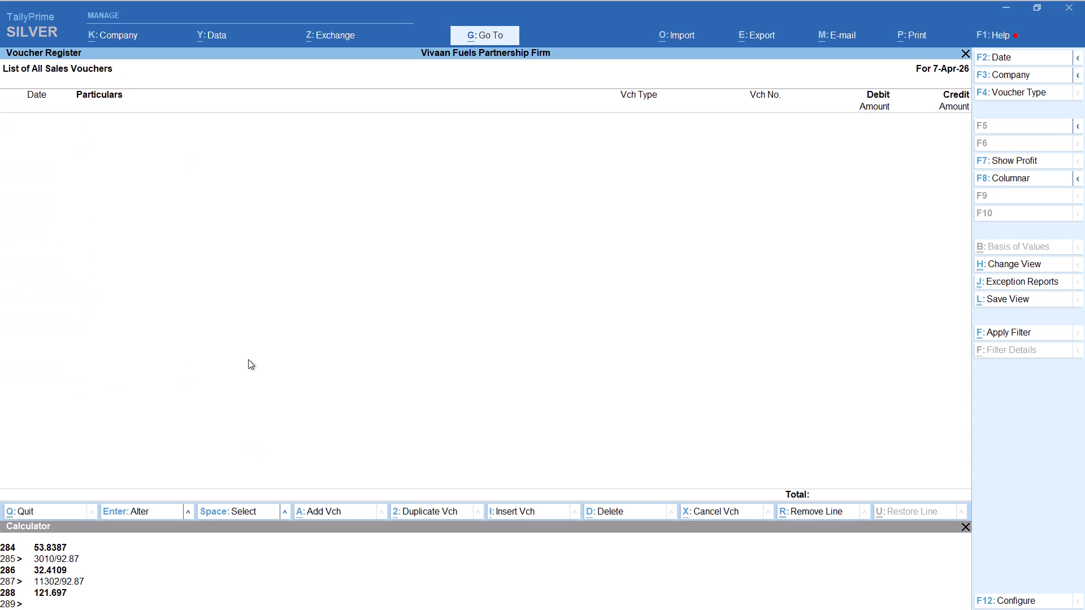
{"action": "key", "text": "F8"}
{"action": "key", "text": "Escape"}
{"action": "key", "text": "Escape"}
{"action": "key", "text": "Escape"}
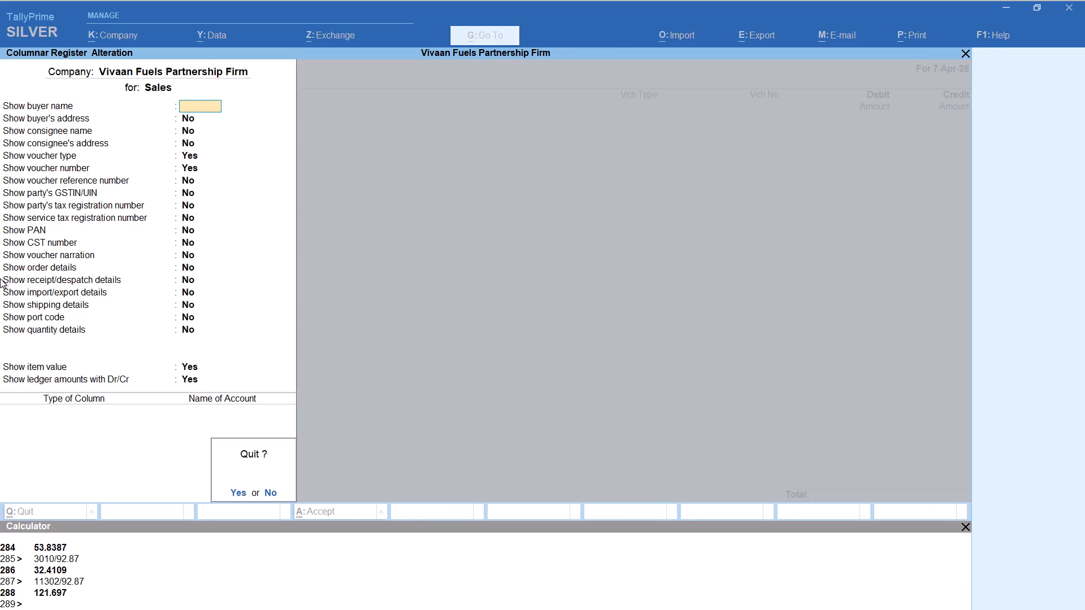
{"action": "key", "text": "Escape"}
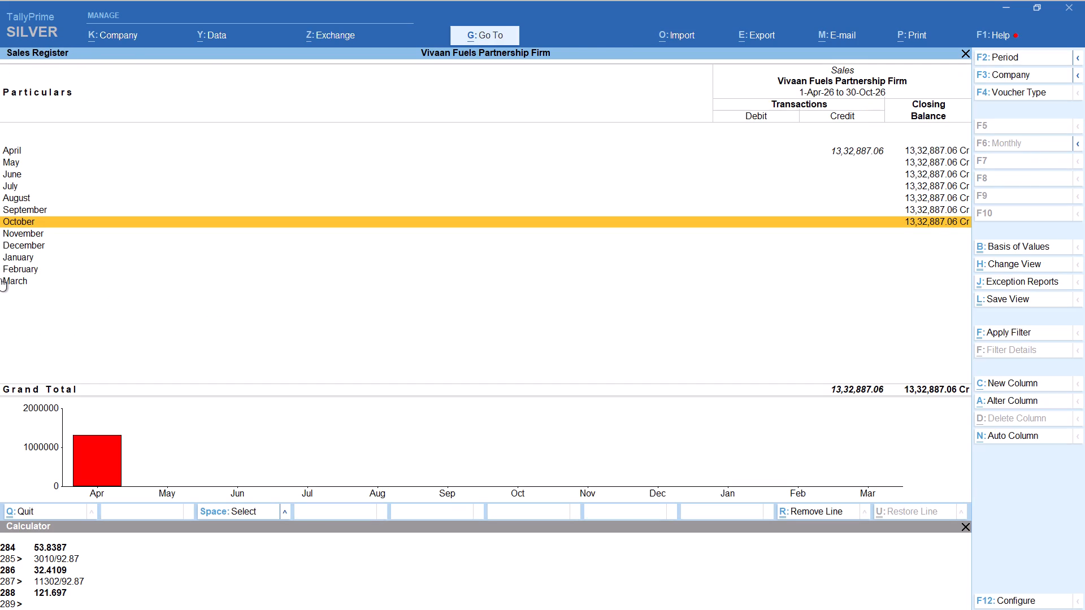
Open the April vouchers from the Sales Register and set the voucher list's date to 7-Apr-26.
{"action": "key", "text": "Up"}
{"action": "key", "text": "Up"}
{"action": "key", "text": "Up"}
{"action": "key", "text": "Up"}
{"action": "key", "text": "Up"}
{"action": "key", "text": "Up"}
{"action": "key", "text": "Return"}
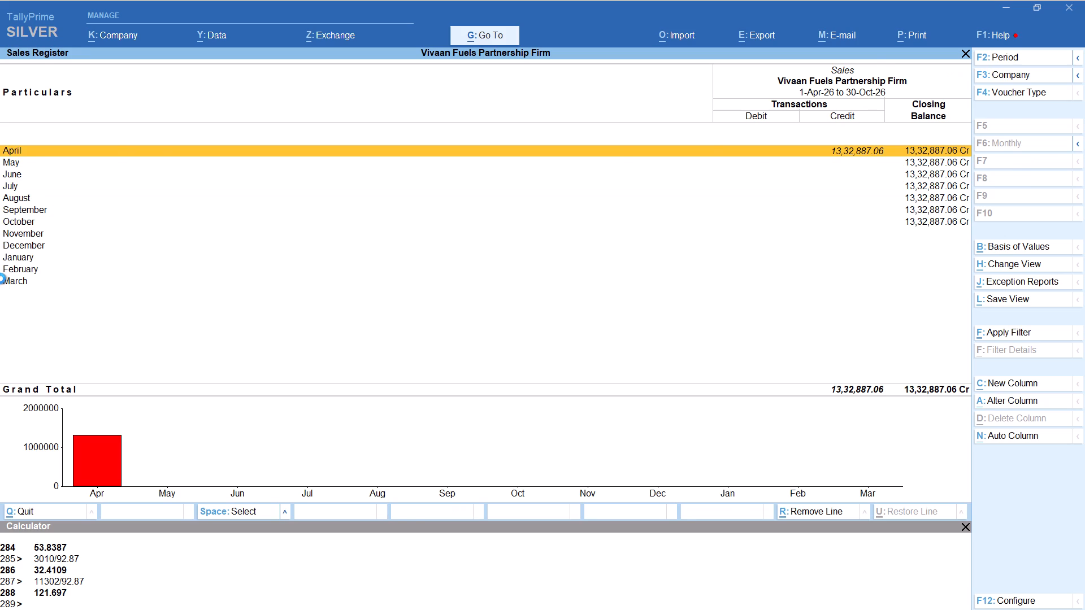
{"action": "key", "text": "F2"}
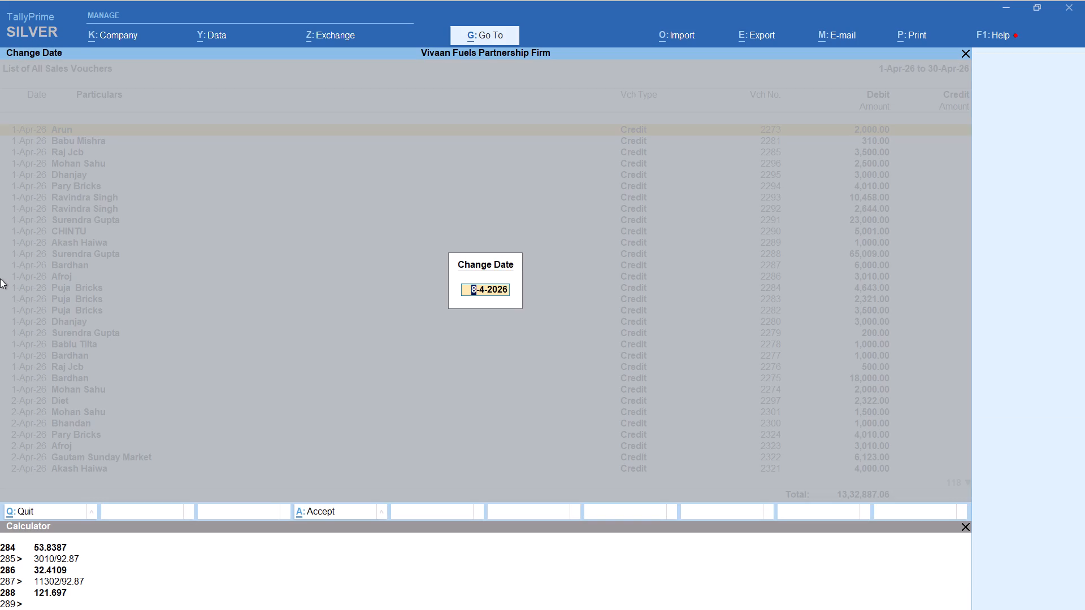
{"action": "key", "text": "7"}
{"action": "key", "text": "Return"}
Start a new sales voucher for 7-Apr-26 with Credit as the voucher type.
{"action": "key", "text": "alt+a"}
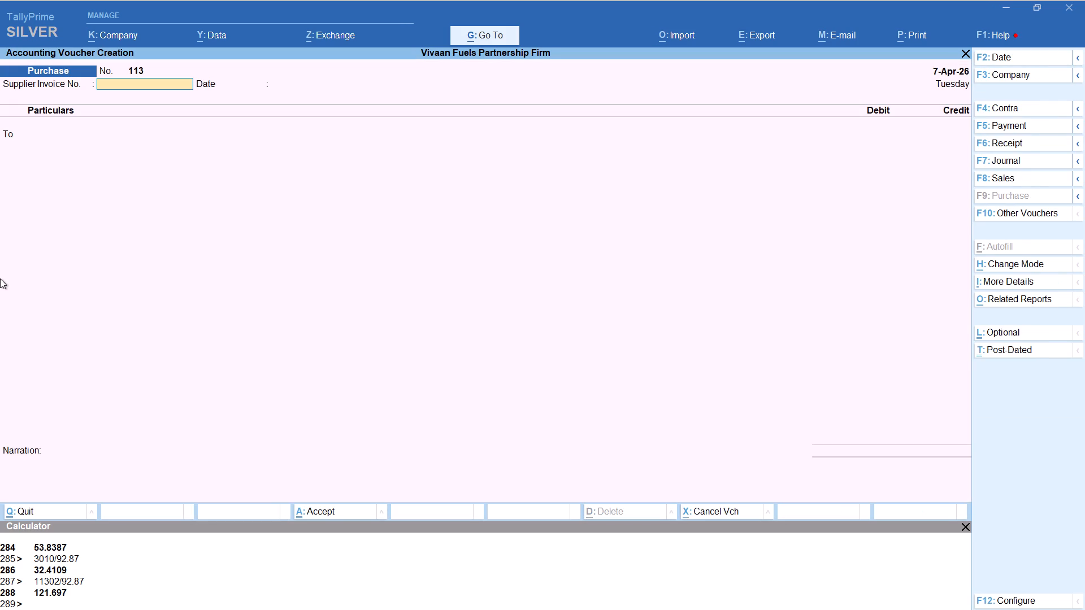
{"action": "key", "text": "F8"}
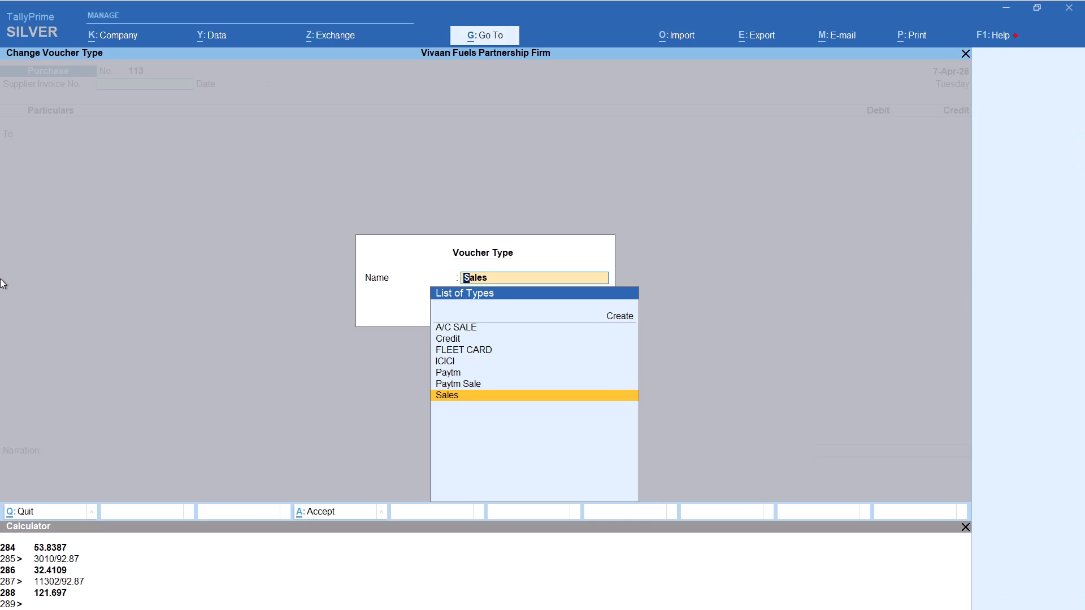
{"action": "key", "text": "Up"}
{"action": "key", "text": "Up"}
{"action": "key", "text": "Up"}
{"action": "key", "text": "Up"}
{"action": "key", "text": "Up"}
{"action": "key", "text": "Return"}
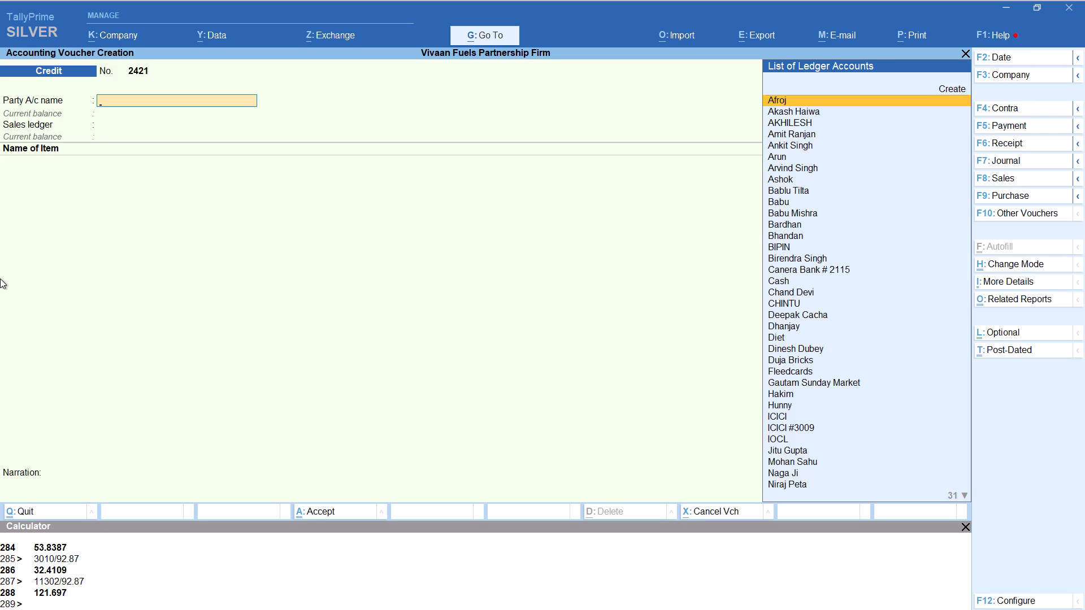
Set Santosh as the party, accept the party details as they are, and choose SALE as the sales ledger.
{"action": "type", "text": "SANTOS"}
{"action": "key", "text": "Return"}
{"action": "key", "text": "Return"}
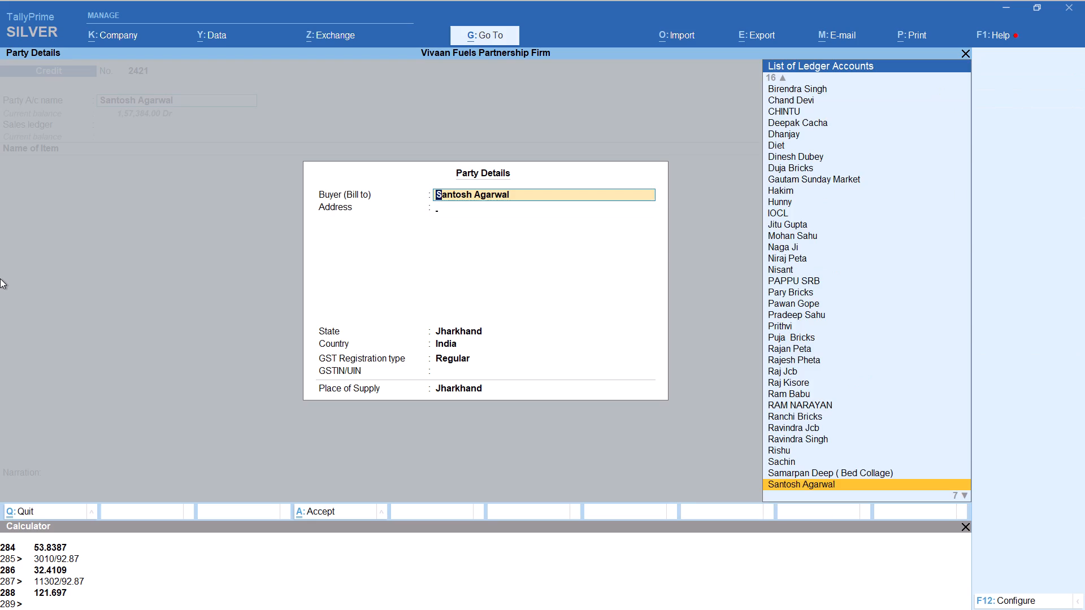
{"action": "key", "text": "Return"}
{"action": "key", "text": "Return"}
{"action": "key", "text": "Return"}
{"action": "key", "text": "Return"}
{"action": "key", "text": "Return"}
{"action": "key", "text": "Return"}
Add item HSD with tracking number Not Applicable and quantity calculated as 40863/92.87, and accept the item line.
{"action": "type", "text": "HS"}
{"action": "key", "text": "Return"}
{"action": "key", "text": "Up"}
{"action": "key", "text": "Return"}
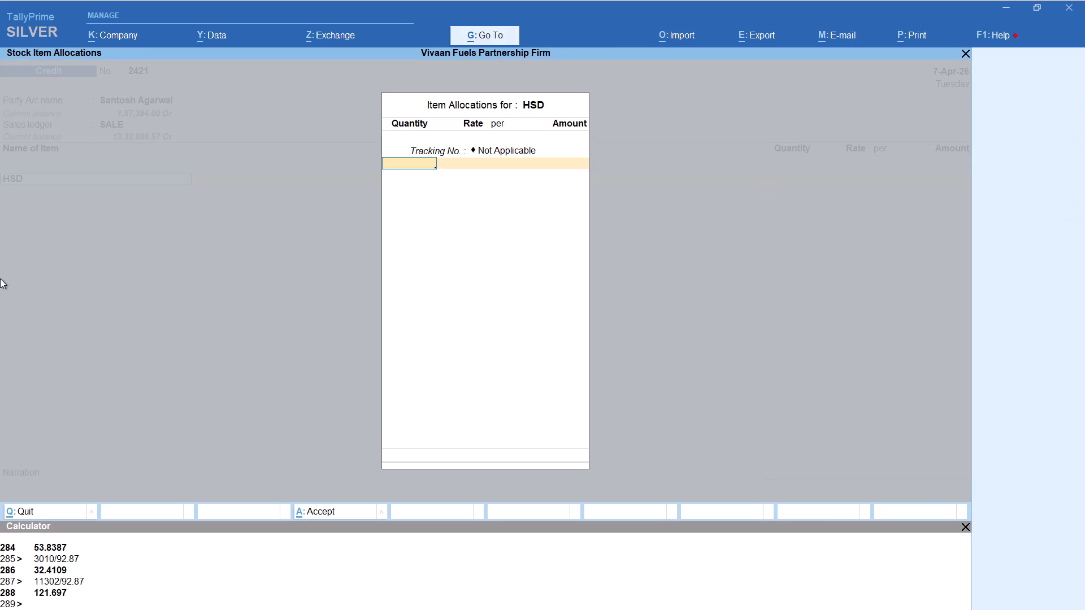
{"action": "key", "text": "alt+c"}
{"action": "type", "text": "40"}
{"action": "type", "text": "863"}
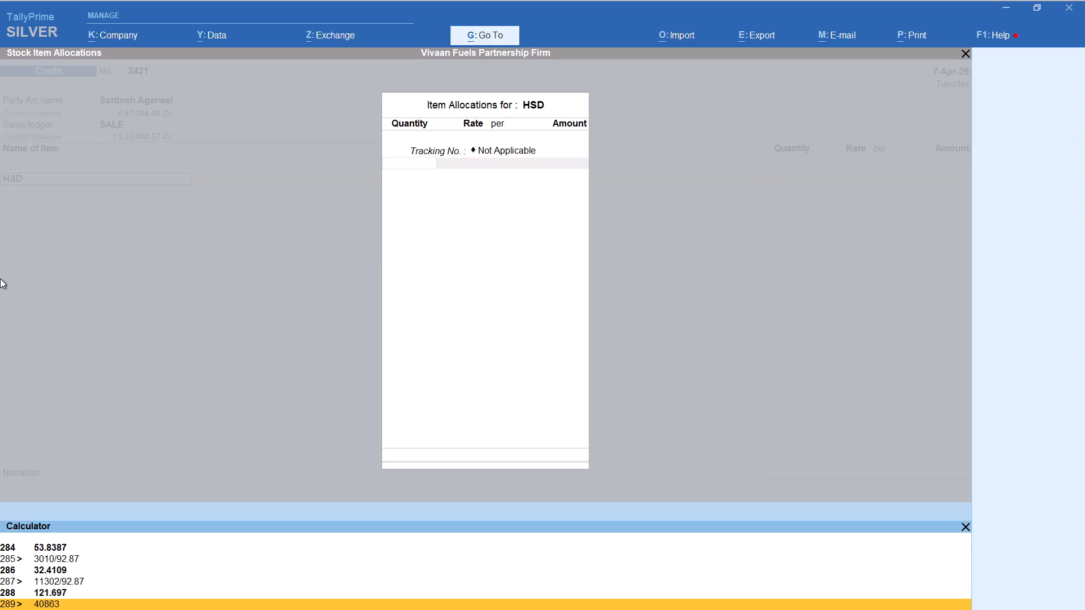
{"action": "type", "text": "/92.87"}
{"action": "key", "text": "Return"}
{"action": "key", "text": "Return"}
{"action": "key", "text": "Return"}
{"action": "key", "text": "Return"}
{"action": "key", "text": "Return"}
{"action": "key", "text": "Return"}
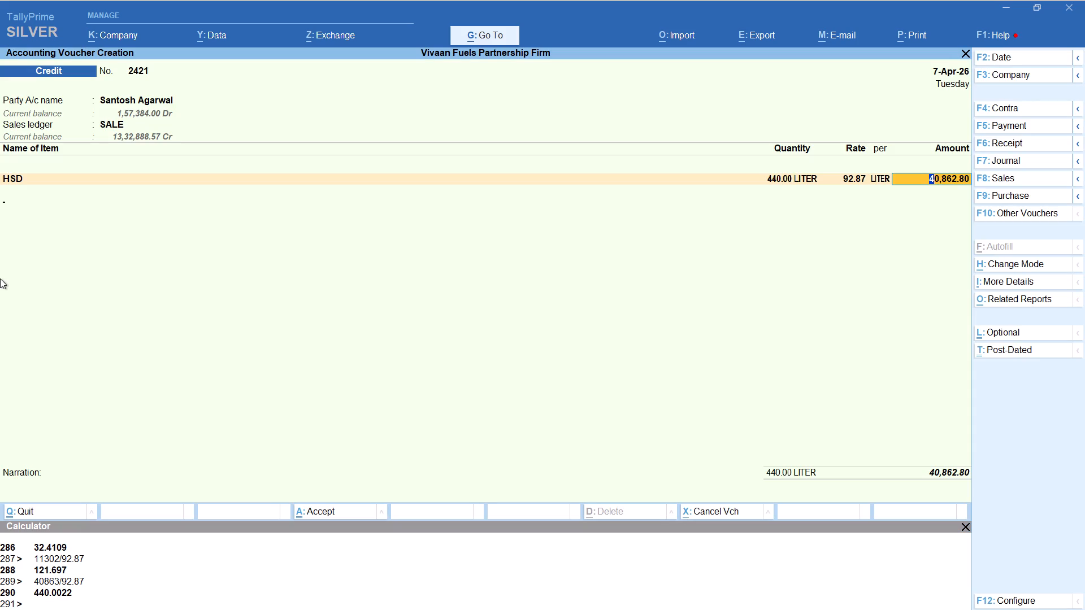
{"action": "key", "text": "Return"}
Add the Round Off ledger to Santosh's Credit voucher and save it.
{"action": "type", "text": "ROU"}
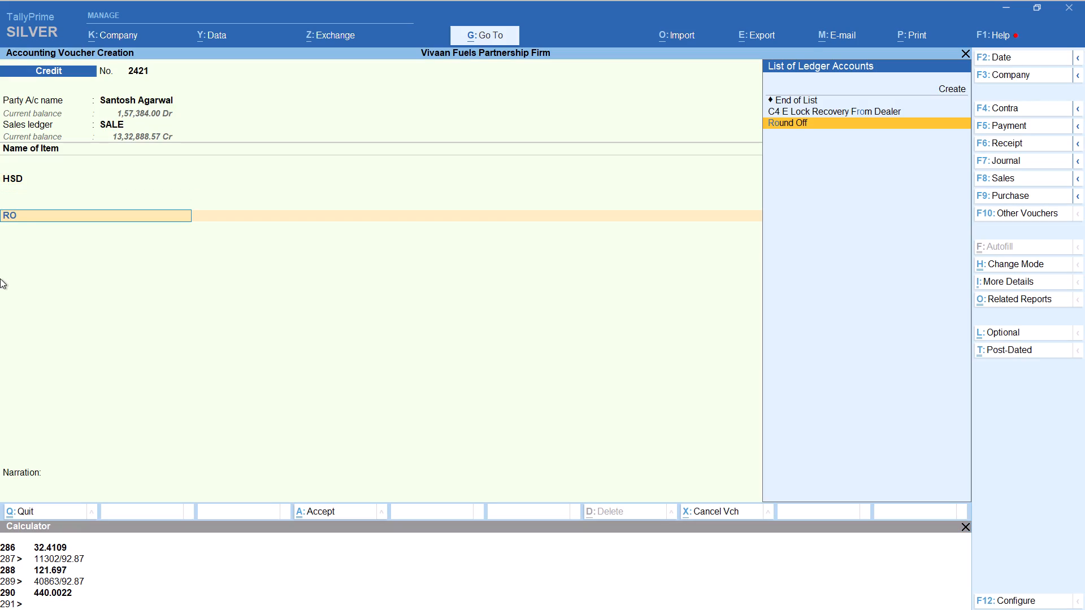
{"action": "key", "text": "Return"}
{"action": "key", "text": "ctrl+a"}
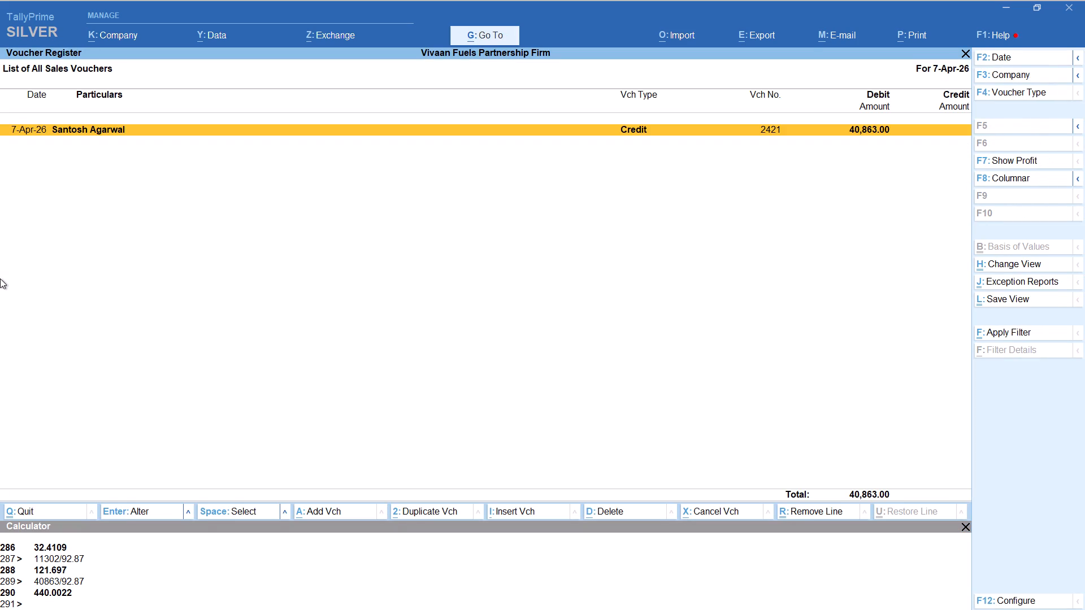
Start a new 7-Apr-26 Credit sales voucher with Pary Bricks as the party and SALE as the sales ledger.
{"action": "key", "text": "alt+a"}
{"action": "type", "text": "PAR"}
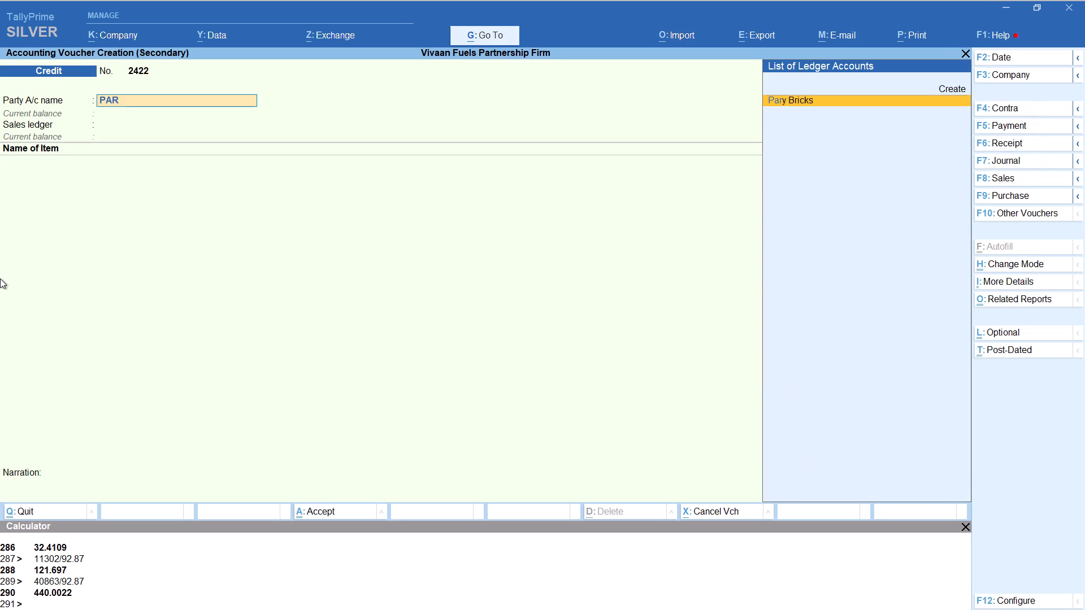
{"action": "key", "text": "Return"}
{"action": "key", "text": "Return"}
{"action": "key", "text": "Return"}
{"action": "key", "text": "Return"}
{"action": "key", "text": "Return"}
{"action": "key", "text": "Return"}
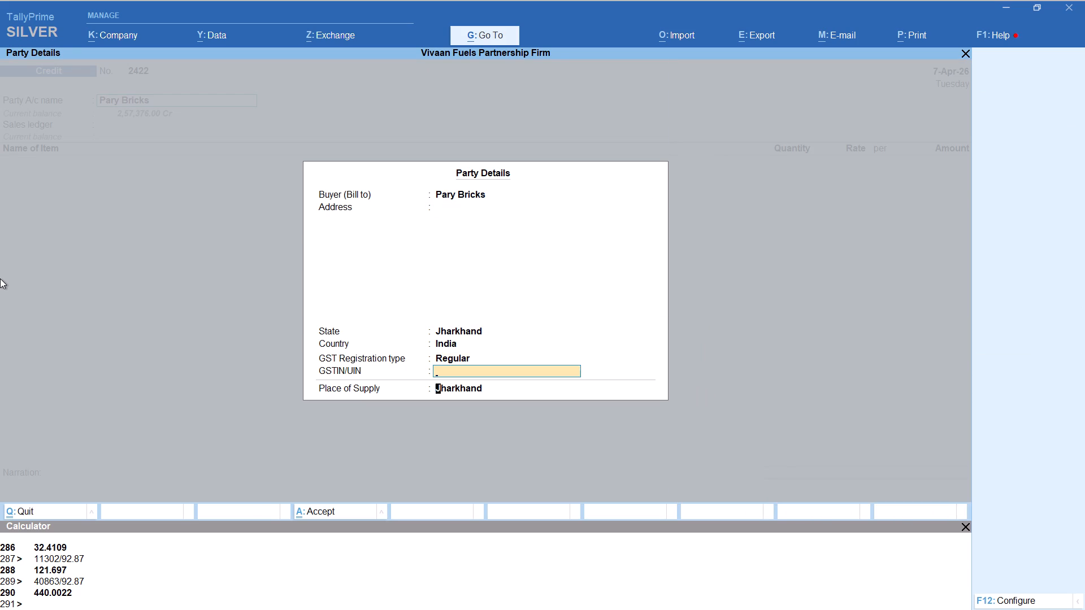
{"action": "key", "text": "Return"}
{"action": "key", "text": "Return"}
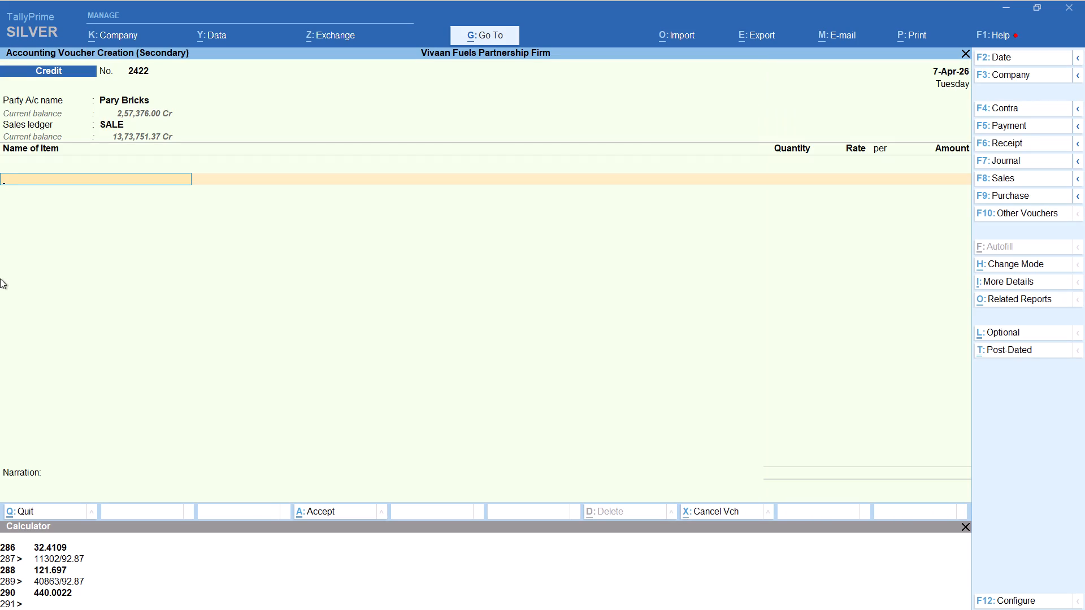
Add item HSD with tracking number Not Applicable and quantity calculated as 4010/92.87, and accept the item line.
{"action": "type", "text": "HS"}
{"action": "key", "text": "Return"}
{"action": "key", "text": "Up"}
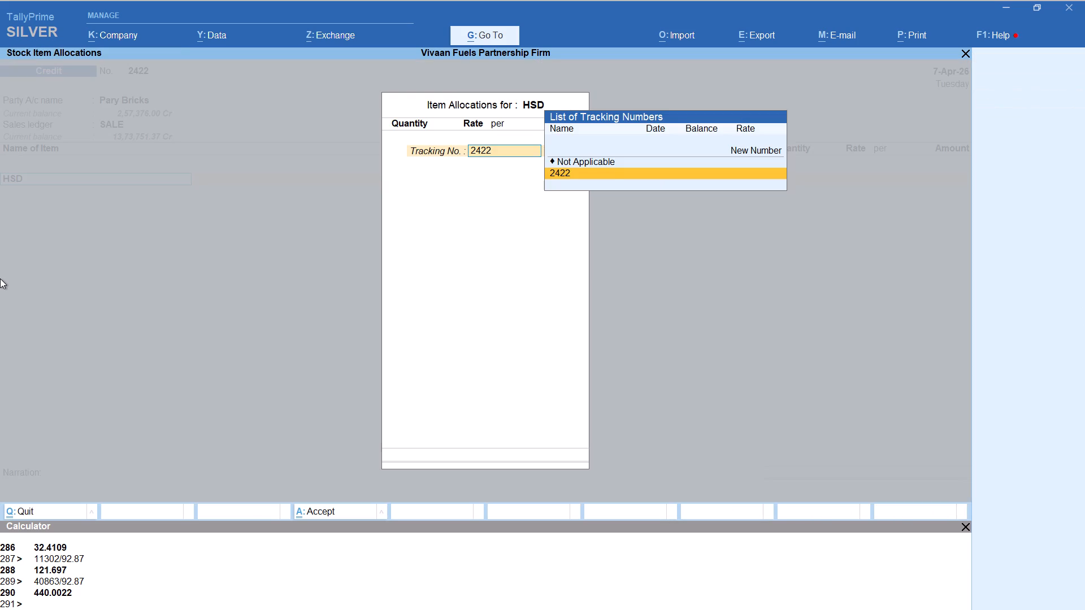
{"action": "key", "text": "Return"}
{"action": "key", "text": "alt+c"}
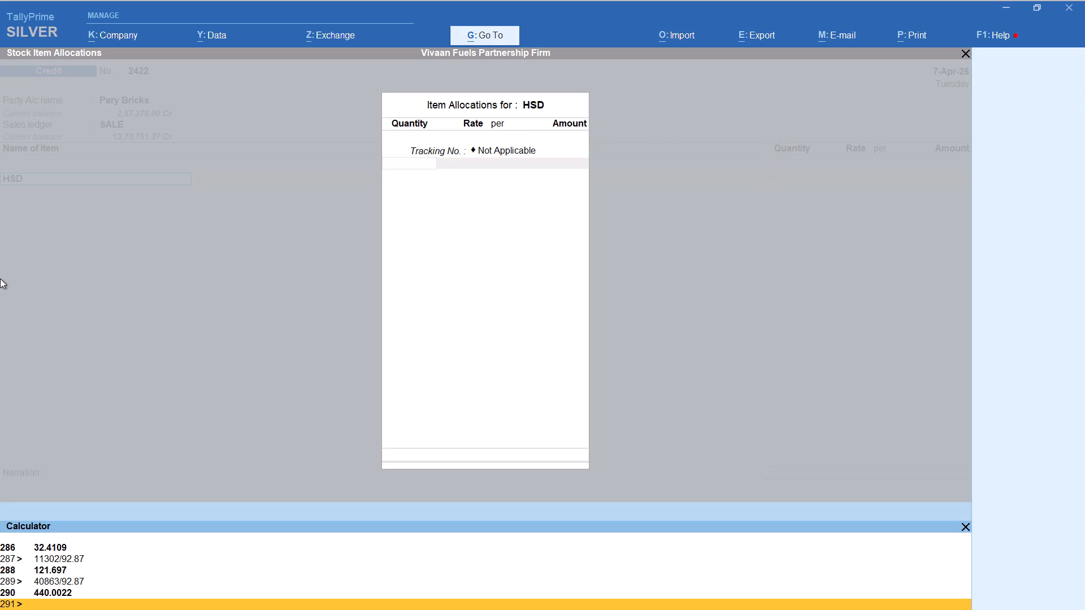
{"action": "type", "text": "4010"}
{"action": "type", "text": "/92.87"}
{"action": "key", "text": "Return"}
{"action": "key", "text": "Return"}
{"action": "key", "text": "Return"}
{"action": "key", "text": "Return"}
{"action": "key", "text": "Return"}
{"action": "key", "text": "Return"}
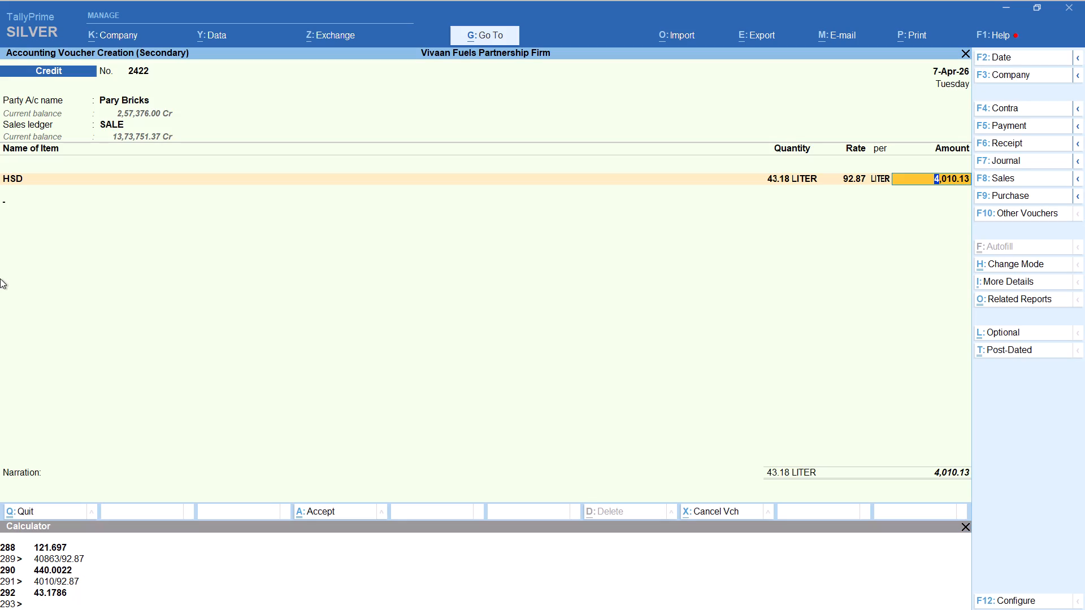
{"action": "key", "text": "Return"}
Add the Round Off ledger to Pary Bricks' Credit voucher and save it.
{"action": "key", "text": "r"}
{"action": "type", "text": "OU"}
{"action": "key", "text": "Return"}
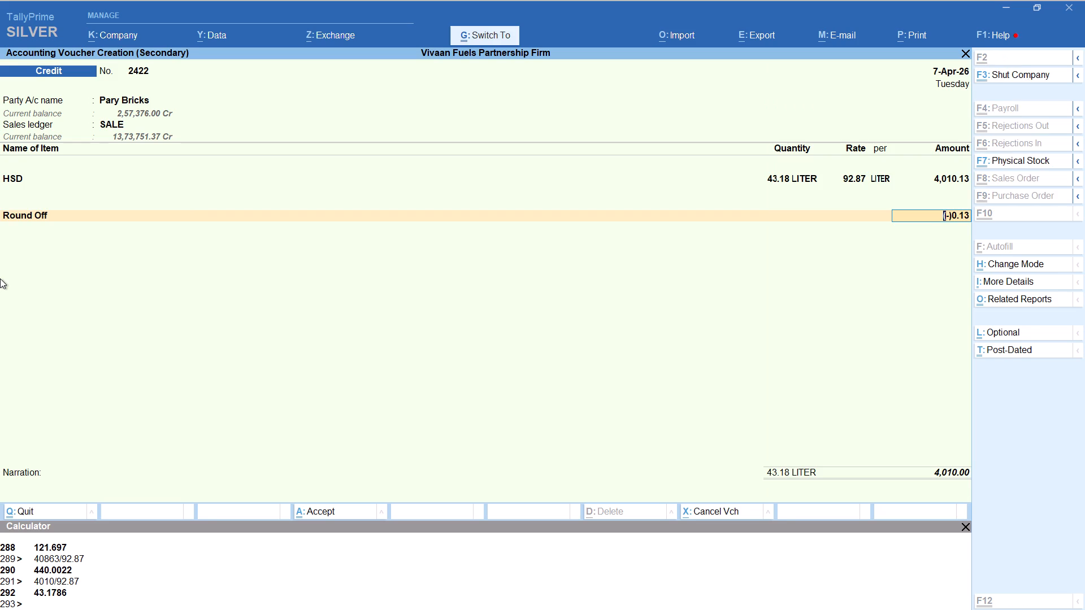
{"action": "key", "text": "ctrl+a"}
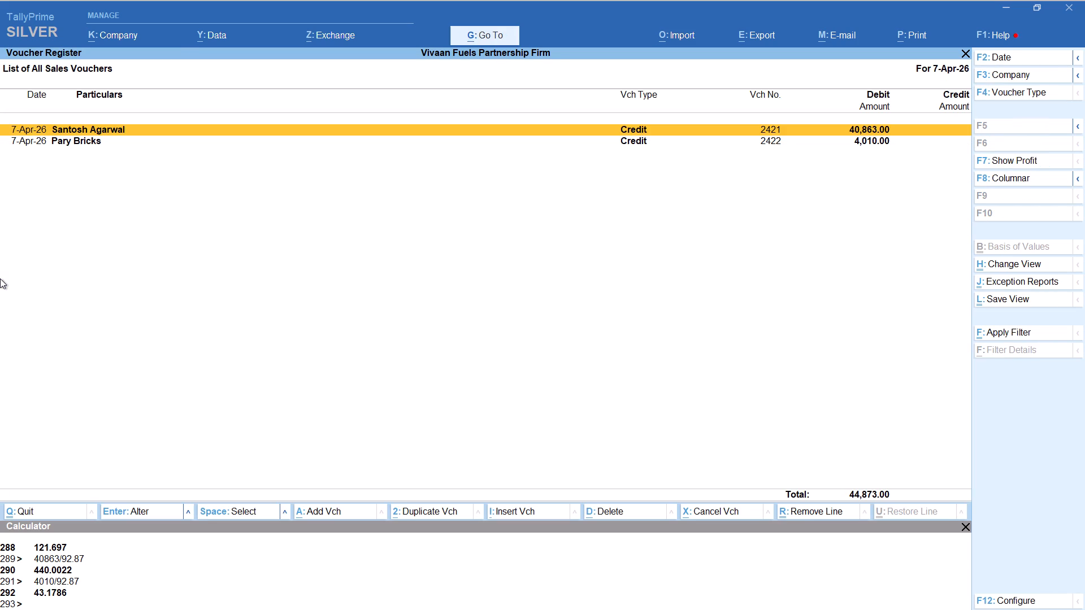
Start a new 7-Apr-26 Credit sales voucher with Duja Bricks as the party and SALE as the sales ledger.
{"action": "key", "text": "alt+a"}
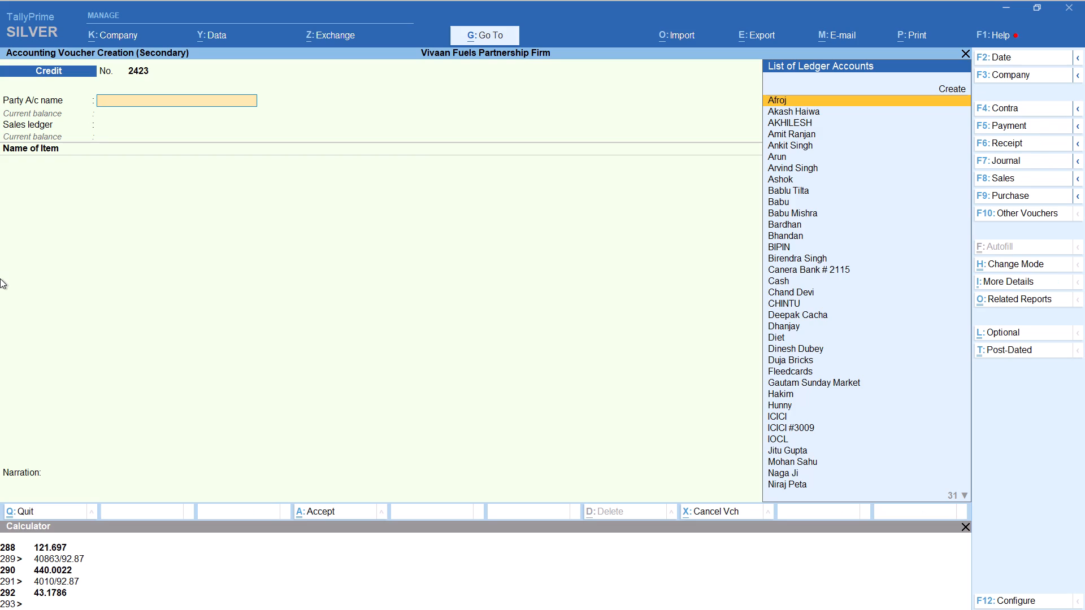
{"action": "type", "text": "DUJ"}
{"action": "key", "text": "Return"}
{"action": "key", "text": "Return"}
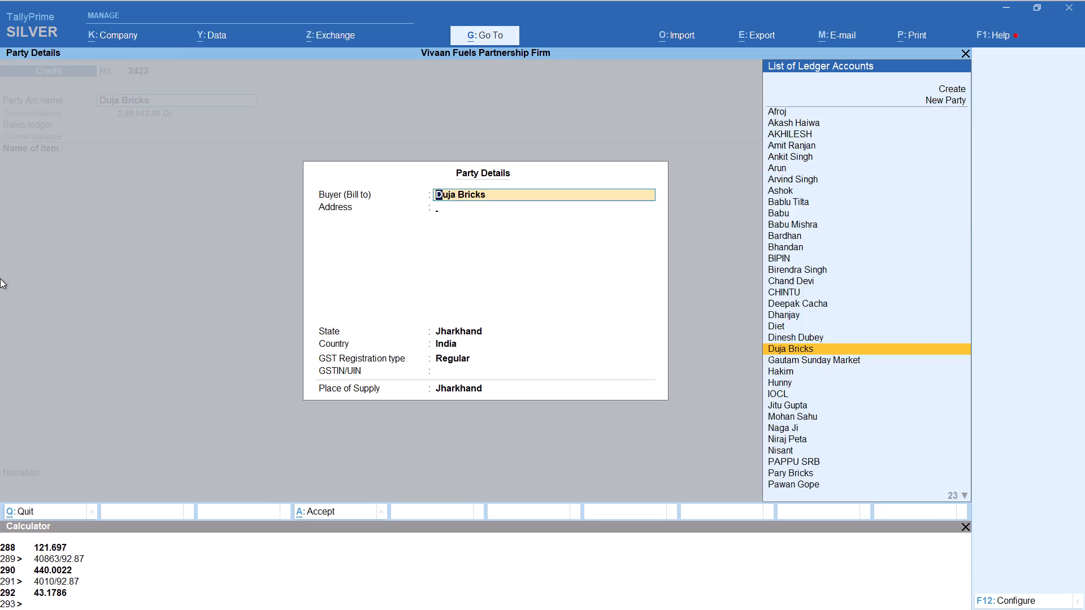
{"action": "key", "text": "Return"}
{"action": "key", "text": "Return"}
{"action": "key", "text": "Return"}
{"action": "key", "text": "Return"}
{"action": "key", "text": "Return"}
{"action": "key", "text": "Return"}
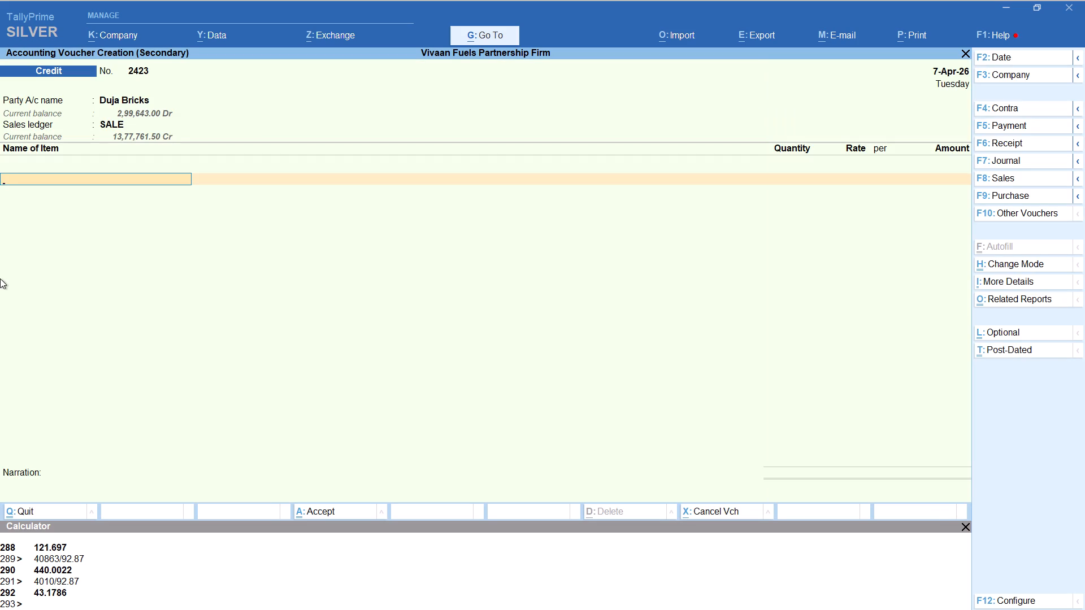
Add item HSD with tracking number Not Applicable and quantity calculated as 3000/92.87, and accept the item line.
{"action": "type", "text": "HSD"}
{"action": "key", "text": "Return"}
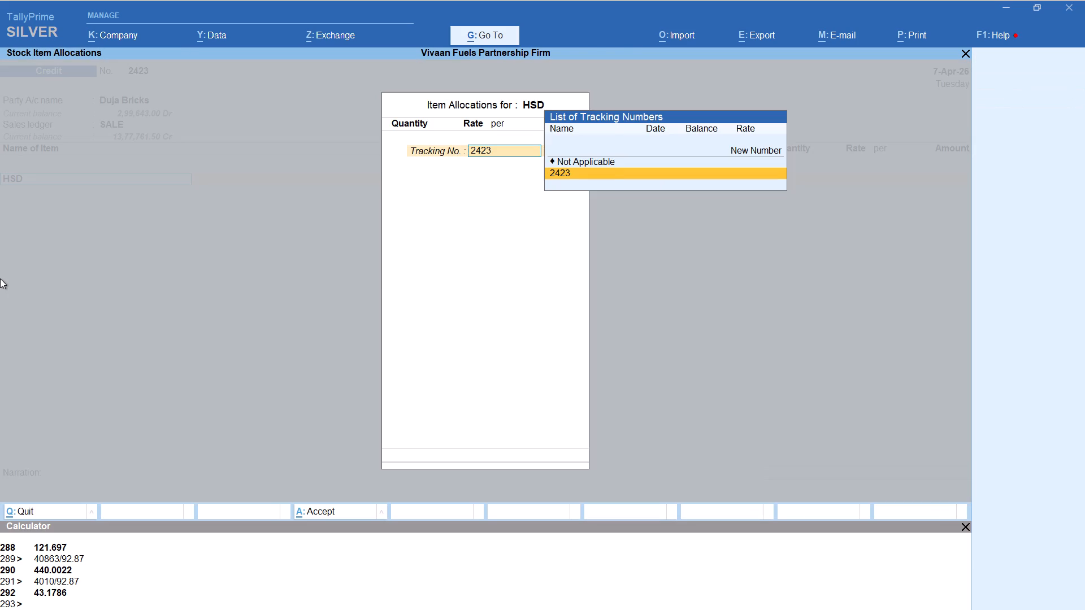
{"action": "key", "text": "Up"}
{"action": "key", "text": "Return"}
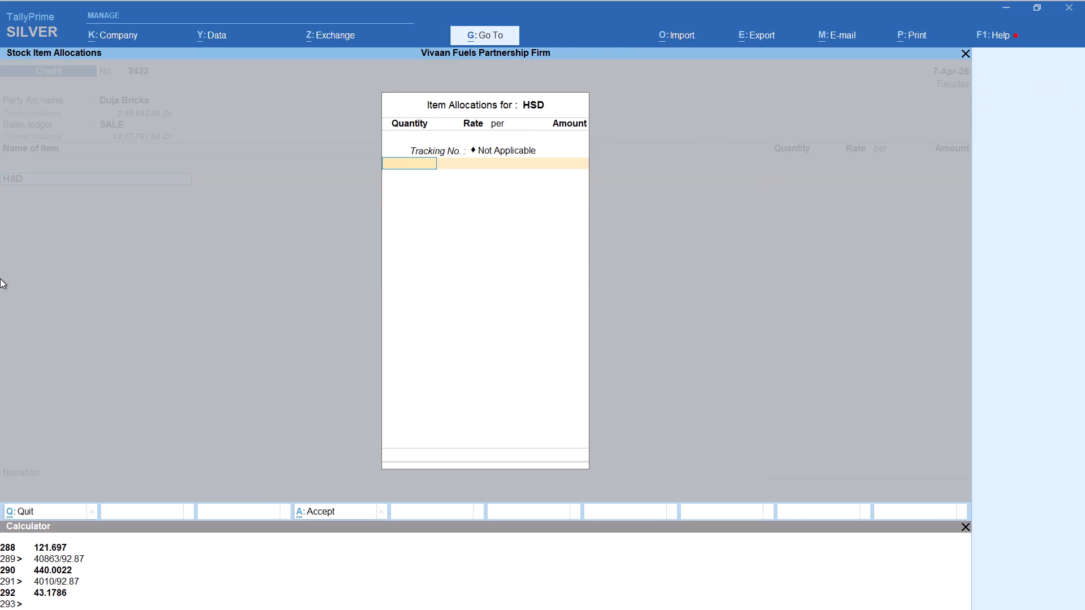
{"action": "key", "text": "alt+c"}
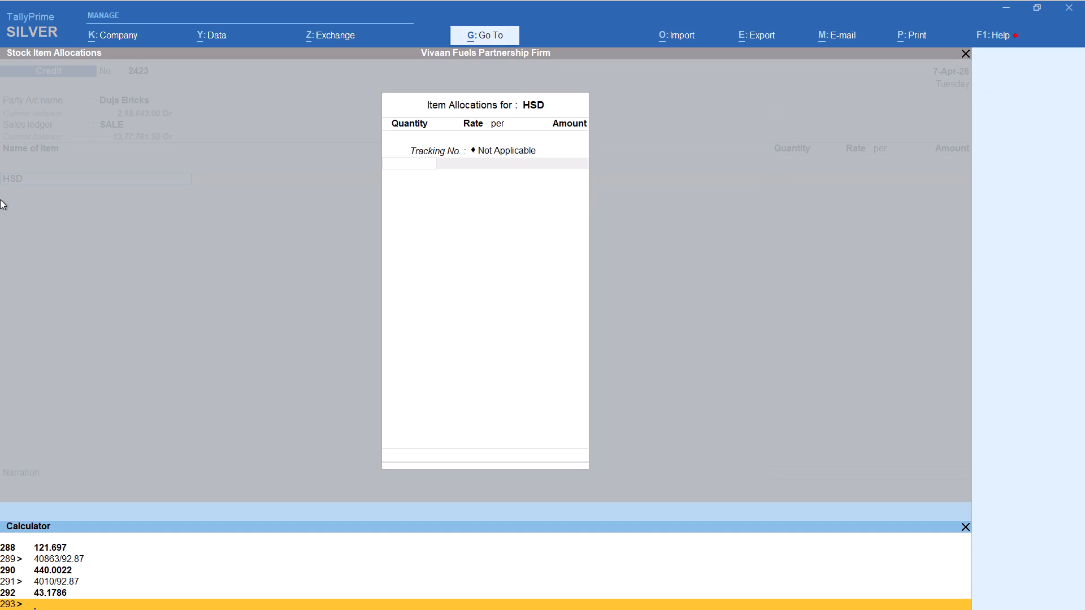
{"action": "type", "text": "30200"}
{"action": "key", "text": "BackSpace"}
{"action": "key", "text": "BackSpace"}
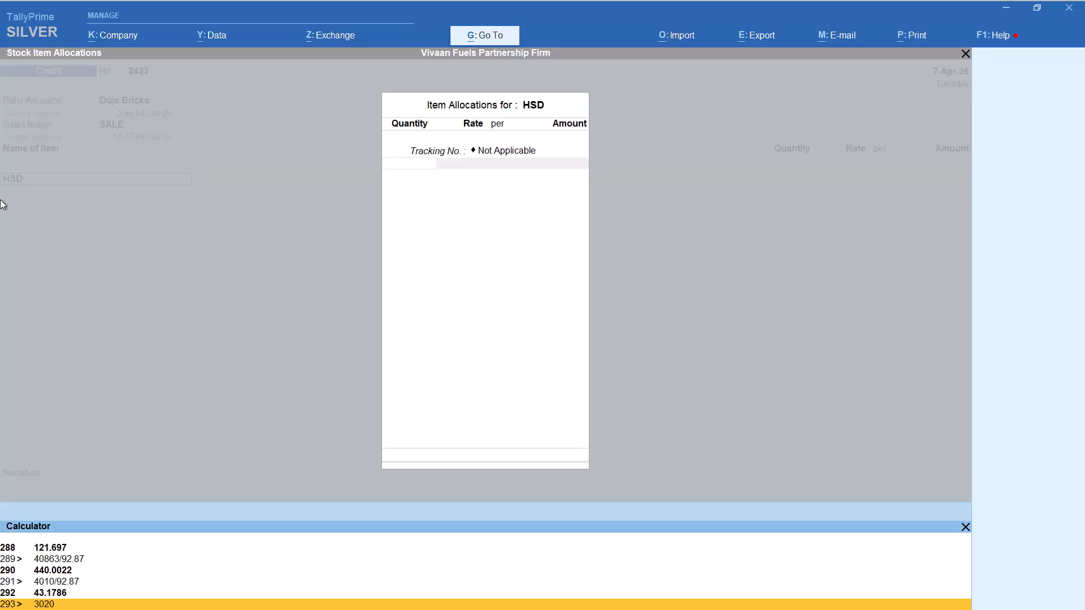
{"action": "key", "text": "BackSpace"}
{"action": "type", "text": "00"}
{"action": "type", "text": "/92.87"}
{"action": "key", "text": "Return"}
{"action": "key", "text": "Return"}
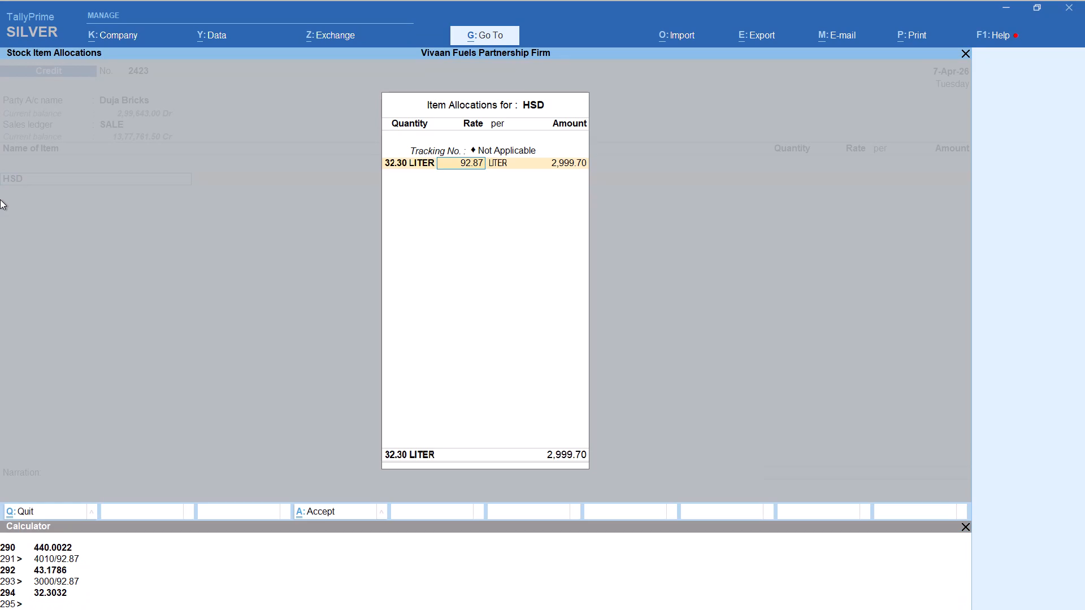
{"action": "key", "text": "Return"}
{"action": "key", "text": "Return"}
{"action": "key", "text": "Return"}
{"action": "key", "text": "Return"}
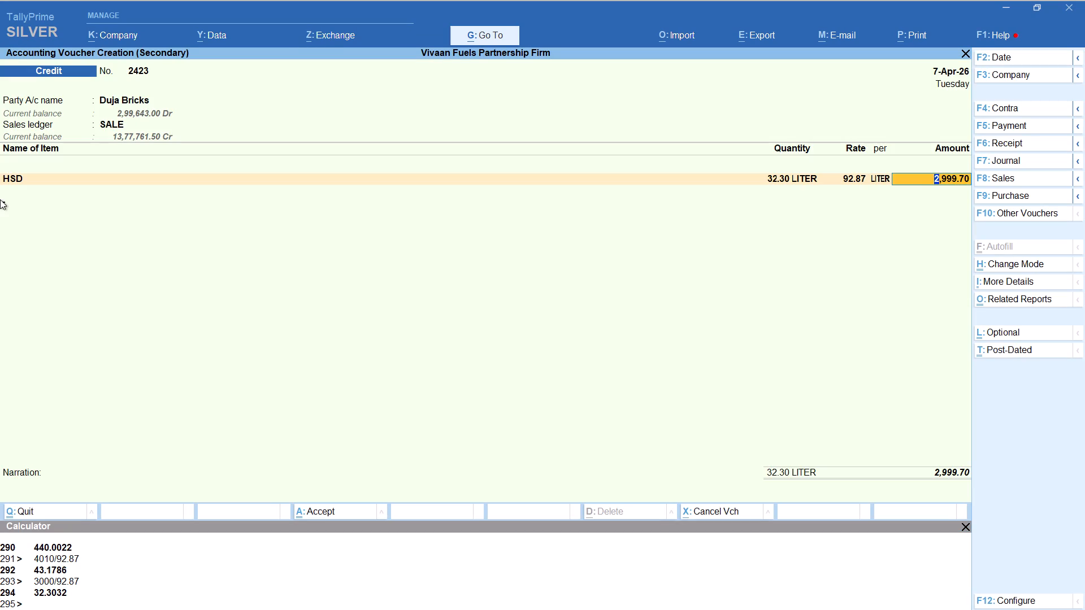
{"action": "key", "text": "Return"}
Add the Round Off ledger to Duja Bricks' Credit voucher and save it.
{"action": "type", "text": "ROU"}
{"action": "key", "text": "Return"}
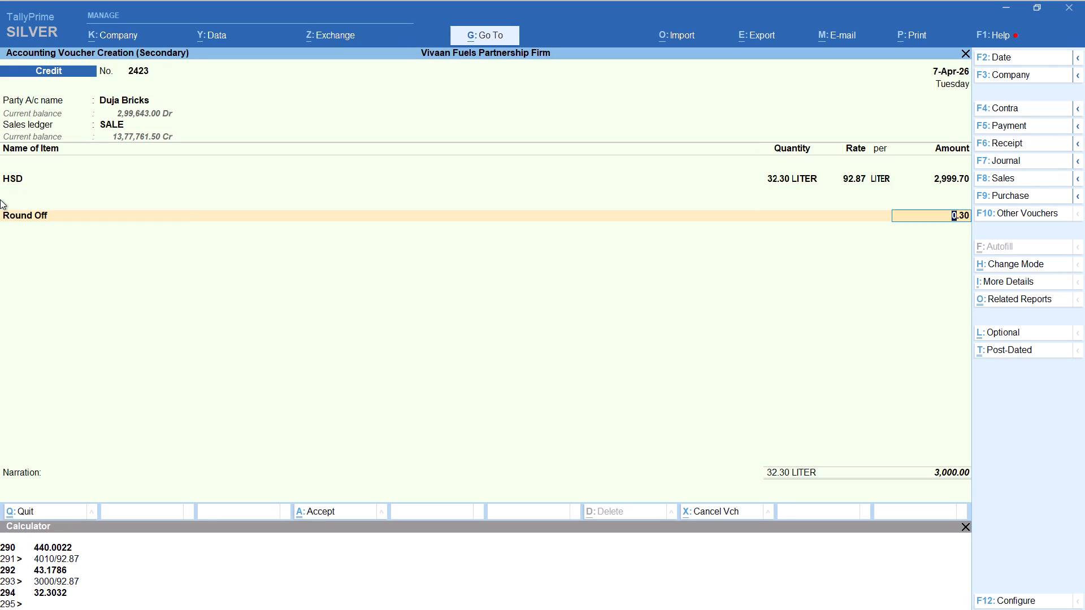
{"action": "key", "text": "ctrl+a"}
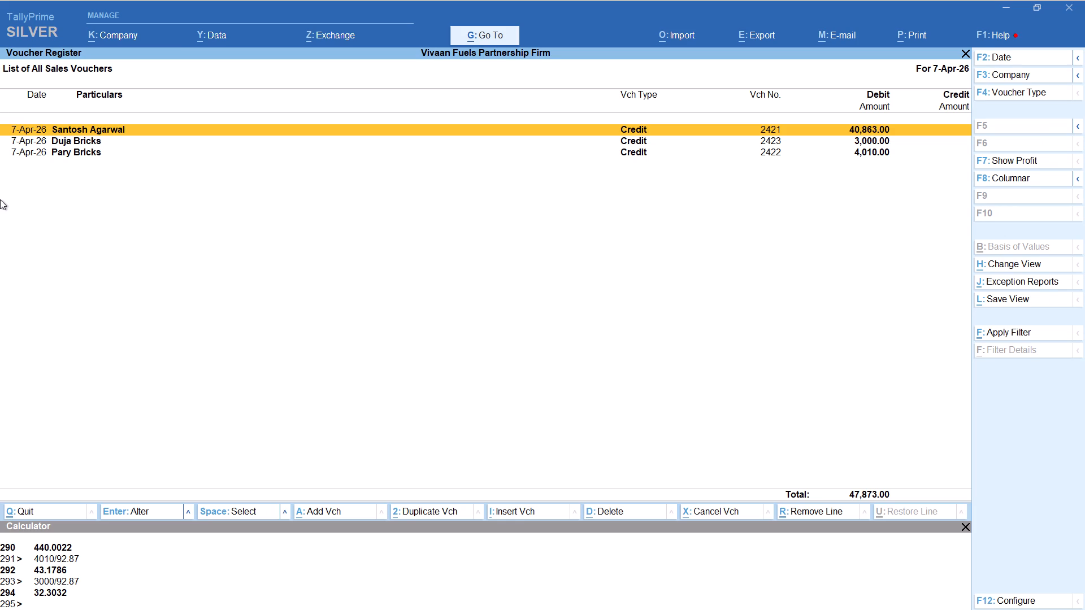
Start a new 7-Apr-26 Credit sales voucher with Bablu as the party and SALE as the sales ledger.
{"action": "key", "text": "alt+a"}
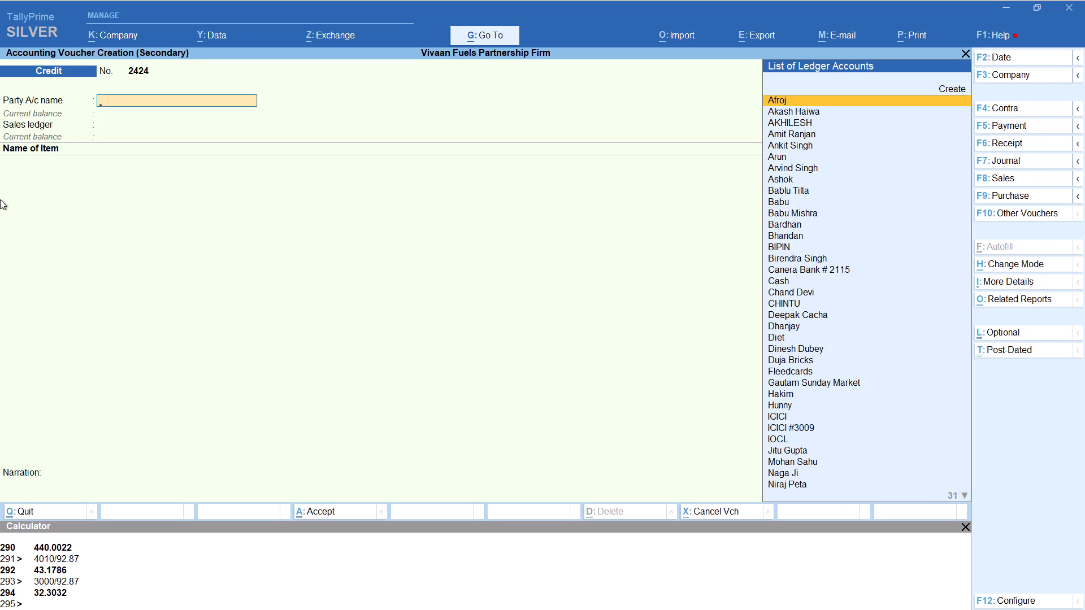
{"action": "type", "text": "BABLU"}
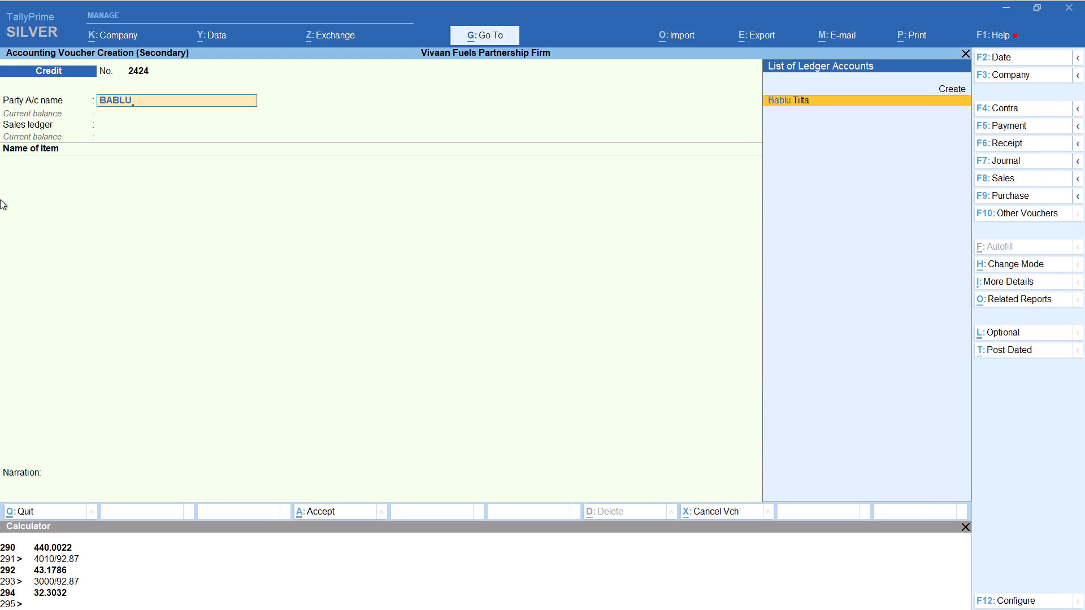
{"action": "key", "text": "Return"}
{"action": "key", "text": "Return"}
{"action": "key", "text": "Return"}
{"action": "key", "text": "Return"}
{"action": "key", "text": "Return"}
{"action": "key", "text": "Return"}
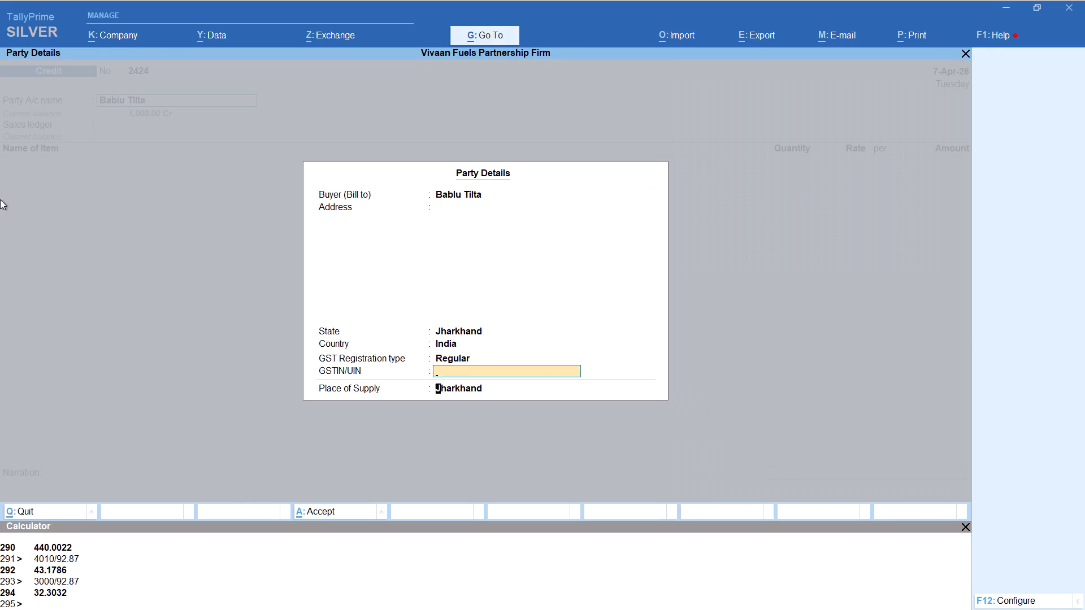
{"action": "key", "text": "Return"}
{"action": "key", "text": "Return"}
Add item HSD with tracking number Not Applicable and quantity calculated as 500/92.87, and accept the item line.
{"action": "type", "text": "HSD"}
{"action": "key", "text": "Return"}
{"action": "key", "text": "Up"}
{"action": "key", "text": "Return"}
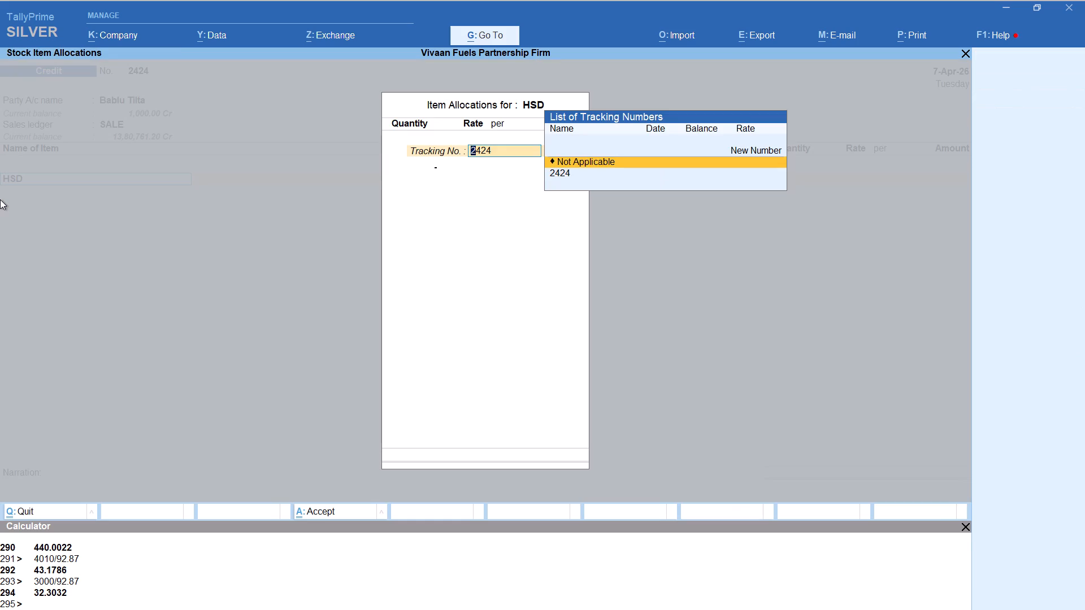
{"action": "key", "text": "alt+c"}
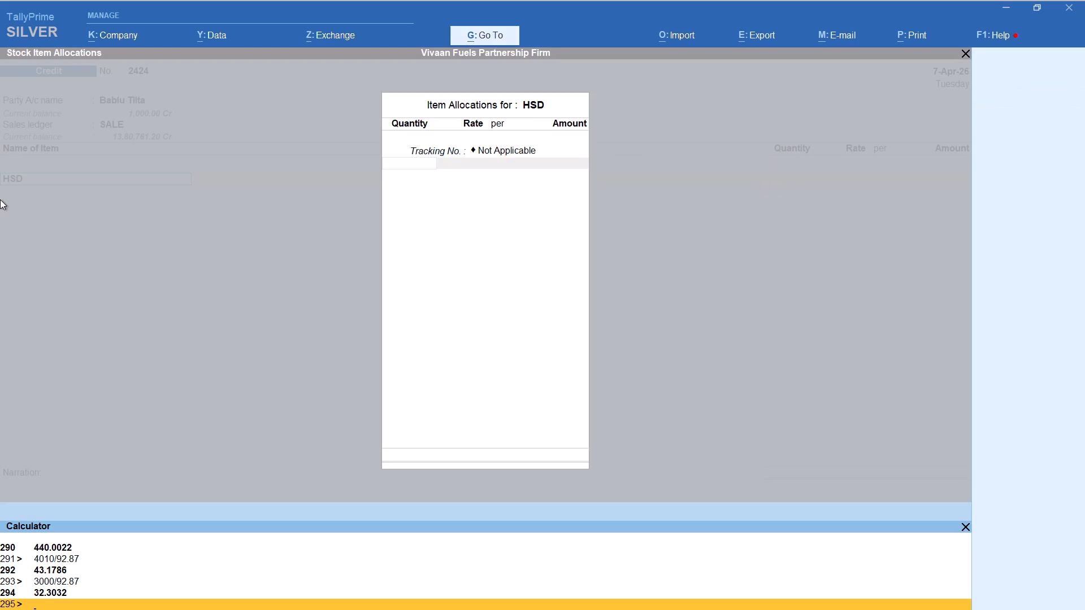
{"action": "type", "text": "500/92.87"}
{"action": "key", "text": "Return"}
{"action": "key", "text": "Return"}
{"action": "key", "text": "Return"}
{"action": "key", "text": "Return"}
{"action": "key", "text": "Return"}
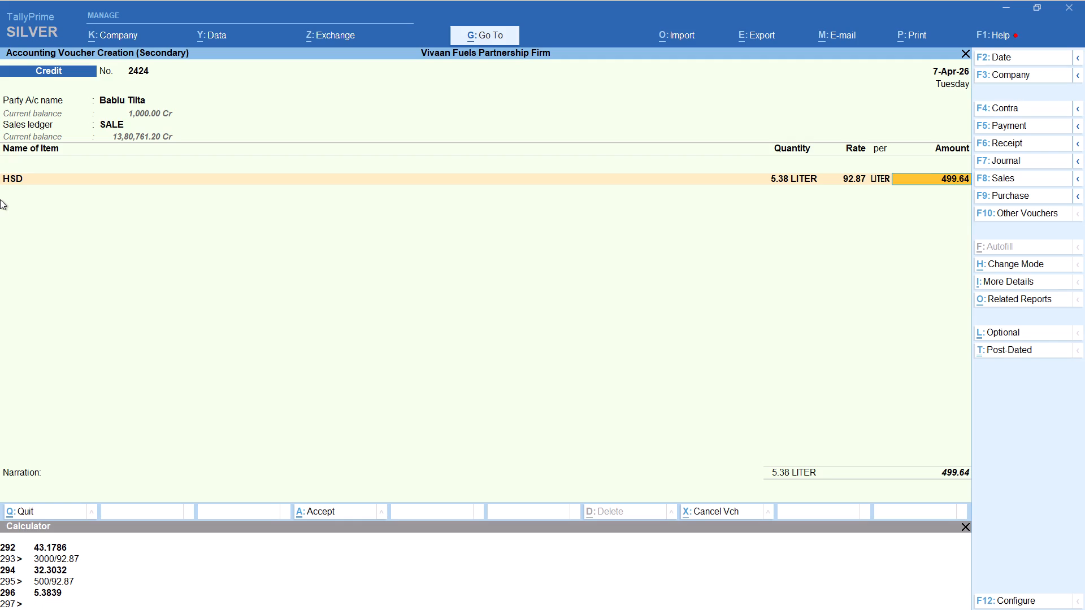
{"action": "key", "text": "Return"}
{"action": "key", "text": "Return"}
Add the Round Off ledger to Bablu's Credit voucher and save it.
{"action": "type", "text": "ROU"}
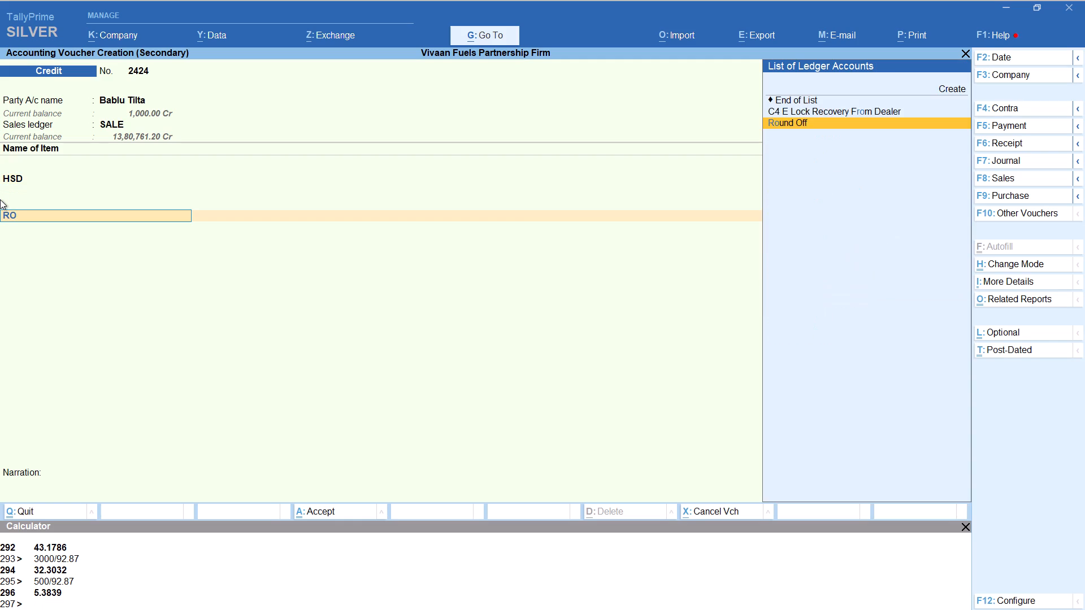
{"action": "key", "text": "Return"}
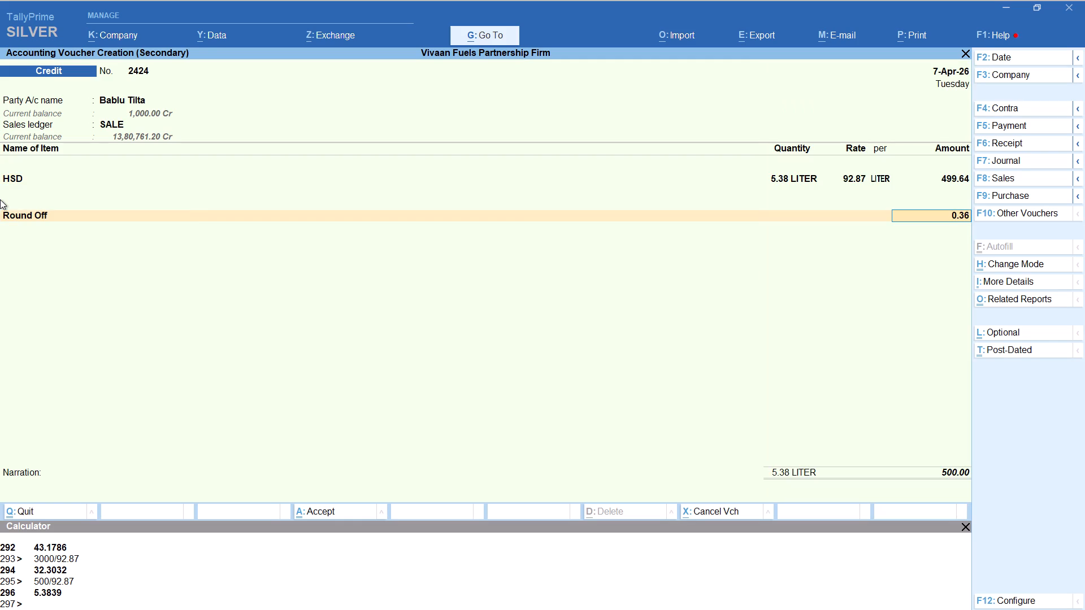
{"action": "key", "text": "ctrl+a"}
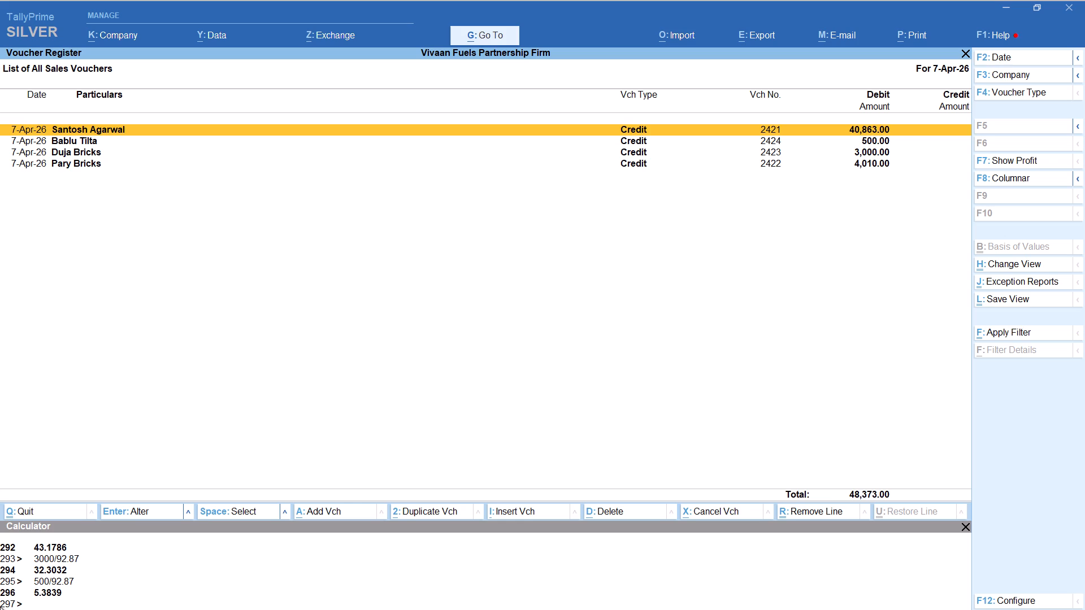
Start a new 7-Apr-26 Credit sales voucher with Afroj as the party and SALE as the sales ledger.
{"action": "key", "text": "alt+a"}
{"action": "type", "text": "AFDROJ"}
{"action": "key", "text": "Return"}
{"action": "key", "text": "Return"}
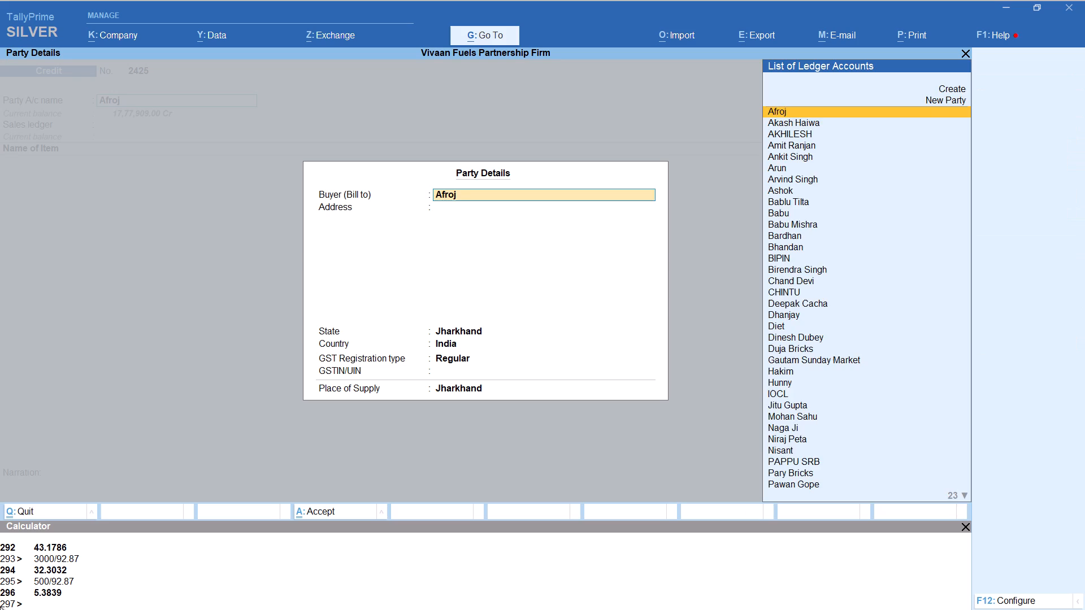
{"action": "key", "text": "Return"}
{"action": "key", "text": "Return"}
{"action": "key", "text": "Return"}
{"action": "key", "text": "Return"}
{"action": "key", "text": "Return"}
{"action": "key", "text": "Return"}
Add item HSD with tracking number Not Applicable and quantity calculated as 3010/92.87, and accept the item line.
{"action": "type", "text": "HSD"}
{"action": "key", "text": "Return"}
{"action": "key", "text": "Up"}
{"action": "key", "text": "Return"}
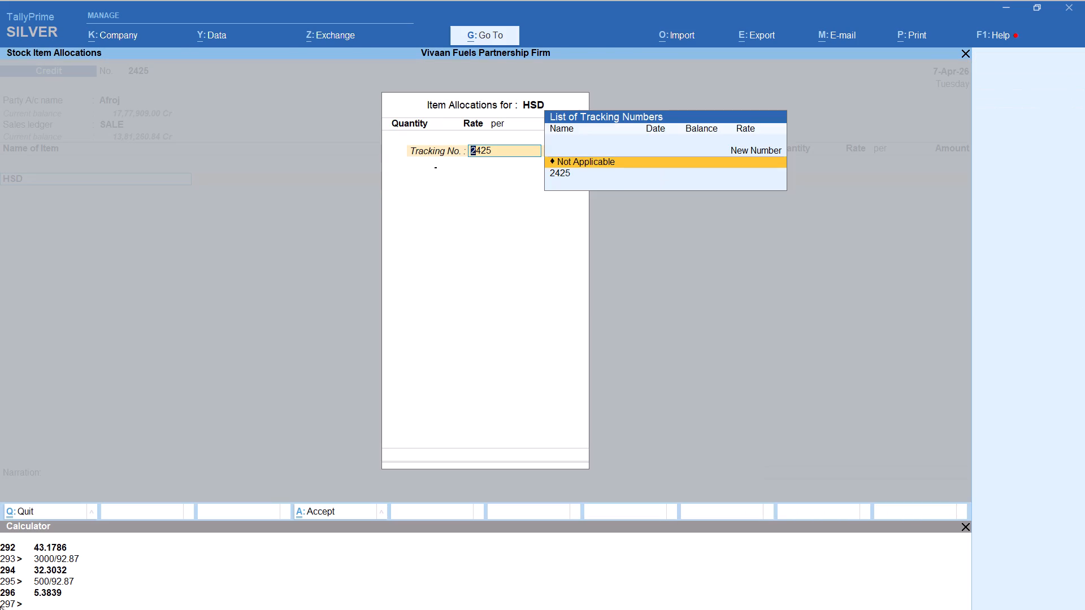
{"action": "key", "text": "alt+c"}
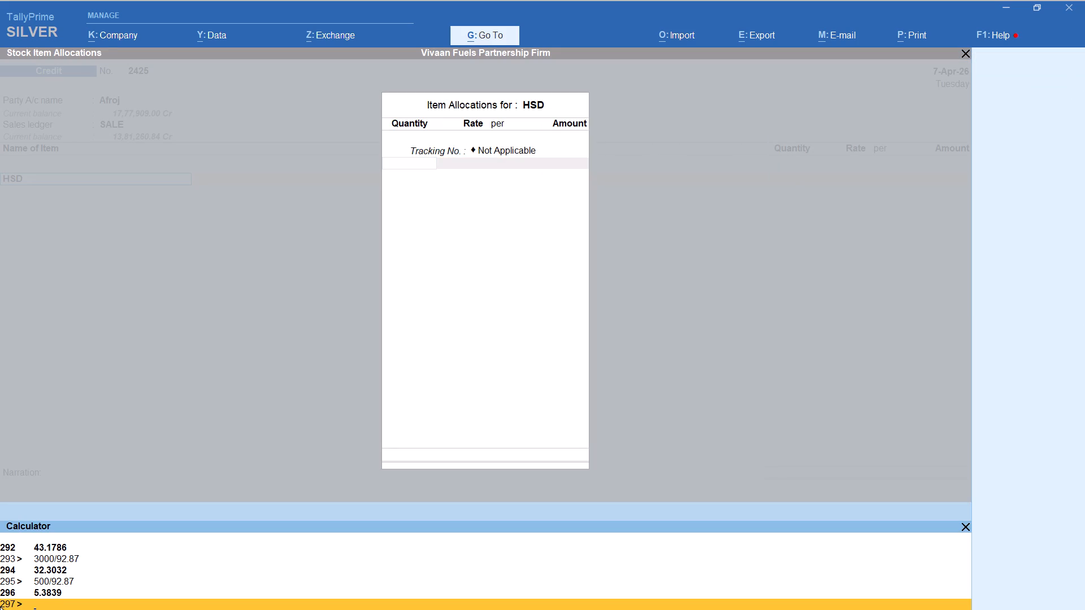
{"action": "type", "text": "3010/92.87"}
{"action": "key", "text": "Return"}
{"action": "key", "text": "Return"}
{"action": "key", "text": "Return"}
{"action": "key", "text": "Return"}
{"action": "key", "text": "Return"}
{"action": "key", "text": "Return"}
{"action": "key", "text": "Return"}
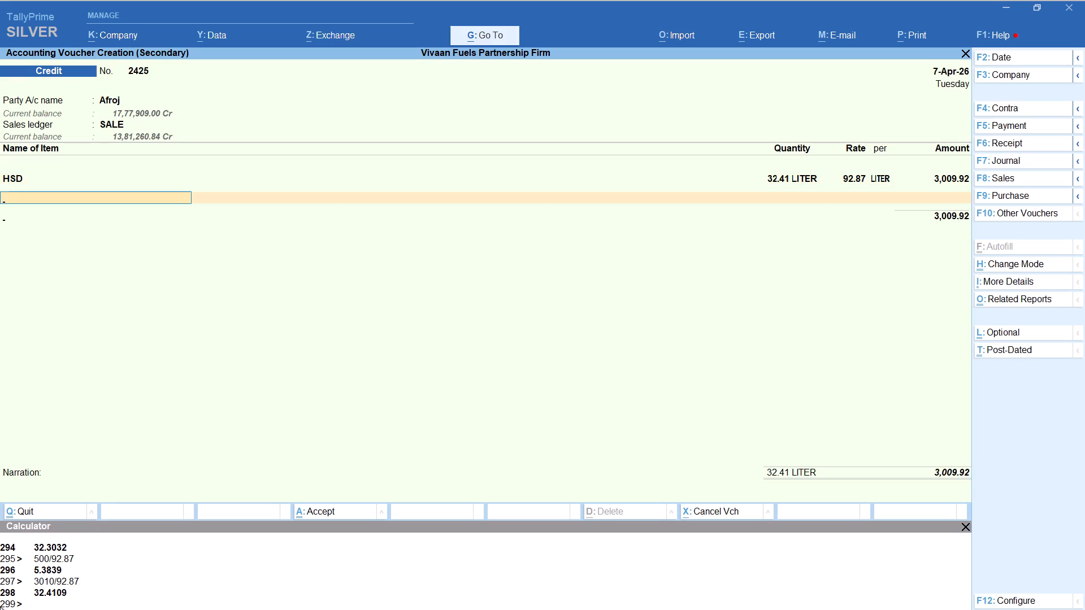
Add the Round Off ledger to Afroj's Credit voucher and save it.
{"action": "type", "text": "ROU"}
{"action": "key", "text": "Return"}
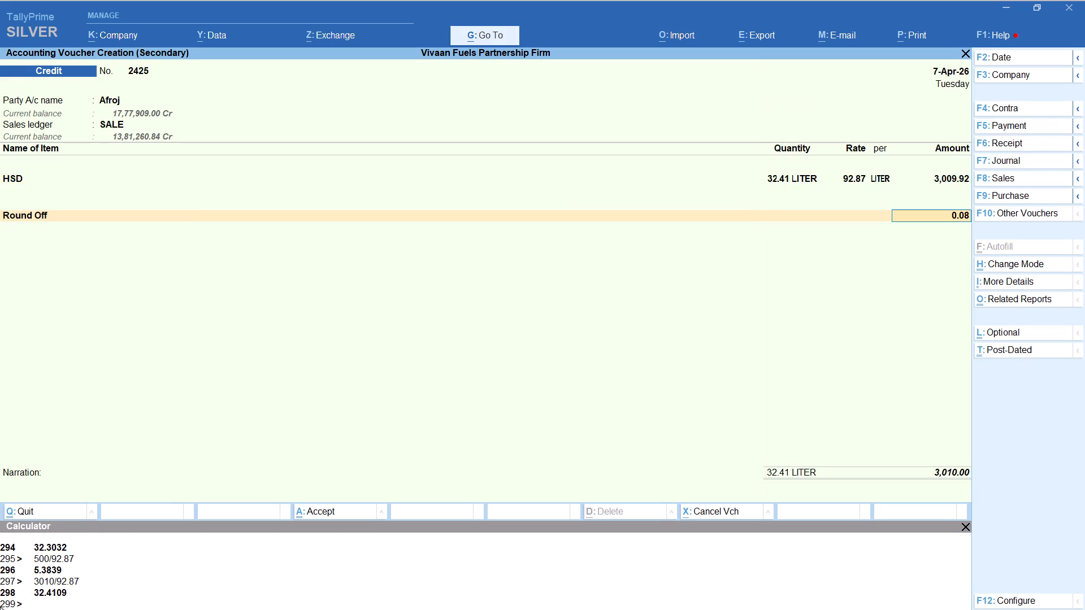
{"action": "key", "text": "ctrl+a"}
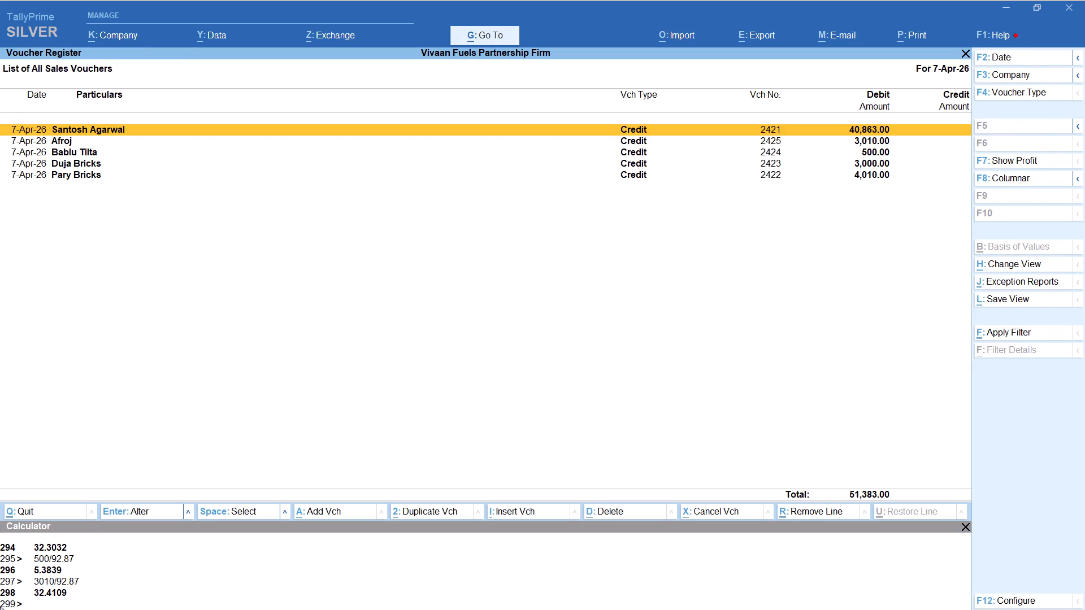
Start a new 7-Apr-26 Credit sales voucher with Surendra as the party and SALE as the sales ledger.
{"action": "key", "text": "alt+a"}
{"action": "type", "text": "SURE"}
{"action": "key", "text": "Return"}
{"action": "key", "text": "Return"}
{"action": "key", "text": "Return"}
{"action": "key", "text": "Return"}
{"action": "key", "text": "Return"}
{"action": "key", "text": "Return"}
{"action": "key", "text": "Return"}
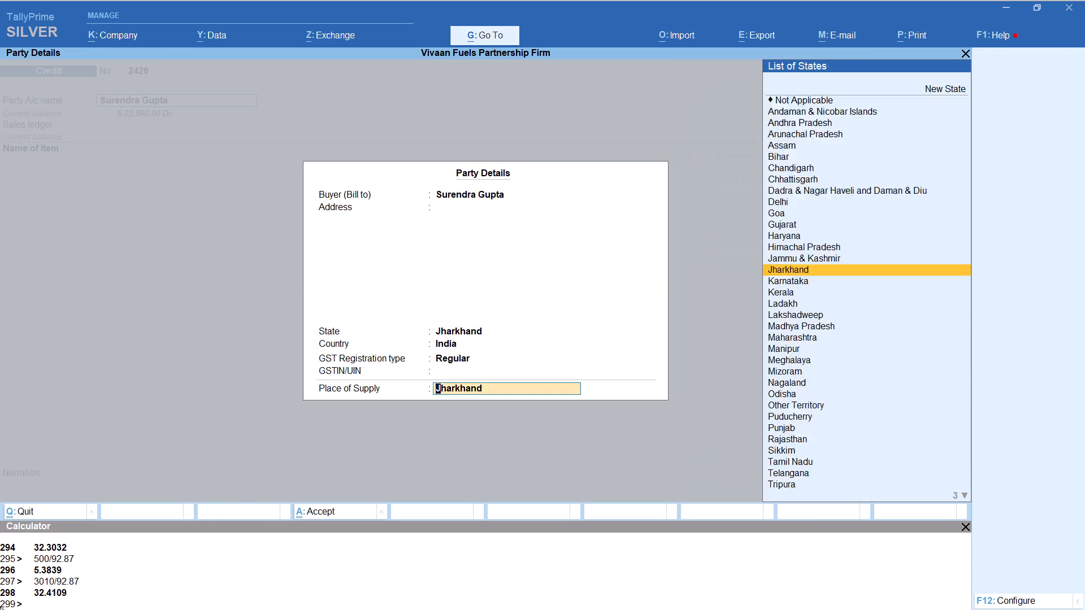
{"action": "key", "text": "Return"}
Add item HSD with tracking number Not Applicable and quantity calculated as 200/92.87, and accept the item line.
{"action": "type", "text": "HSD"}
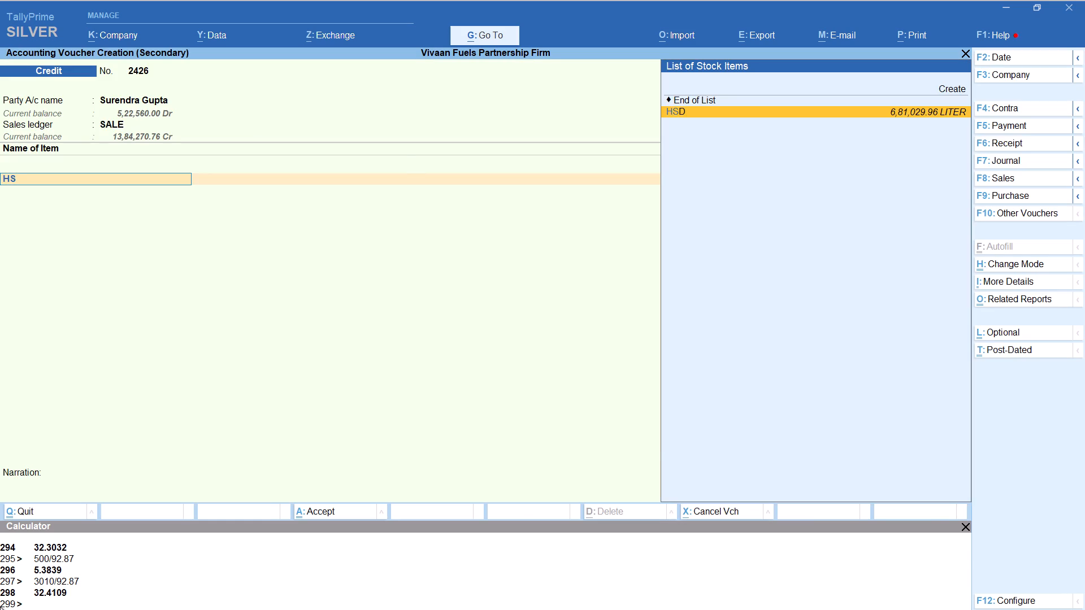
{"action": "key", "text": "Return"}
{"action": "key", "text": "Up"}
{"action": "key", "text": "Return"}
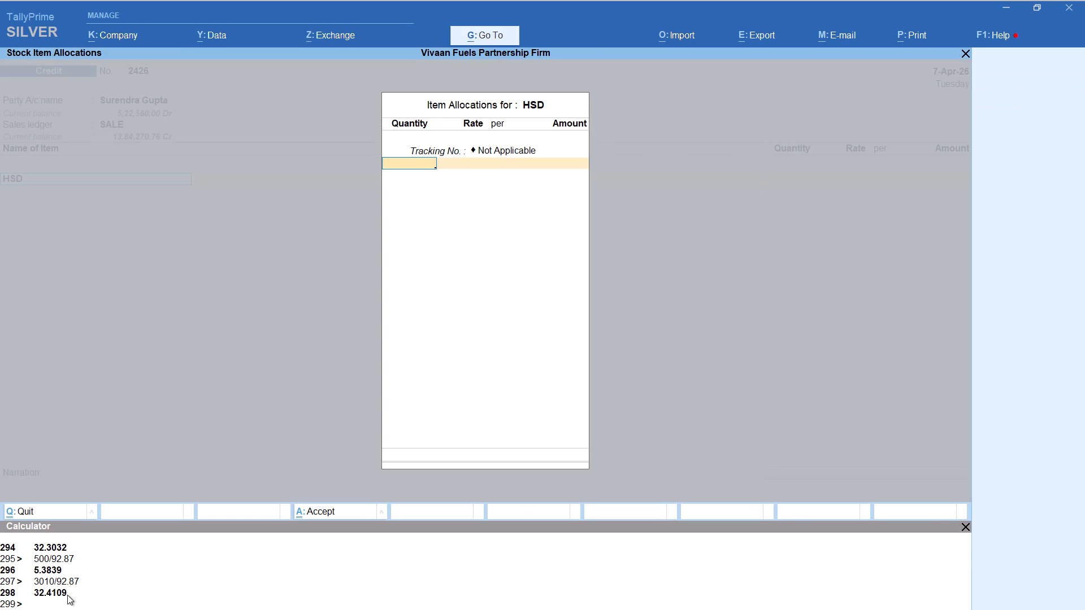
{"action": "key", "text": "alt+c"}
{"action": "type", "text": "200/92.87"}
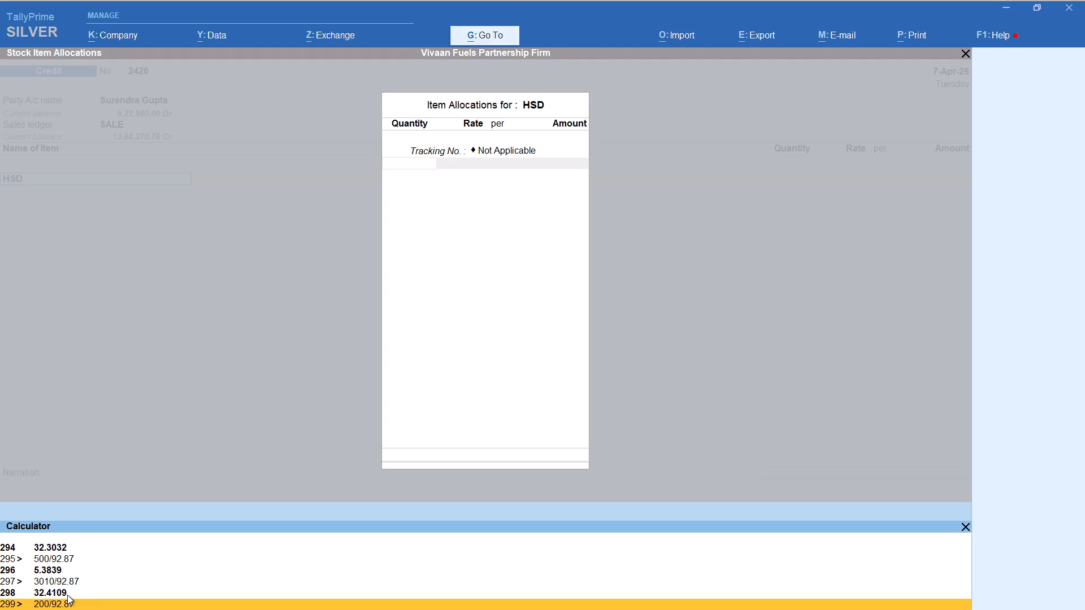
{"action": "key", "text": "Return"}
{"action": "key", "text": "Return"}
{"action": "key", "text": "Return"}
{"action": "key", "text": "Return"}
{"action": "key", "text": "Return"}
{"action": "key", "text": "Return"}
{"action": "key", "text": "Return"}
Add the Round Off ledger to Surendra's Credit voucher and save it.
{"action": "type", "text": "ROU"}
{"action": "key", "text": "Return"}
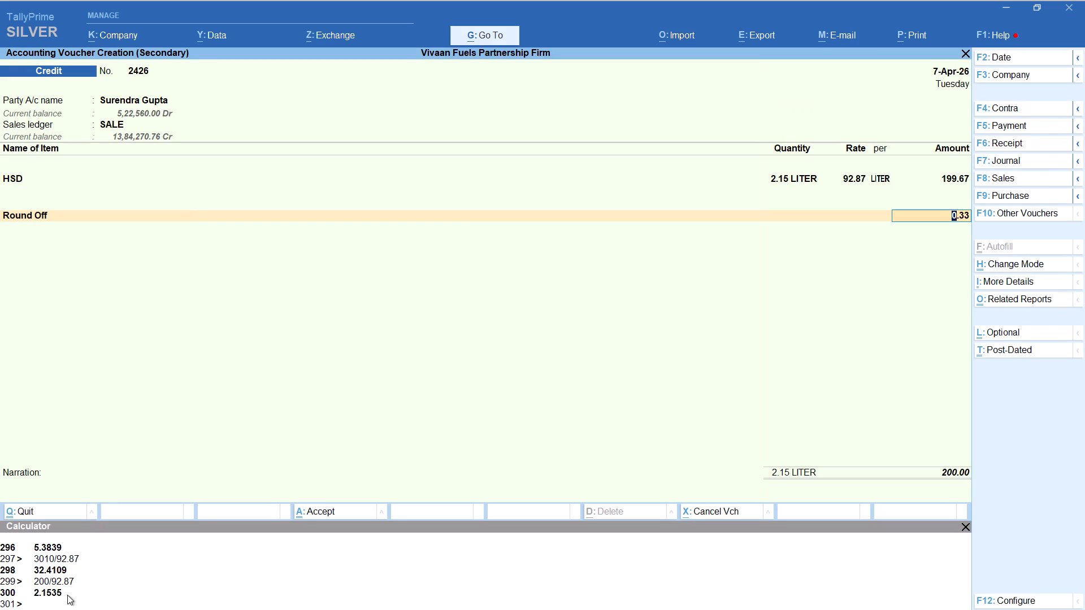
{"action": "key", "text": "ctrl+a"}
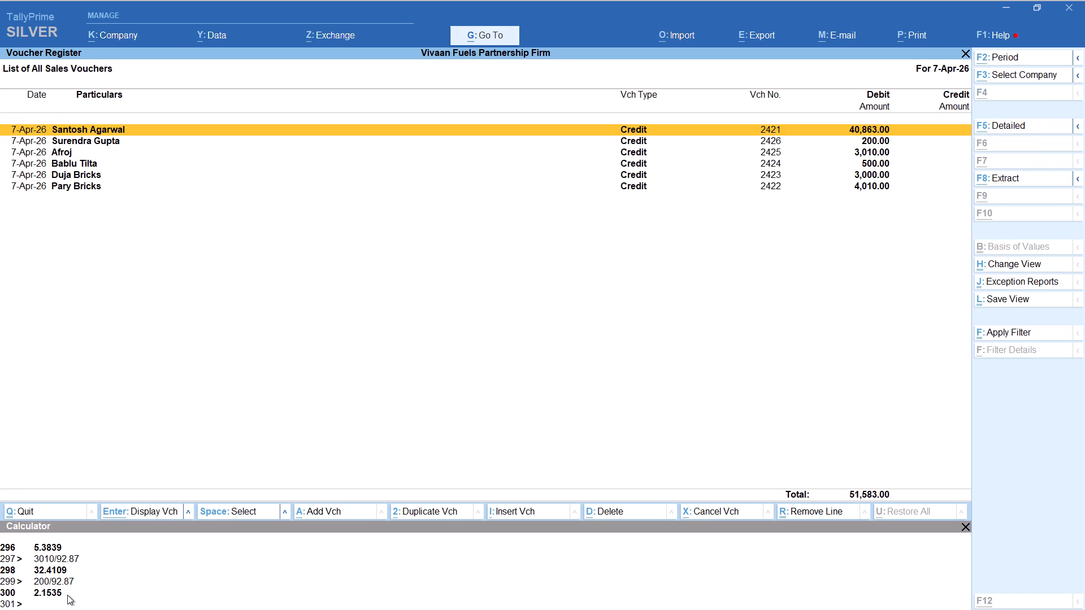
Start a new 7-Apr-26 Credit sales voucher with Raj Jcb as the party and SALE as the sales ledger.
{"action": "key", "text": "alt+a"}
{"action": "type", "text": "RAJ"}
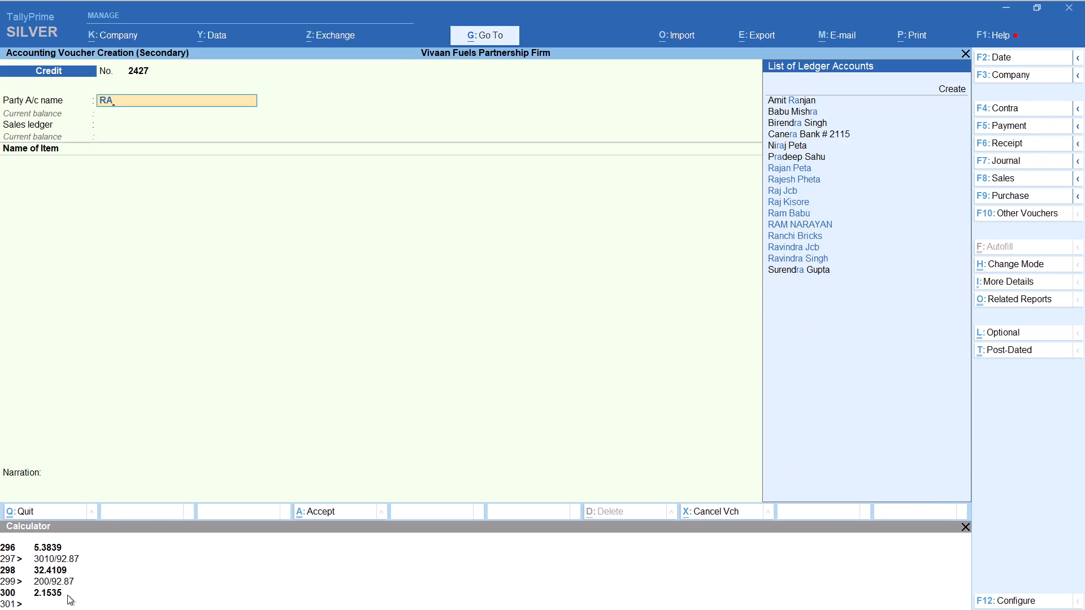
{"action": "key", "text": "Down"}
{"action": "key", "text": "Down"}
{"action": "key", "text": "Down"}
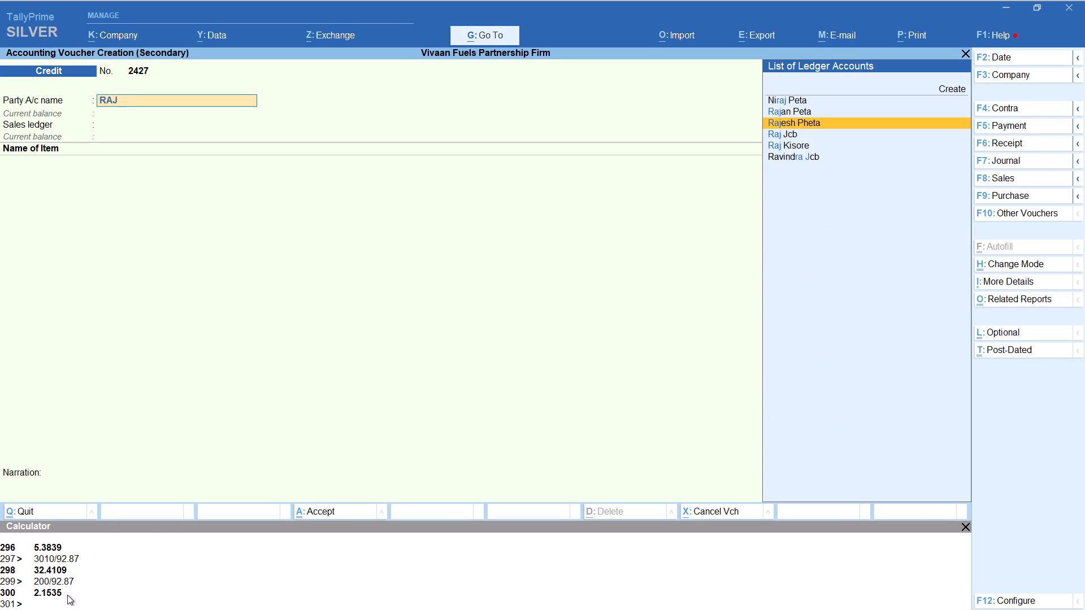
{"action": "key", "text": "Return"}
{"action": "key", "text": "Return"}
{"action": "key", "text": "Return"}
{"action": "key", "text": "Return"}
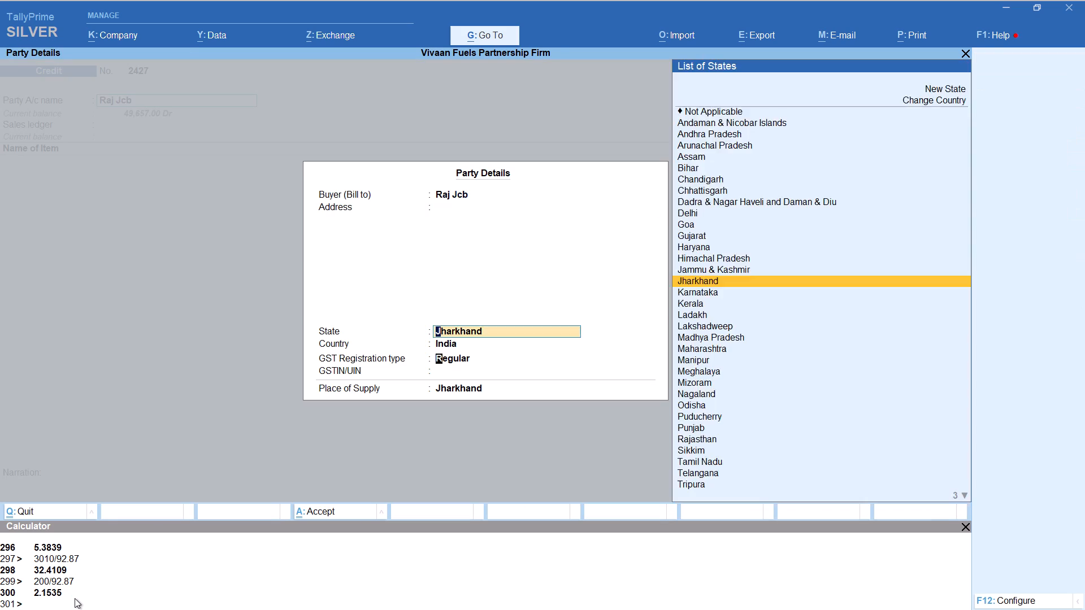
{"action": "key", "text": "Return"}
{"action": "key", "text": "Return"}
{"action": "key", "text": "Return"}
{"action": "key", "text": "Return"}
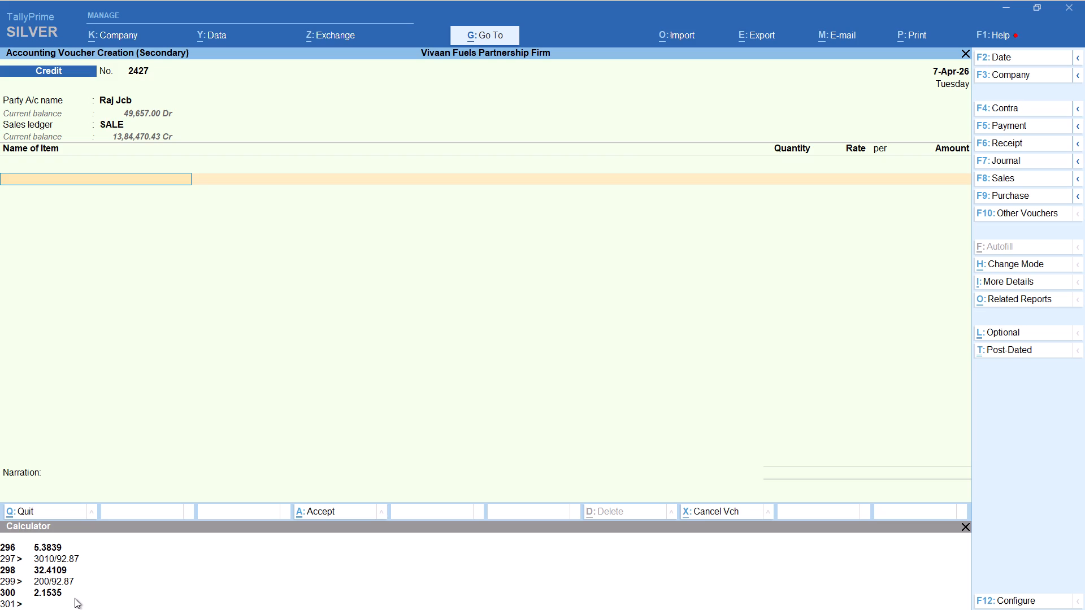
Add item HSD with tracking number Not Applicable and quantity calculated as 3000/92.87, and accept the item line.
{"action": "type", "text": "HSD"}
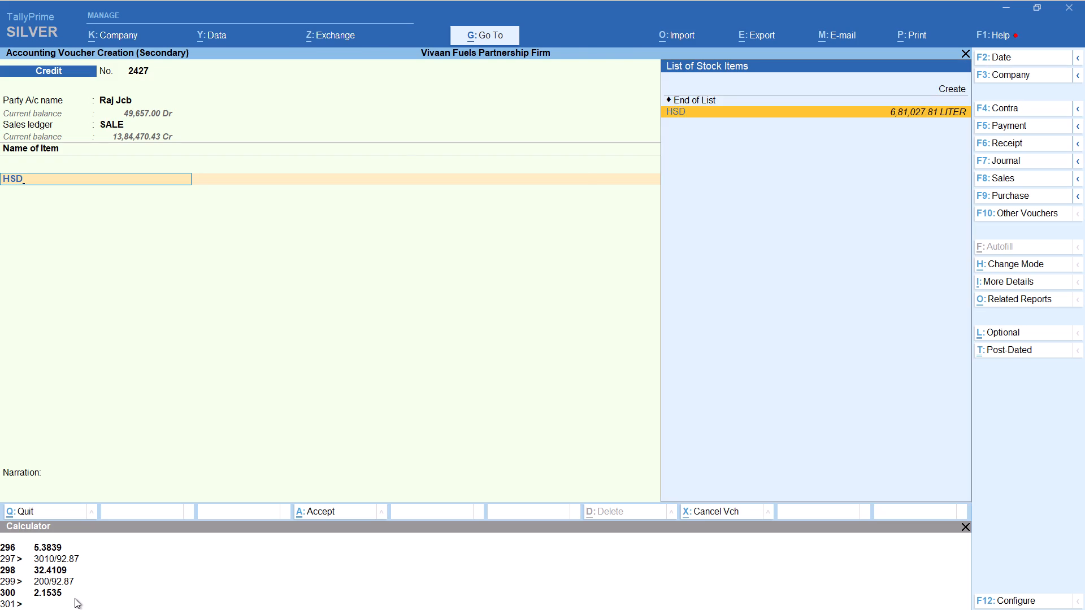
{"action": "key", "text": "Return"}
{"action": "key", "text": "Up"}
{"action": "key", "text": "Return"}
{"action": "key", "text": "alt+c"}
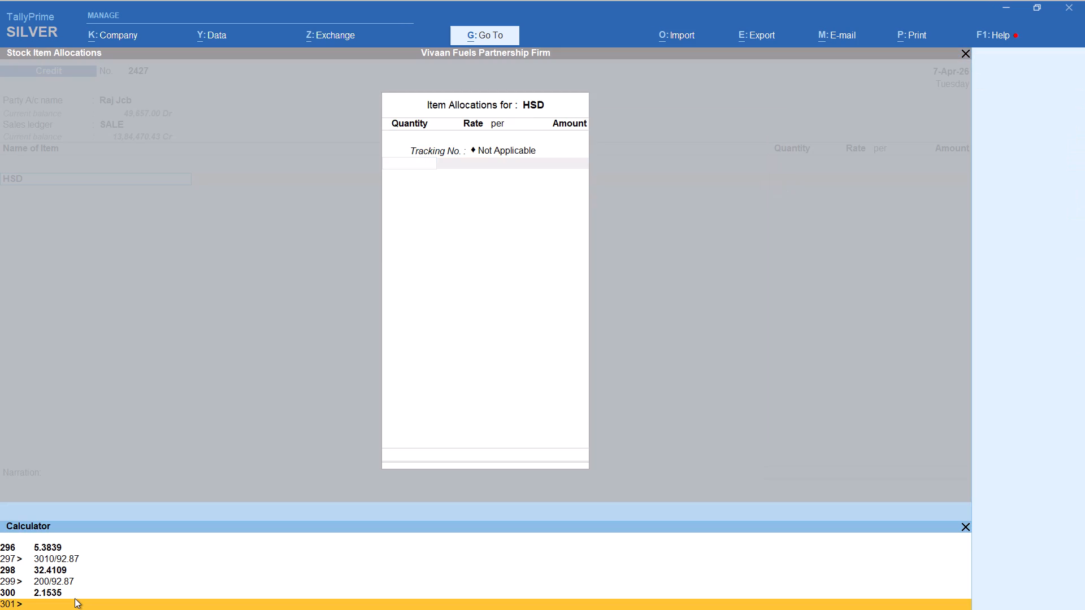
{"action": "type", "text": "3000"}
{"action": "type", "text": "/92.87"}
{"action": "key", "text": "Return"}
{"action": "key", "text": "Return"}
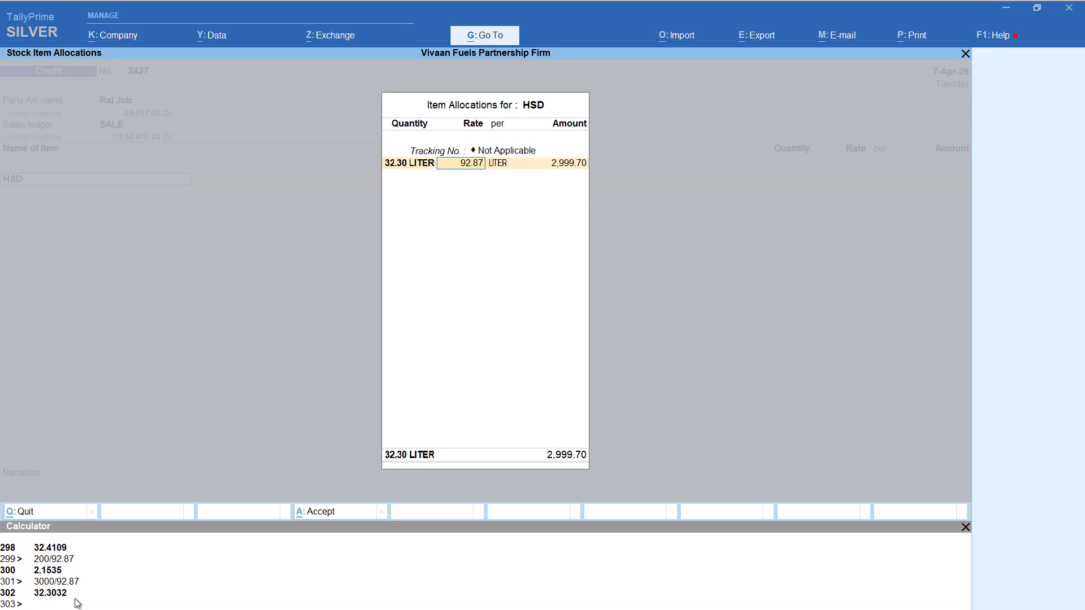
{"action": "key", "text": "Return"}
{"action": "key", "text": "Return"}
{"action": "key", "text": "Return"}
{"action": "key", "text": "Return"}
{"action": "key", "text": "Return"}
Add the Round Off ledger to Raj Jcb's Credit voucher and save it.
{"action": "type", "text": "ROU"}
{"action": "key", "text": "Return"}
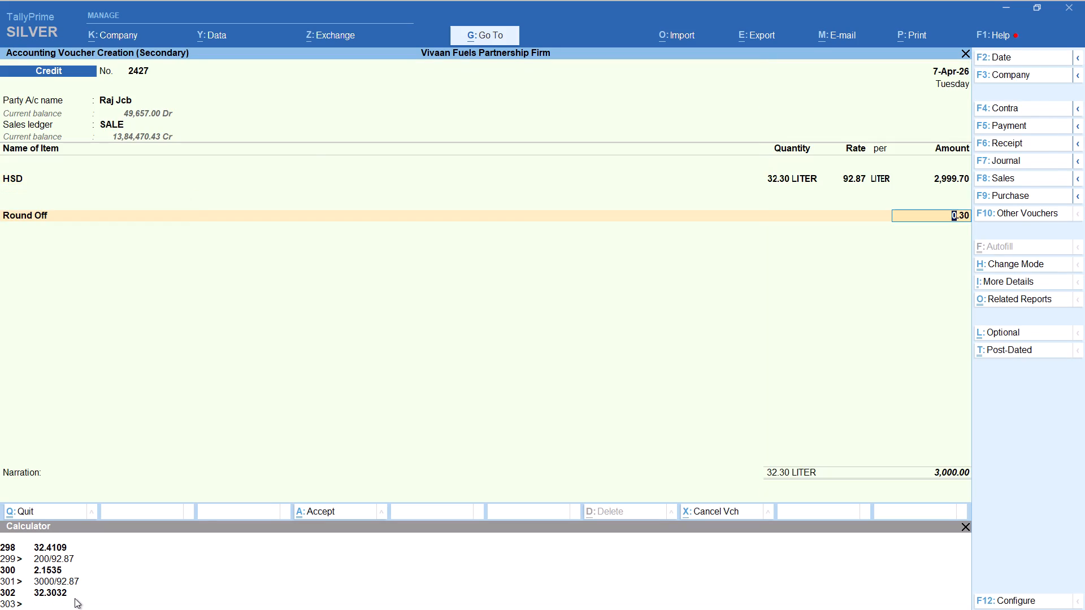
{"action": "key", "text": "ctrl+a"}
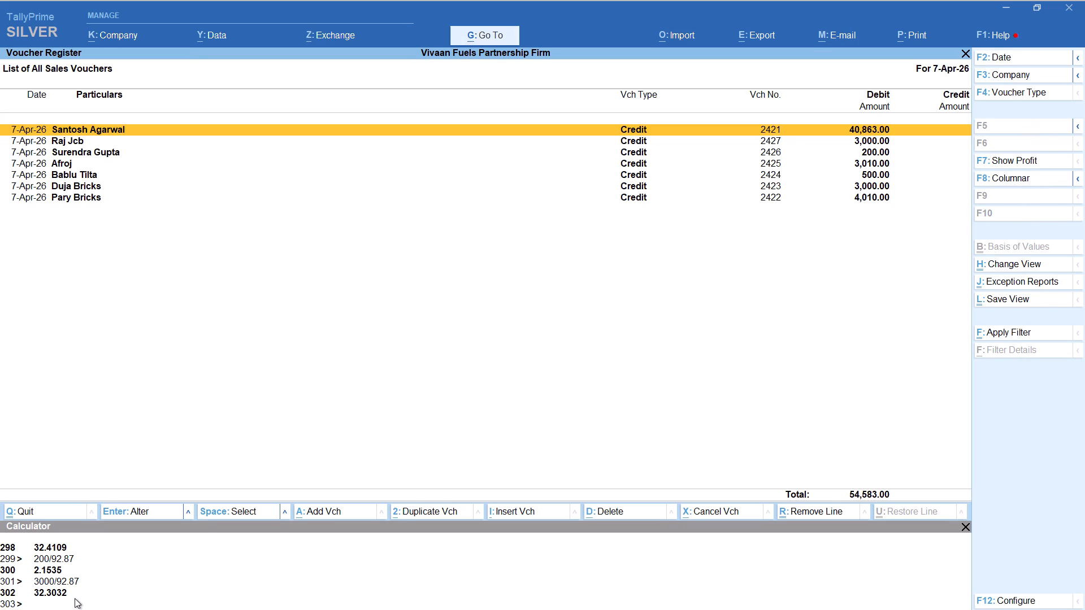
{"action": "key", "text": "alt+a"}
{"action": "type", "text": "RAVIN"}
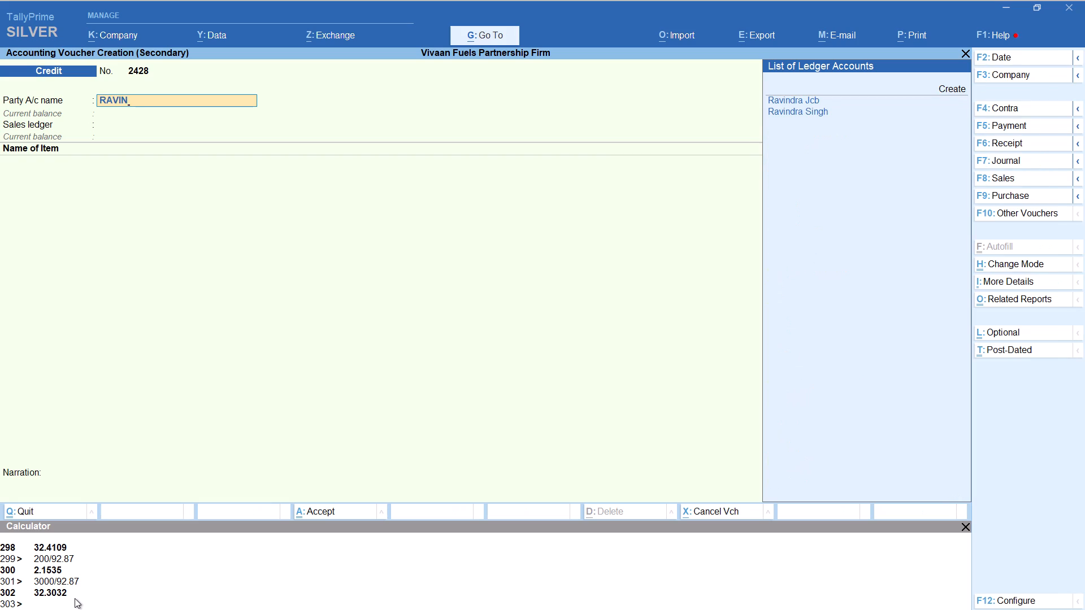
{"action": "key", "text": "Down"}
{"action": "key", "text": "Return"}
{"action": "key", "text": "Return"}
{"action": "key", "text": "Return"}
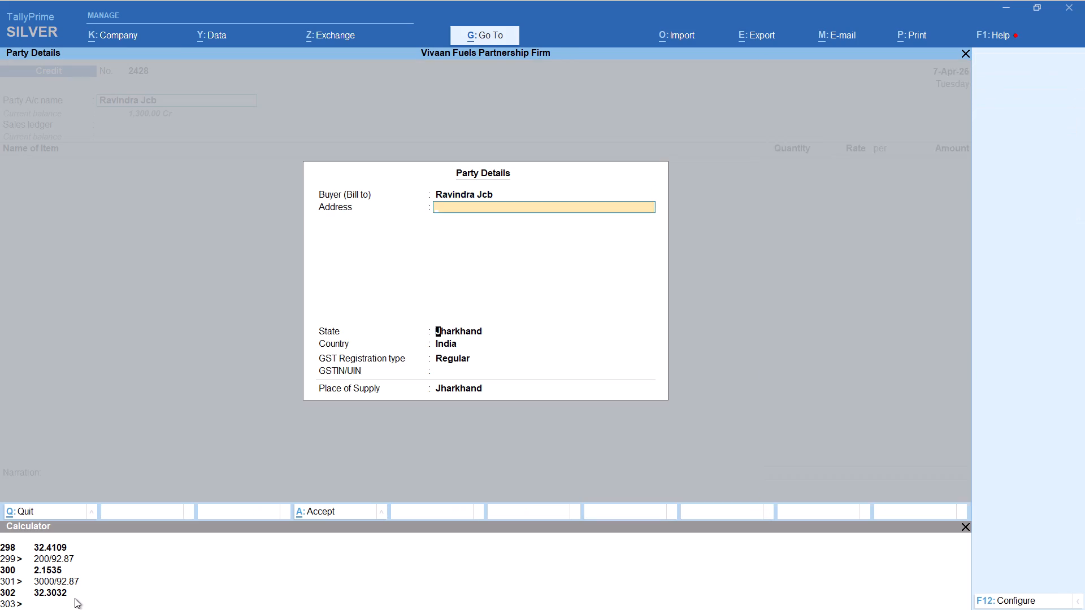
{"action": "key", "text": "Return"}
{"action": "key", "text": "Return"}
{"action": "key", "text": "Return"}
{"action": "key", "text": "Return"}
{"action": "key", "text": "Return"}
Add item HSD with tracking number Not Applicable and quantity calculated as 500/92.87, and accept the item line.
{"action": "type", "text": "HSD"}
{"action": "key", "text": "Return"}
{"action": "key", "text": "Up"}
{"action": "key", "text": "Return"}
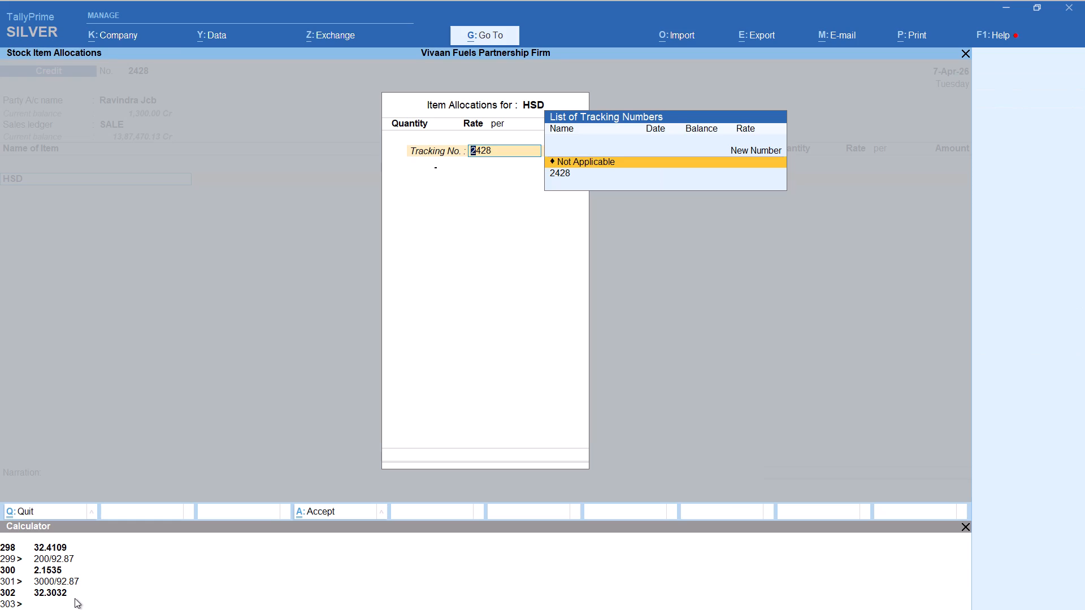
{"action": "key", "text": "alt+c"}
{"action": "type", "text": "500/92.87"}
{"action": "key", "text": "Return"}
{"action": "key", "text": "Return"}
{"action": "key", "text": "Return"}
{"action": "key", "text": "Return"}
{"action": "key", "text": "Return"}
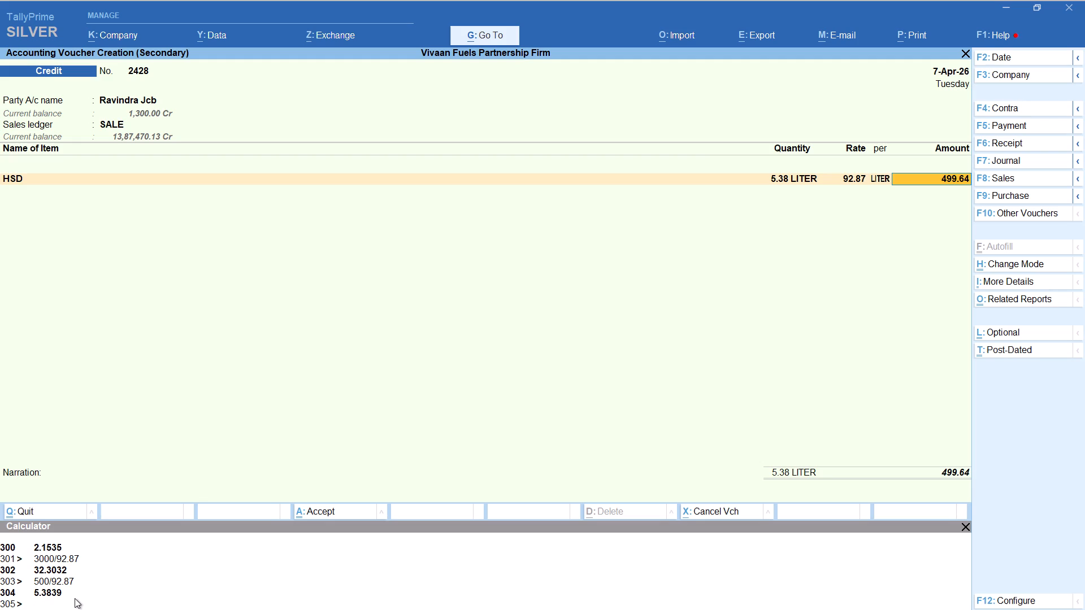
{"action": "key", "text": "Return"}
{"action": "key", "text": "Return"}
{"action": "key", "text": "Return"}
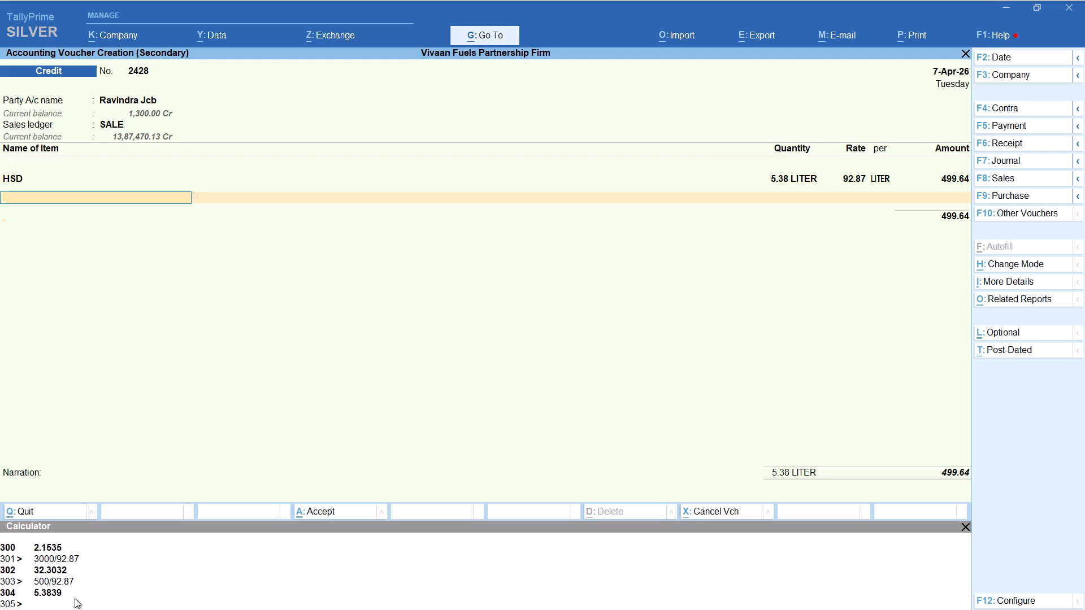
{"action": "key", "text": "BackSpace"}
{"action": "type", "text": "ROU"}
{"action": "key", "text": "Return"}
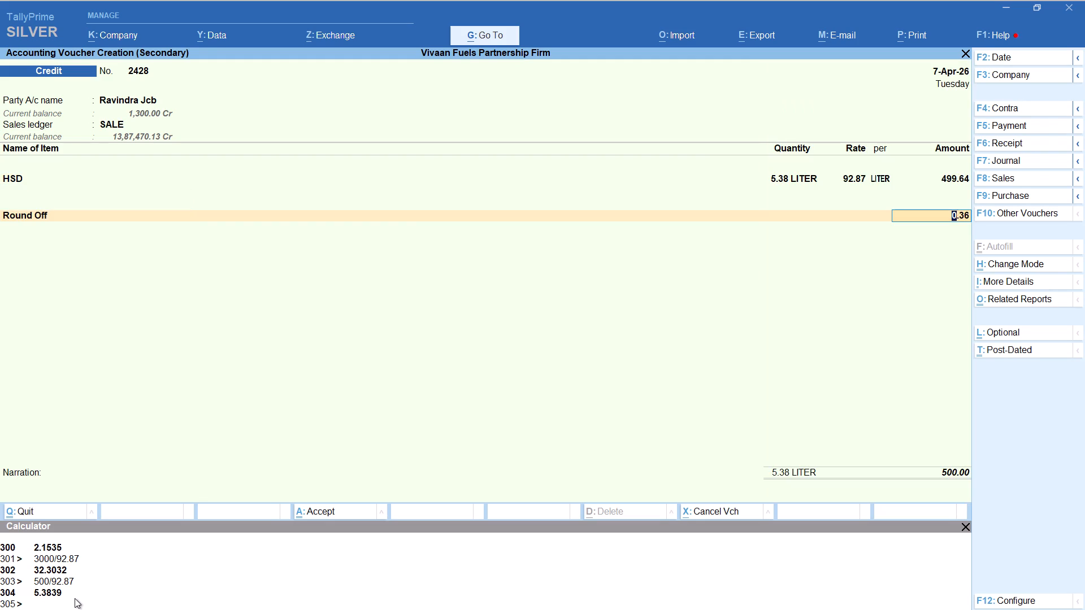
{"action": "key", "text": "ctrl+a"}
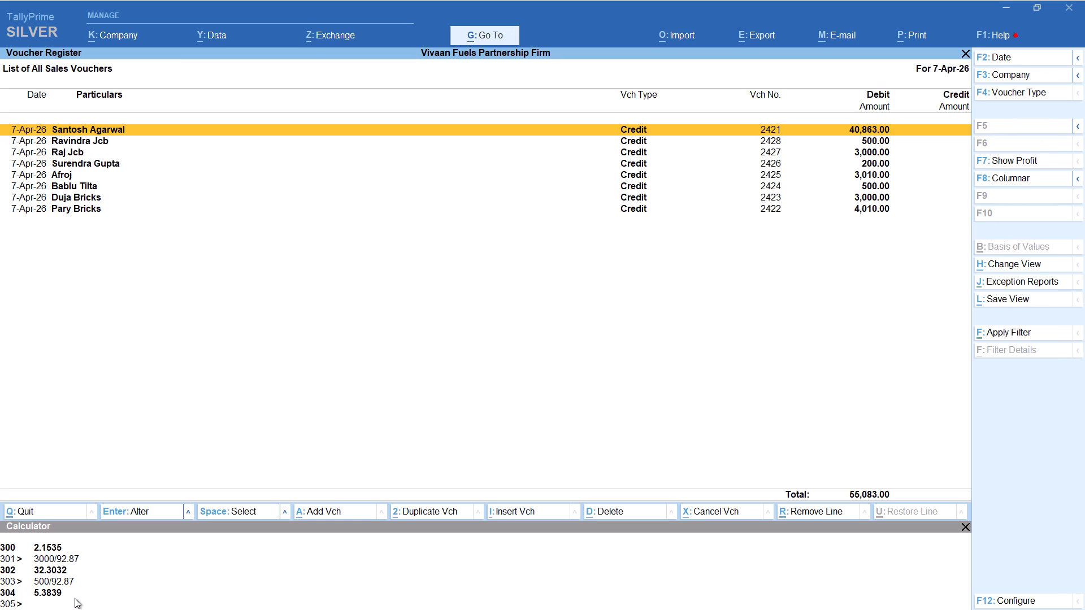
Start a new 7-Apr-26 Credit sales voucher with AKHILESH as the party and SALE as the sales ledger.
{"action": "key", "text": "alt+a"}
{"action": "type", "text": "AKL"}
{"action": "key", "text": "Down"}
{"action": "key", "text": "Down"}
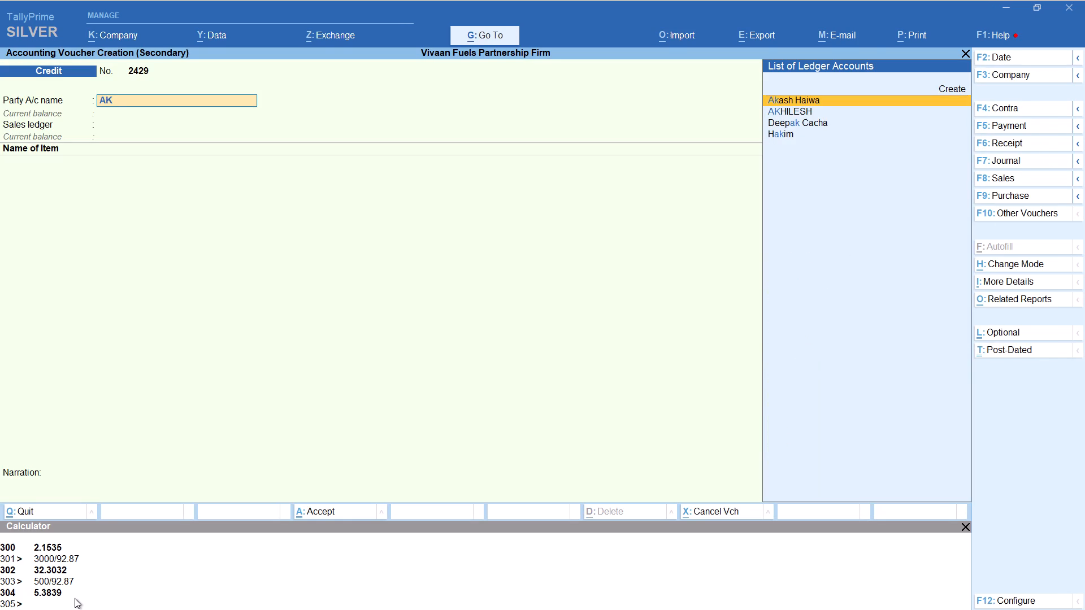
{"action": "key", "text": "Return"}
{"action": "key", "text": "Return"}
{"action": "key", "text": "Return"}
{"action": "key", "text": "Return"}
{"action": "key", "text": "Return"}
{"action": "key", "text": "Return"}
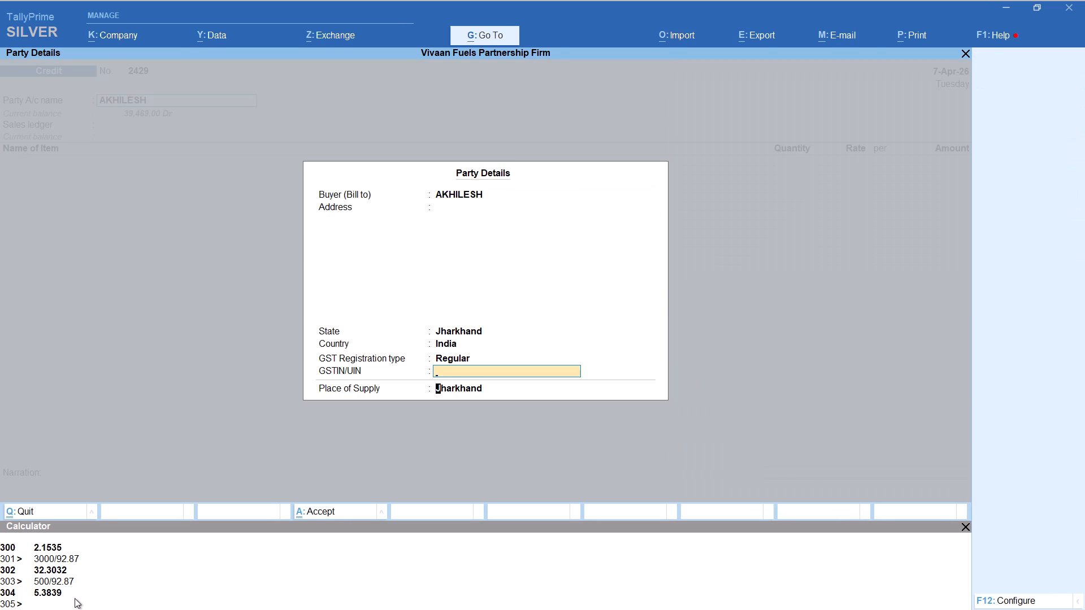
{"action": "key", "text": "Return"}
{"action": "key", "text": "Return"}
Add item HSD with tracking number Not Applicable and quantity calculated as 17960/92.87, and accept the item line.
{"action": "type", "text": "HSD"}
{"action": "key", "text": "Return"}
{"action": "key", "text": "Up"}
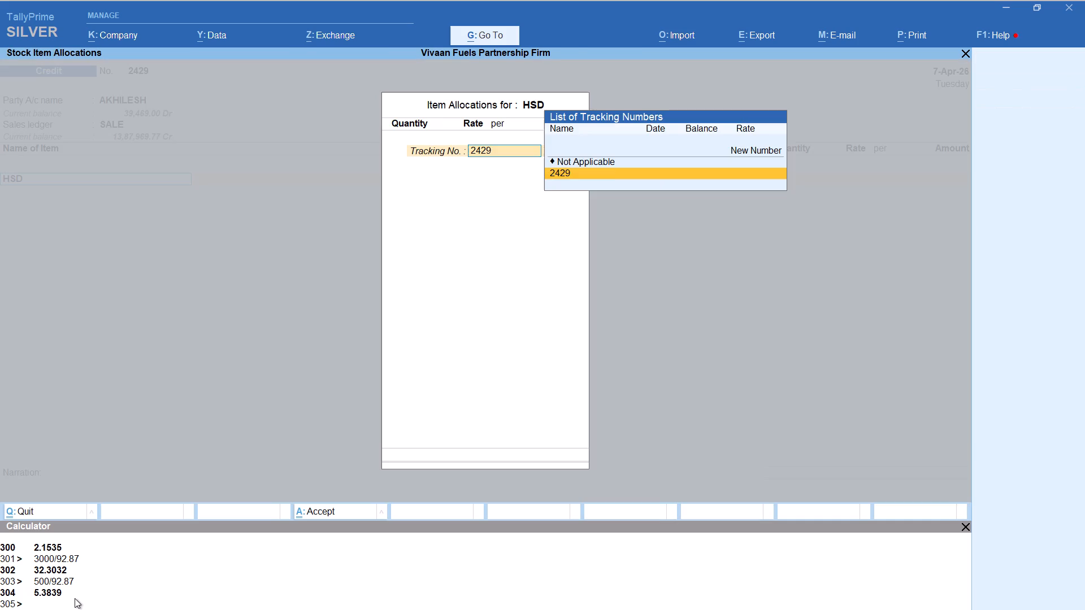
{"action": "key", "text": "Return"}
{"action": "key", "text": "alt+c"}
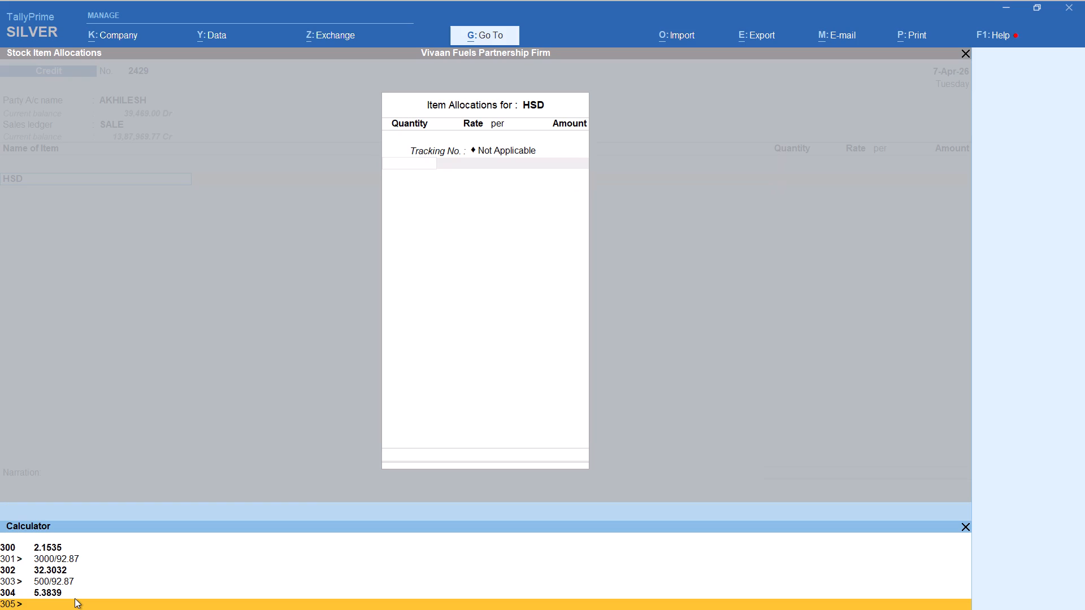
{"action": "type", "text": "179"}
{"action": "type", "text": "60"}
{"action": "type", "text": "/92.87"}
{"action": "key", "text": "Return"}
{"action": "key", "text": "Return"}
{"action": "key", "text": "Return"}
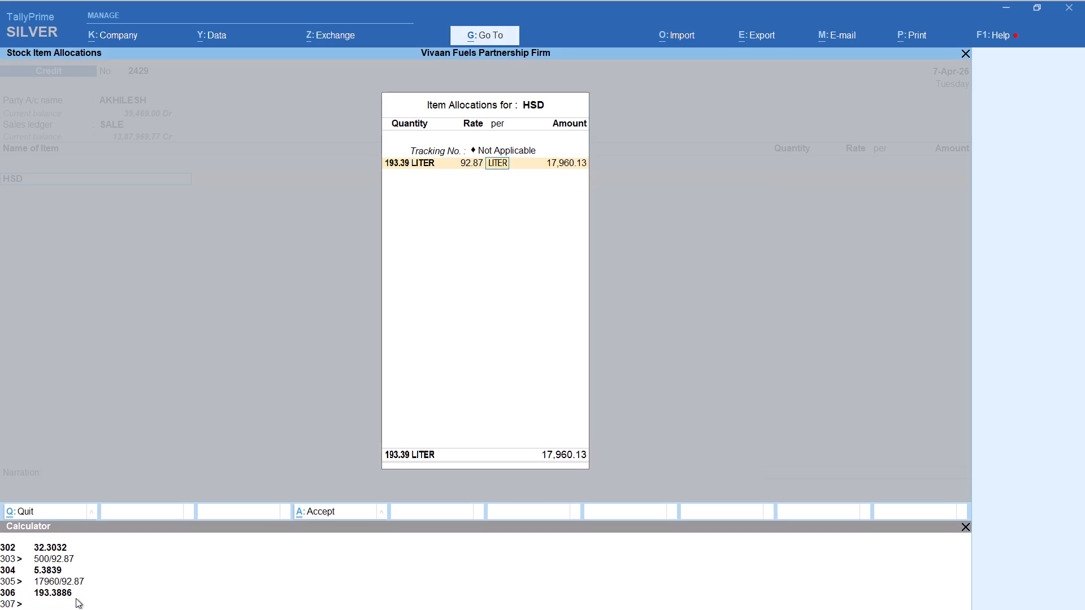
{"action": "key", "text": "Return"}
{"action": "key", "text": "Return"}
{"action": "key", "text": "Return"}
{"action": "key", "text": "Return"}
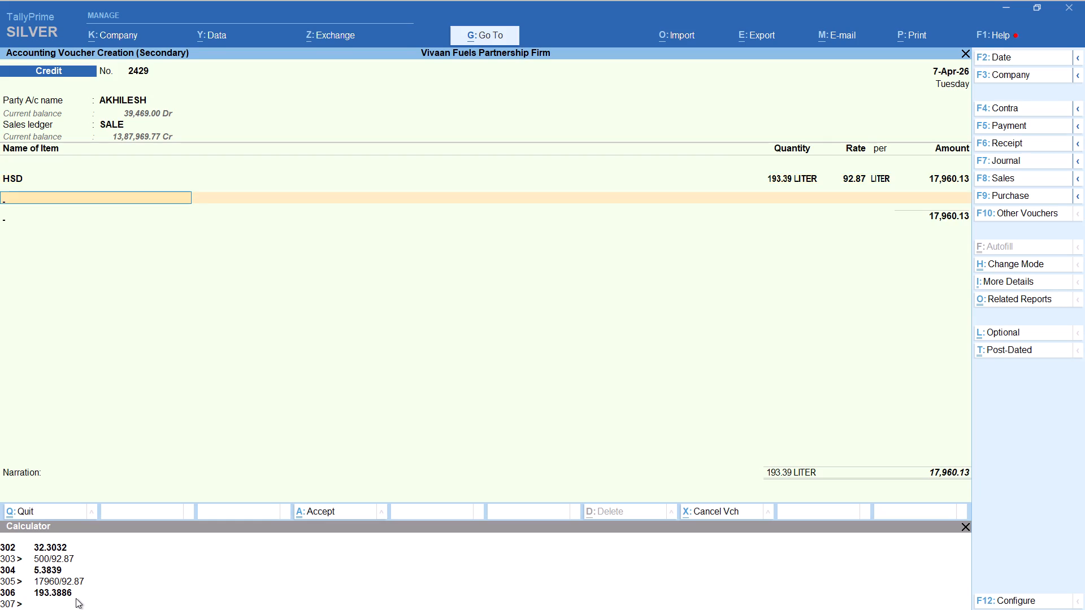
Add the Round Off ledger to AKHILESH's Credit voucher and save it.
{"action": "type", "text": "ROU"}
{"action": "key", "text": "Return"}
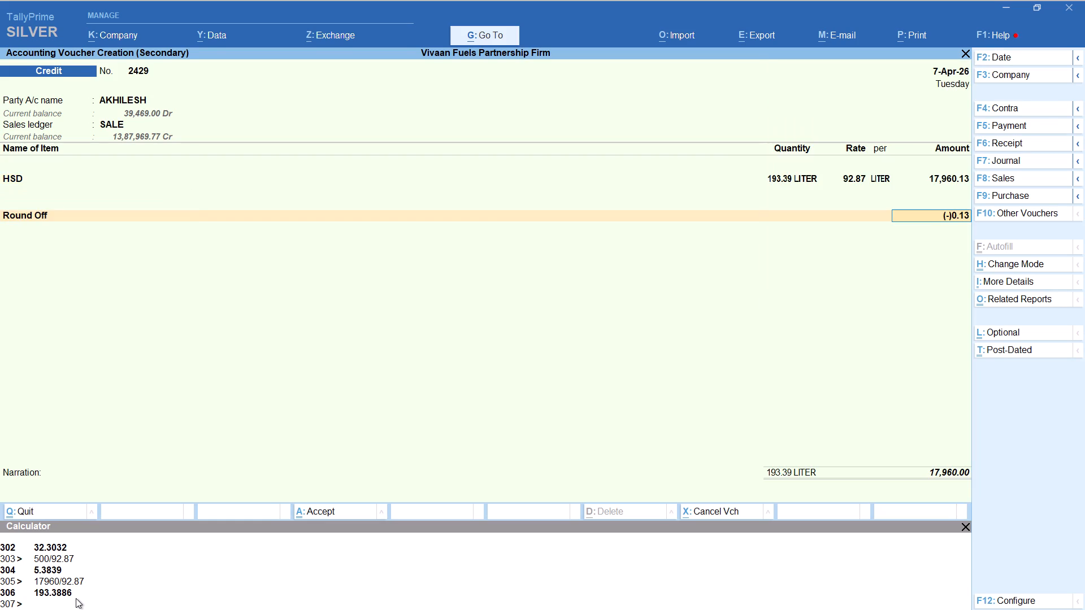
{"action": "key", "text": "ctrl+a"}
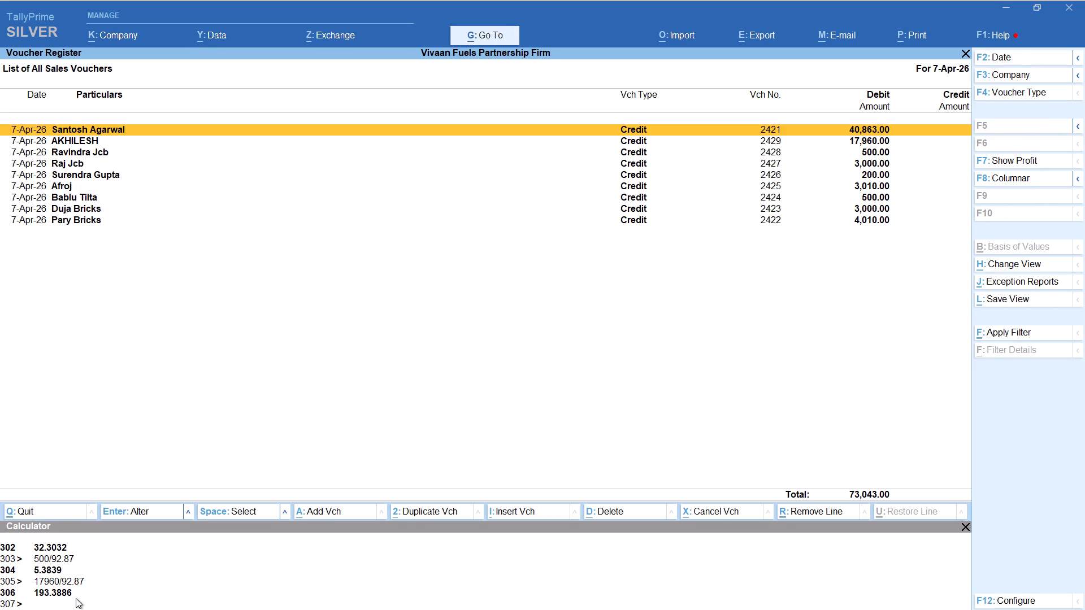
Start a second 7-Apr-26 Credit sales voucher with Surendra as the party and SALE as the sales ledger.
{"action": "key", "text": "alt+a"}
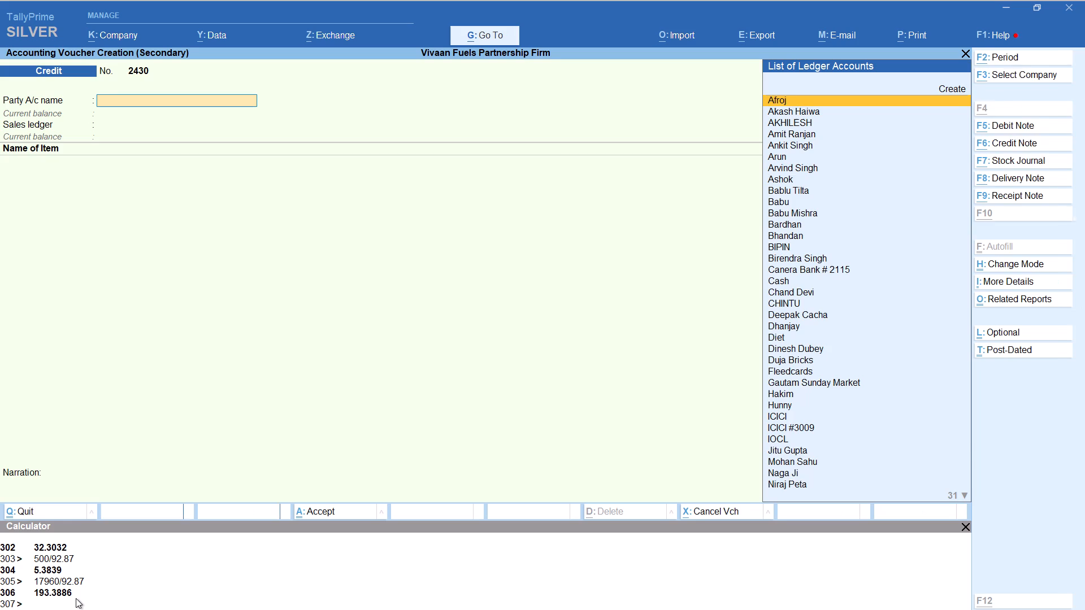
{"action": "type", "text": "SURE"}
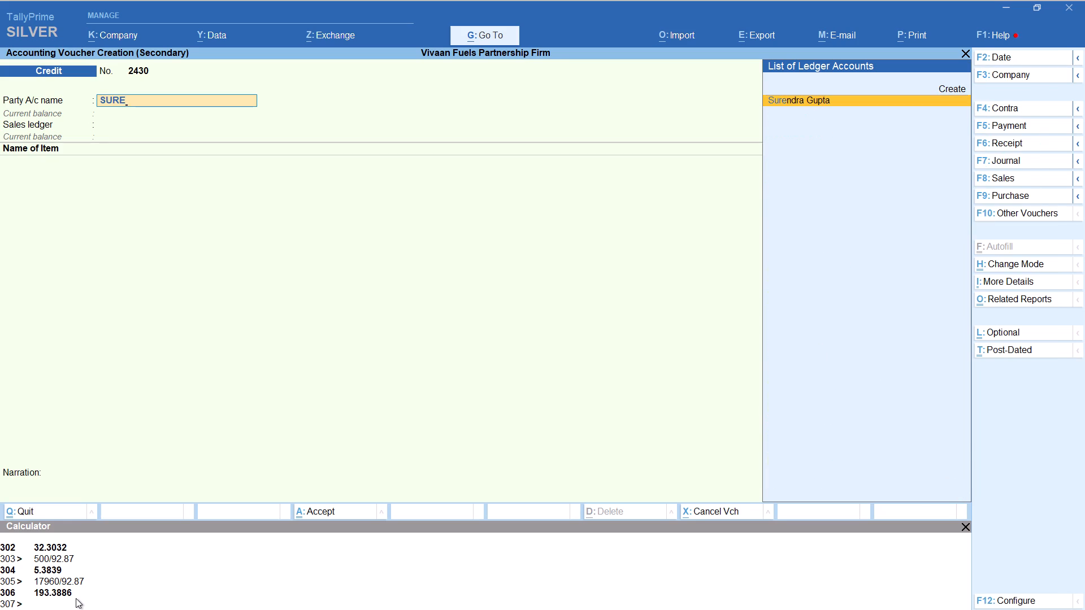
{"action": "key", "text": "Return"}
{"action": "key", "text": "Return"}
{"action": "key", "text": "Return"}
{"action": "key", "text": "Return"}
{"action": "key", "text": "Return"}
{"action": "key", "text": "Return"}
{"action": "key", "text": "Return"}
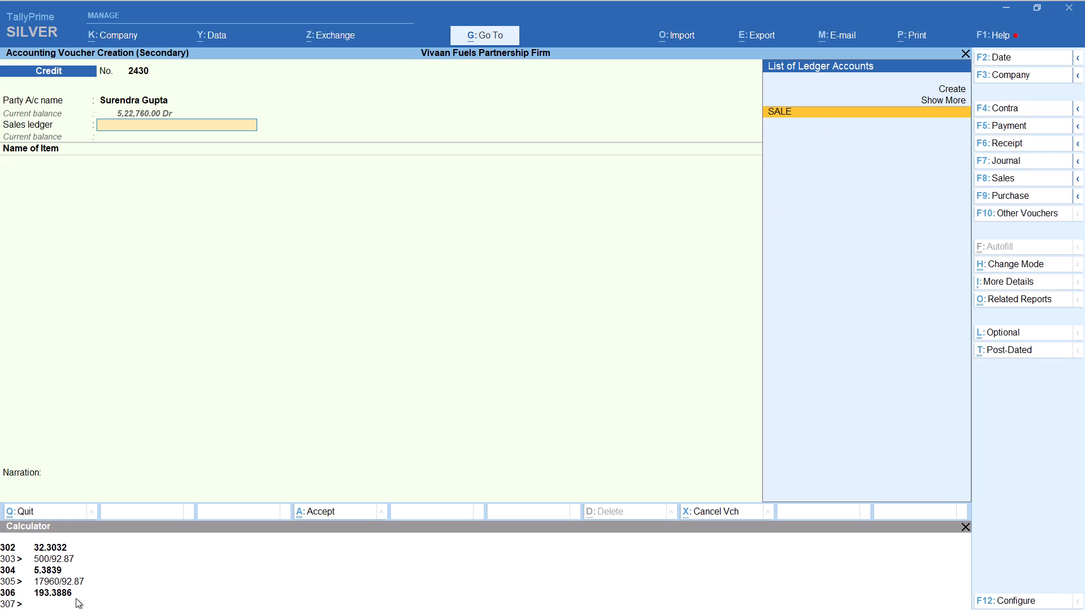
{"action": "key", "text": "Return"}
Add item HSD with tracking number Not Applicable and quantity calculated as 1000/92.87, and accept the item line.
{"action": "type", "text": "HSD"}
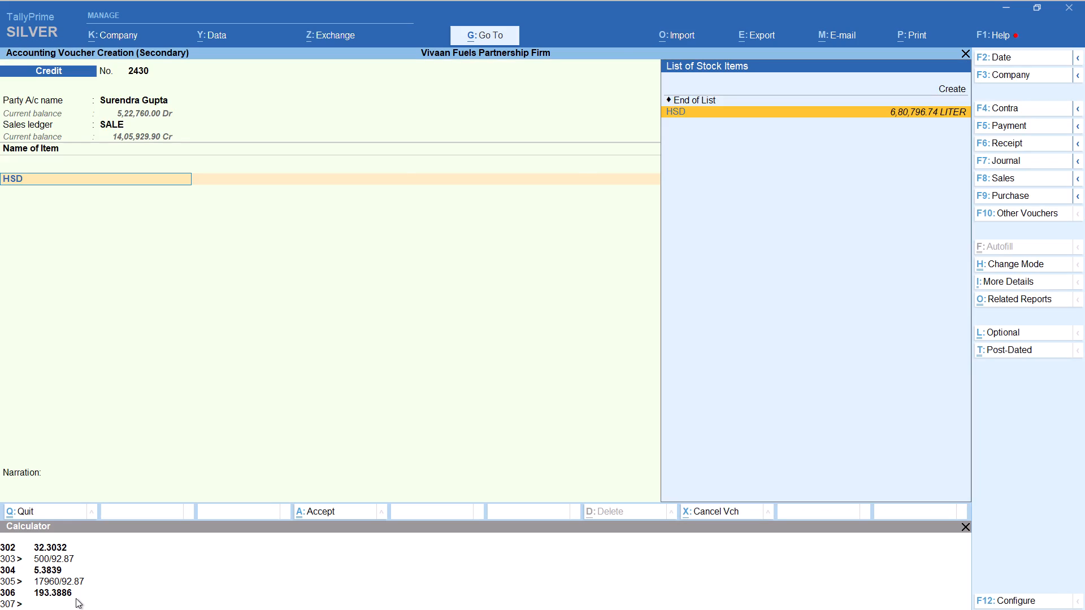
{"action": "key", "text": "Return"}
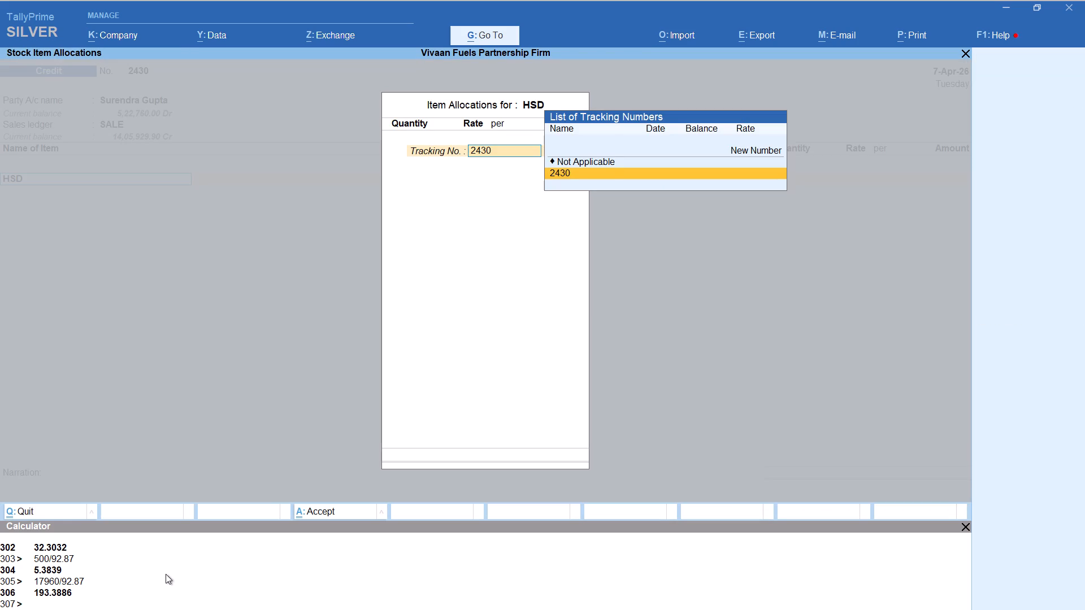
{"action": "key", "text": "Up"}
{"action": "key", "text": "Return"}
{"action": "key", "text": "alt+c"}
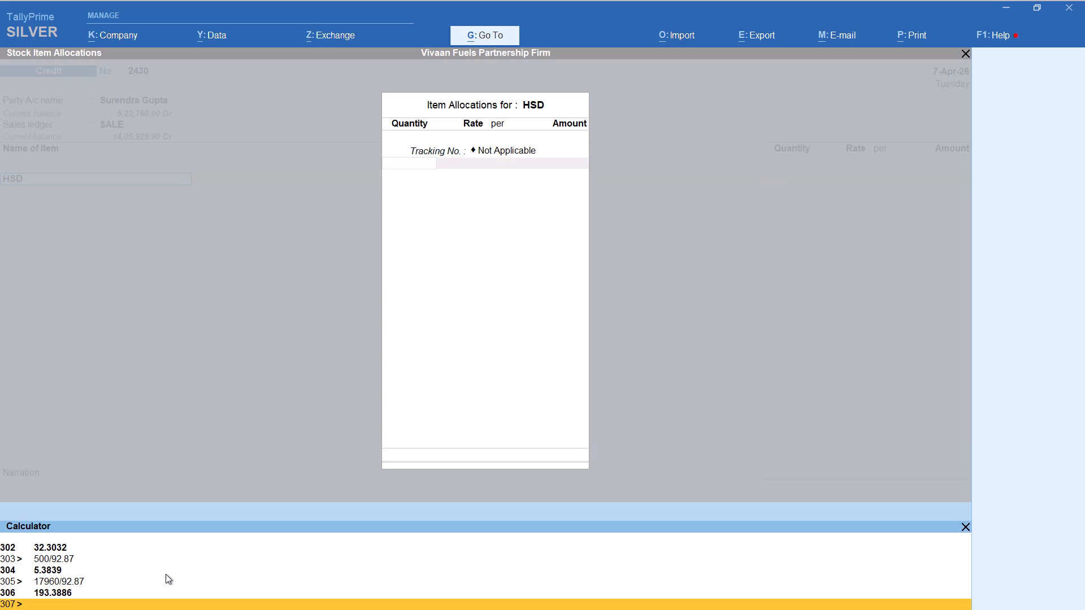
{"action": "type", "text": "1000/92.87"}
{"action": "key", "text": "Return"}
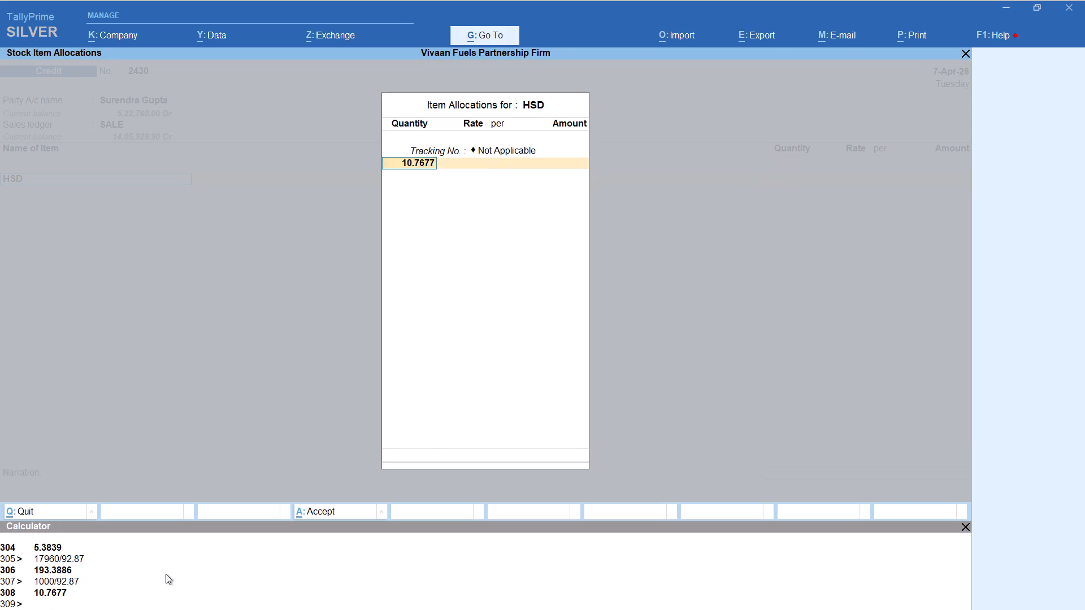
{"action": "key", "text": "Return"}
{"action": "key", "text": "Return"}
{"action": "key", "text": "Return"}
{"action": "key", "text": "Return"}
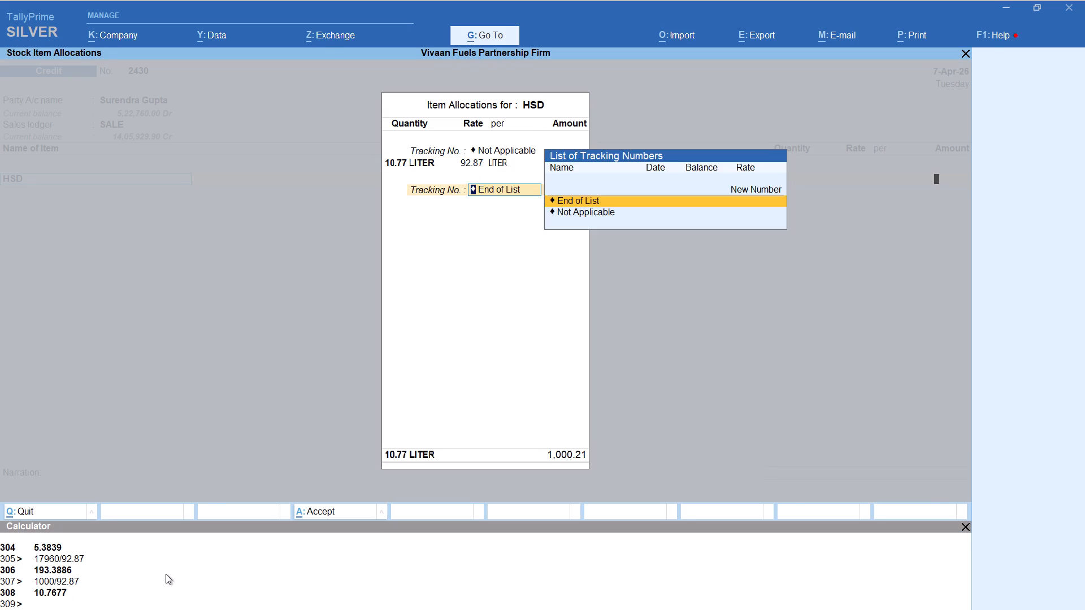
{"action": "key", "text": "Return"}
{"action": "key", "text": "Return"}
Add the Round Off ledger to Surendra's second Credit voucher and save it.
{"action": "type", "text": "ROU"}
{"action": "key", "text": "Return"}
{"action": "key", "text": "ctrl+a"}
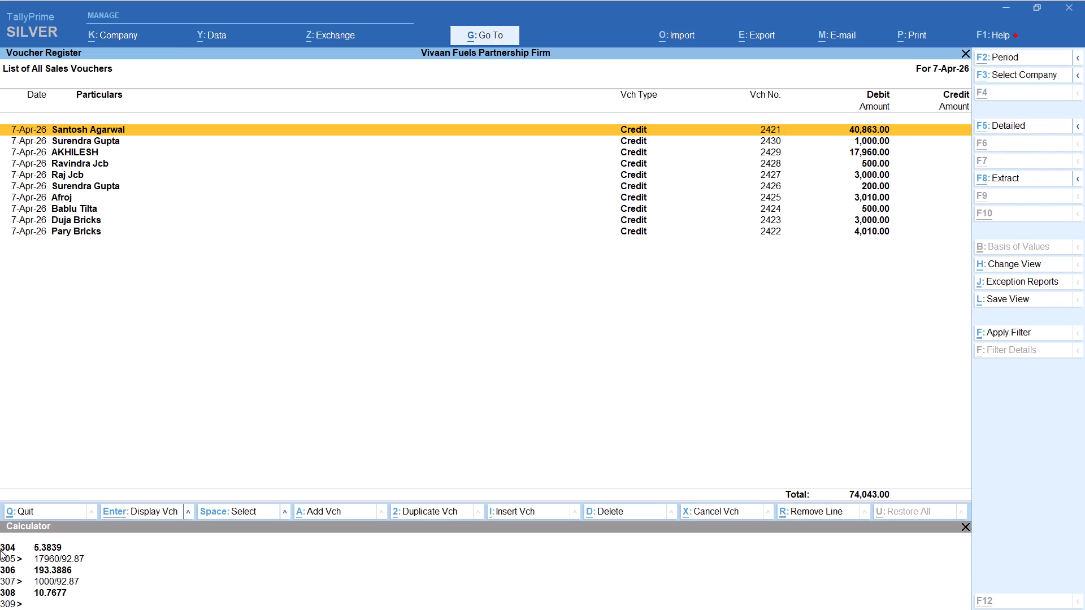
Check the 7-Apr credit cell in the Excel balance sheet, and start a Credit sales voucher with Ranchi Bricks as party and SALE as sales ledger.
{"action": "key", "text": "alt+Tab"}
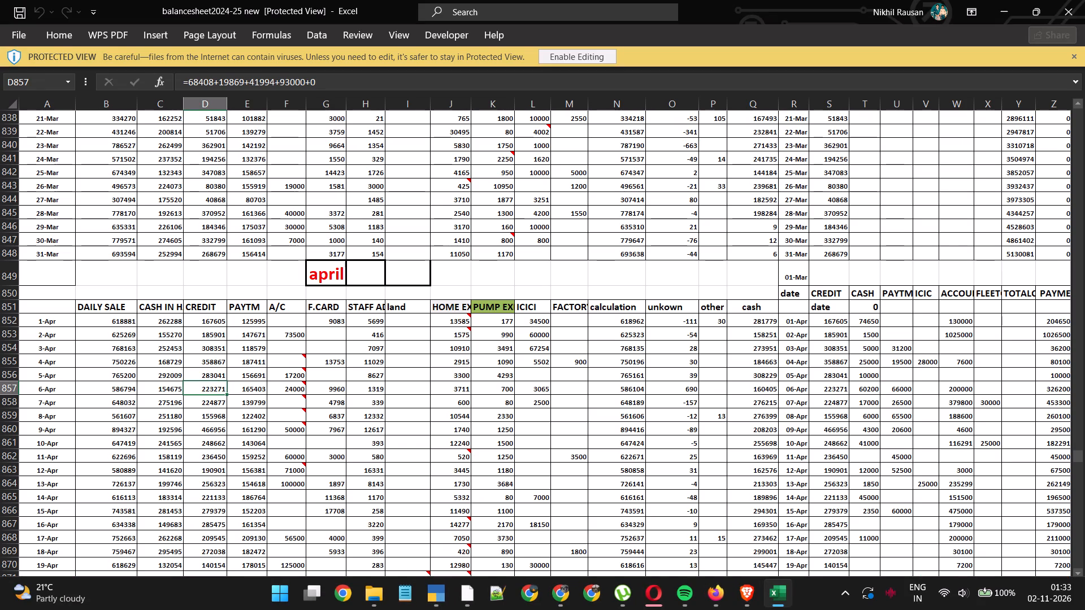
{"action": "left_click", "coordinate": [210, 403]}
{"action": "key", "text": "alt+Tab"}
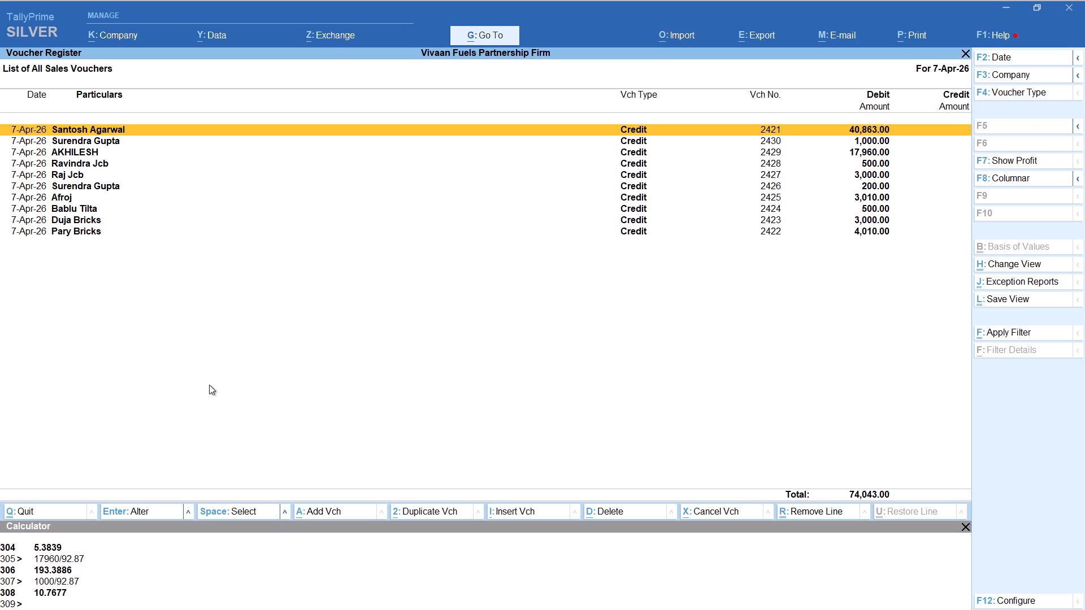
{"action": "key", "text": "alt+a"}
{"action": "type", "text": "RANCHI"}
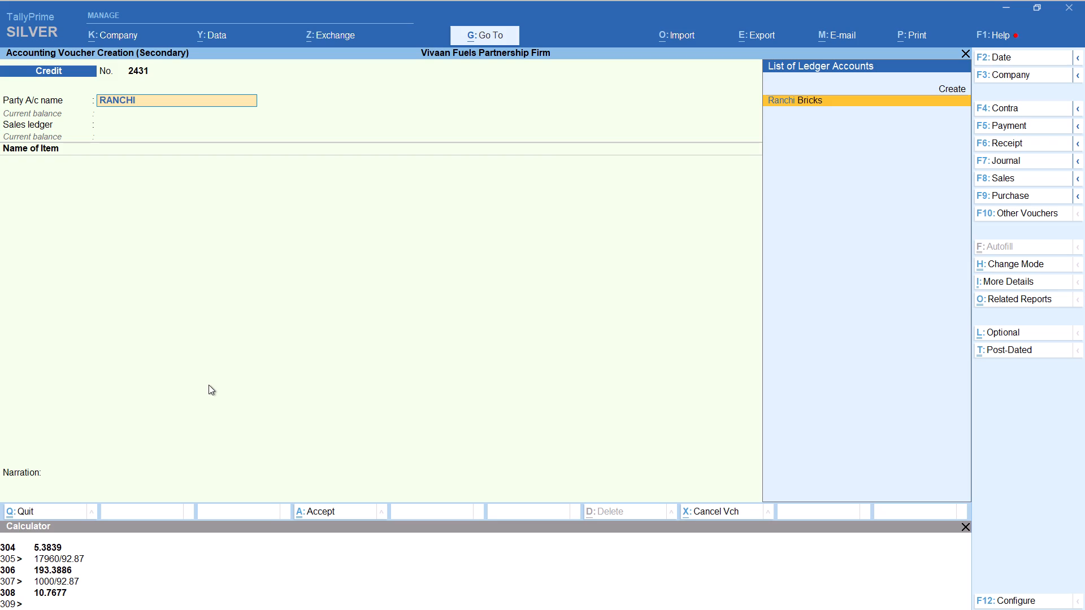
{"action": "key", "text": "Return"}
{"action": "key", "text": "Return"}
{"action": "key", "text": "Return"}
{"action": "key", "text": "Return"}
{"action": "key", "text": "Return"}
{"action": "key", "text": "Return"}
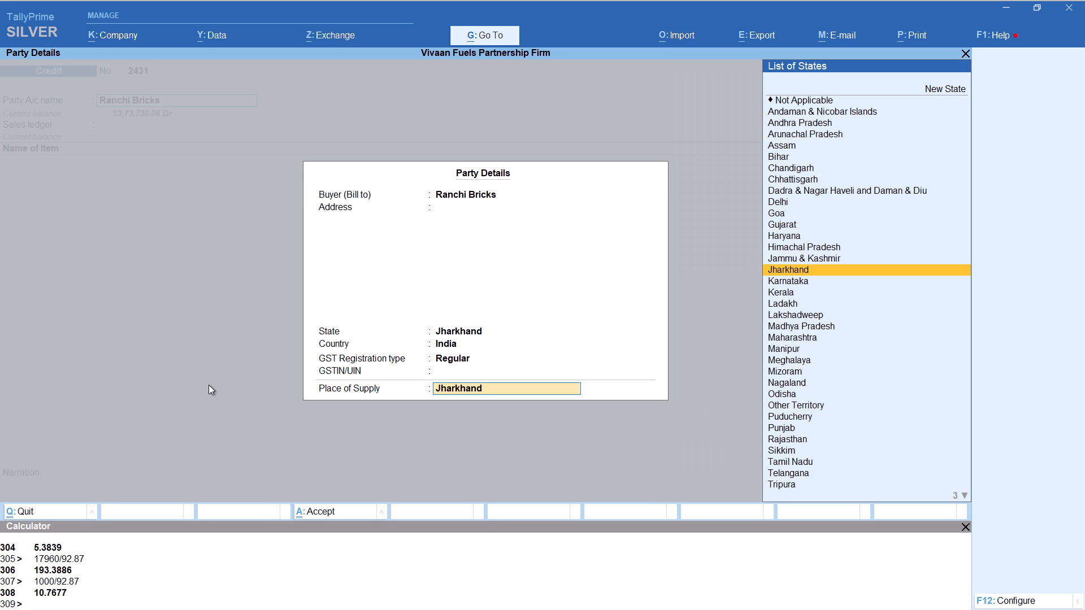
{"action": "key", "text": "Return"}
{"action": "key", "text": "Return"}
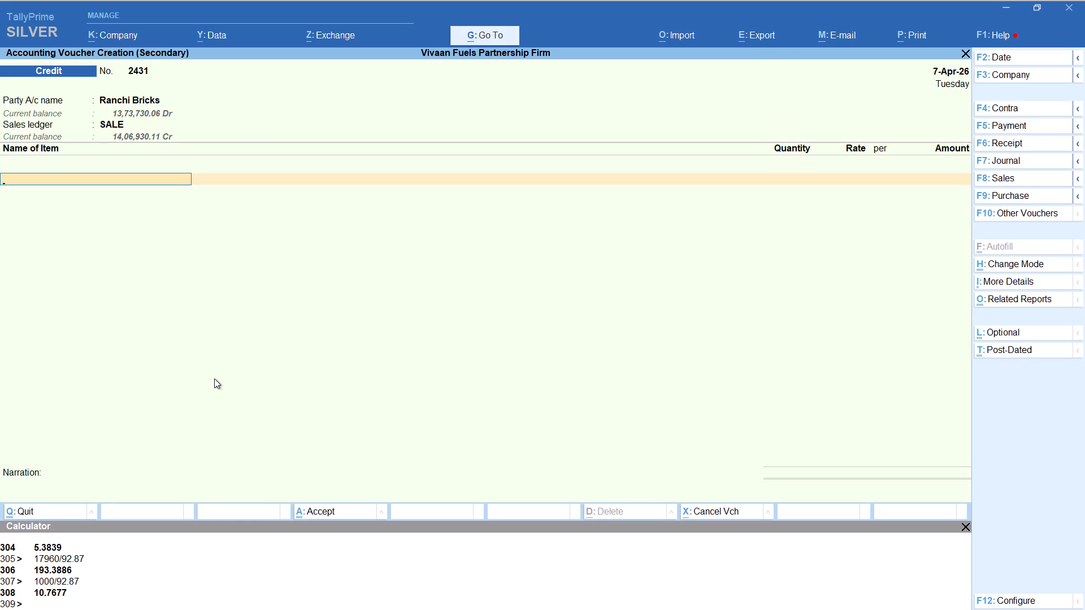
Add item HSD with tracking number Not Applicable and quantity calculated as 1000/92.87, and accept the item line.
{"action": "type", "text": "HSD"}
{"action": "key", "text": "Return"}
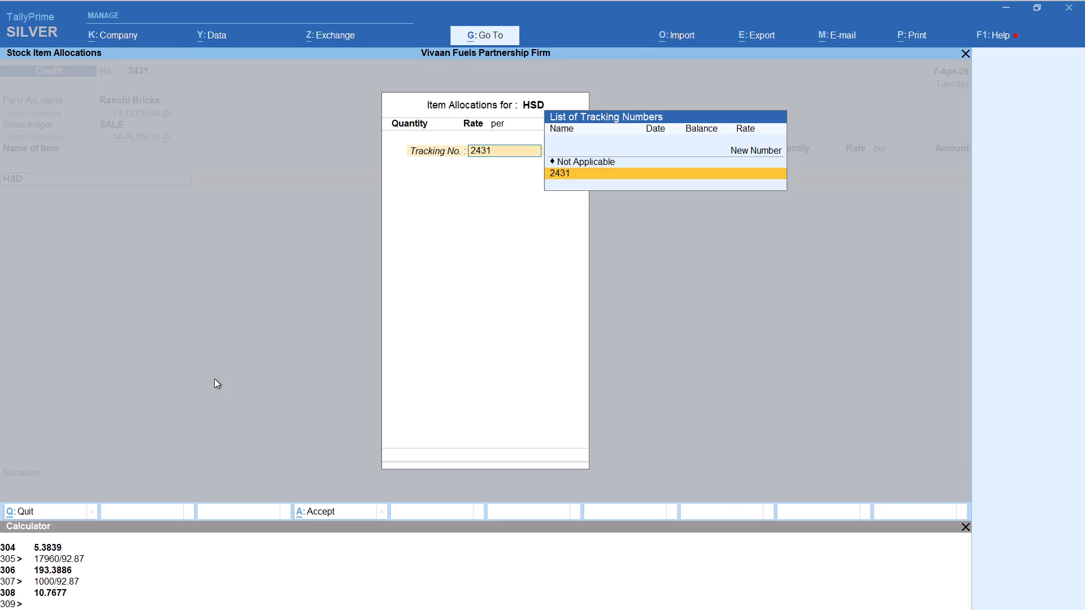
{"action": "key", "text": "Up"}
{"action": "key", "text": "Return"}
{"action": "key", "text": "alt+c"}
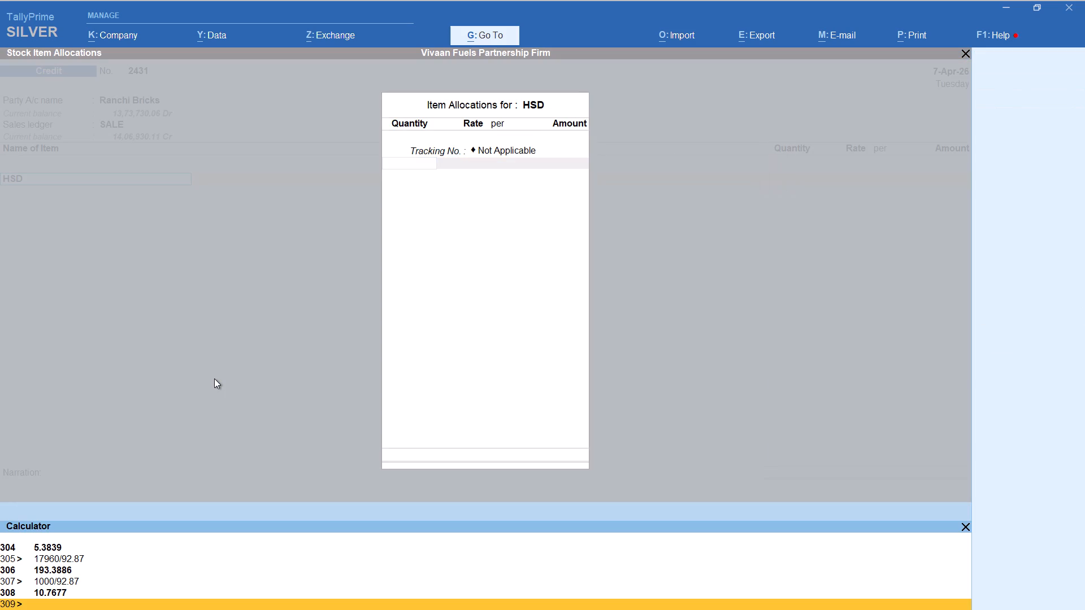
{"action": "type", "text": "1000"}
{"action": "type", "text": "/92.87"}
{"action": "key", "text": "Return"}
{"action": "key", "text": "Return"}
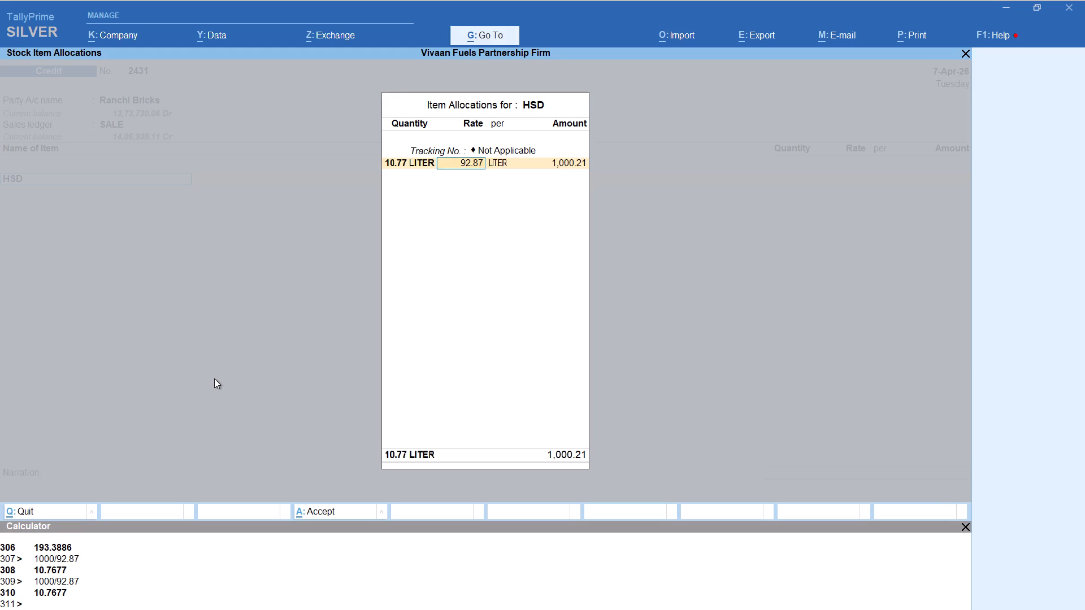
{"action": "key", "text": "Return"}
{"action": "key", "text": "Return"}
{"action": "key", "text": "Return"}
{"action": "key", "text": "Return"}
{"action": "key", "text": "Return"}
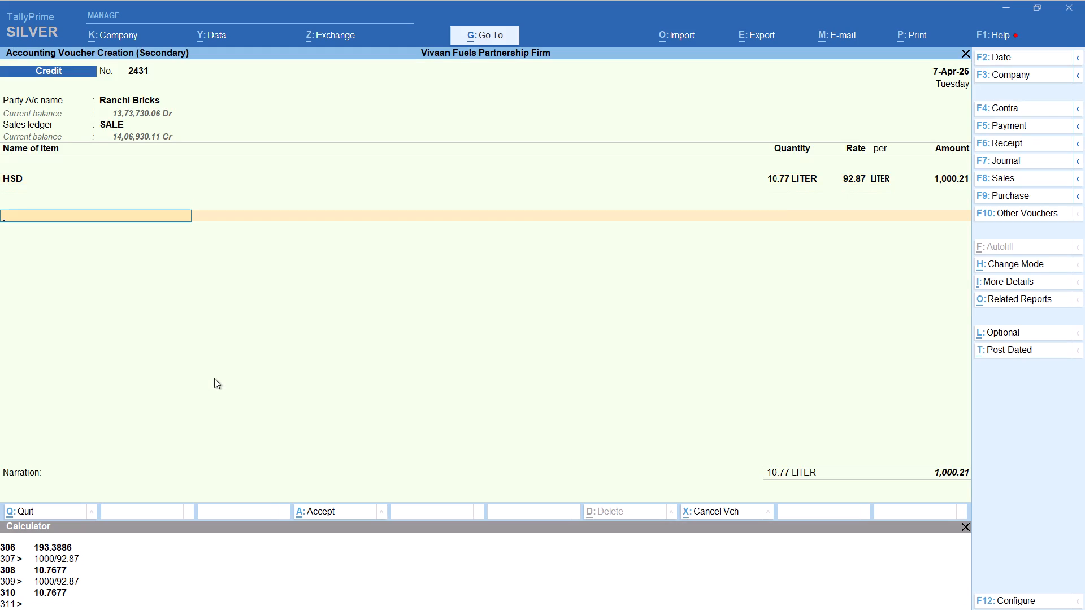
Add the Round Off ledger to Ranchi Bricks' Credit voucher and save it.
{"action": "type", "text": "ROU"}
{"action": "key", "text": "Return"}
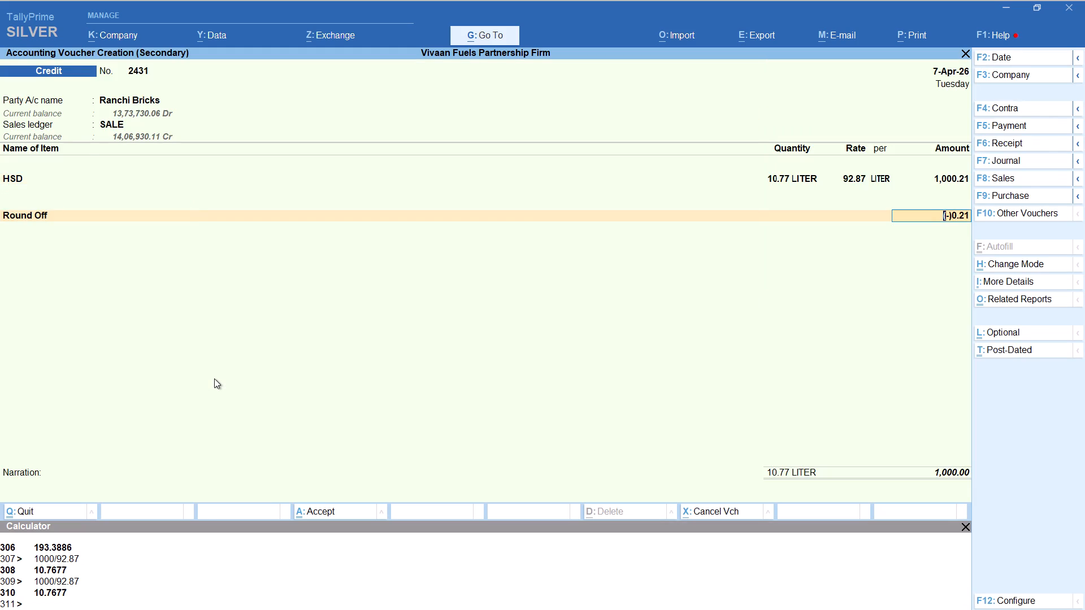
{"action": "key", "text": "ctrl+a"}
Start a 7-Apr-26 Credit sales voucher with CHINTU as the party and SALE as the sales ledger.
{"action": "key", "text": "alt+a"}
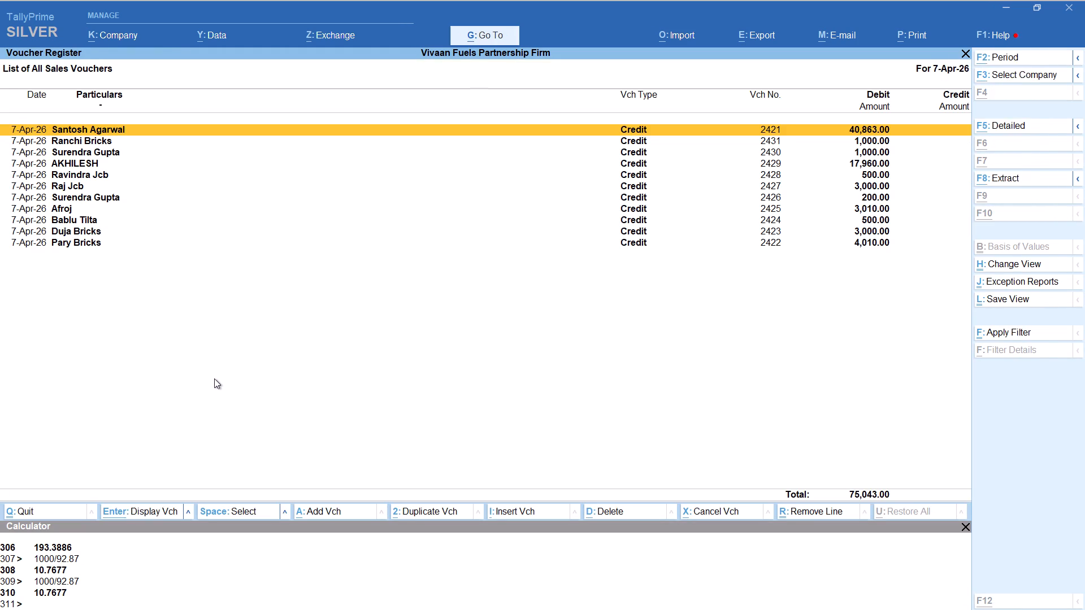
{"action": "type", "text": "CHINTU"}
{"action": "key", "text": "Return"}
{"action": "key", "text": "Return"}
{"action": "key", "text": "Return"}
{"action": "key", "text": "Return"}
{"action": "key", "text": "Return"}
{"action": "key", "text": "Return"}
{"action": "key", "text": "Return"}
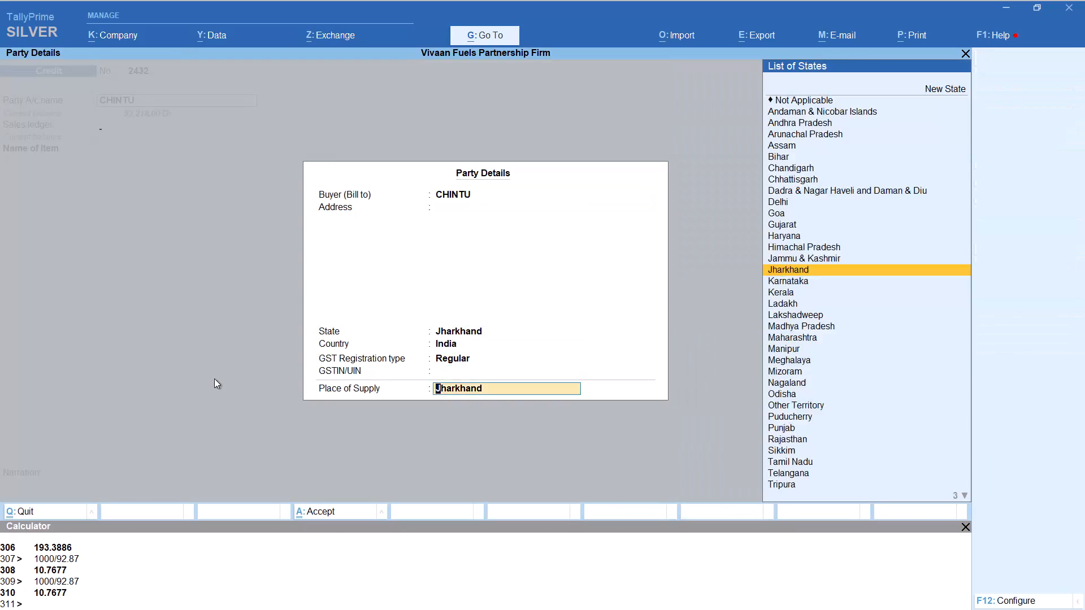
{"action": "key", "text": "Return"}
Add item HSD with tracking number Not Applicable and quantity calculated as 7630/92.87, and accept the item line.
{"action": "type", "text": "HSD"}
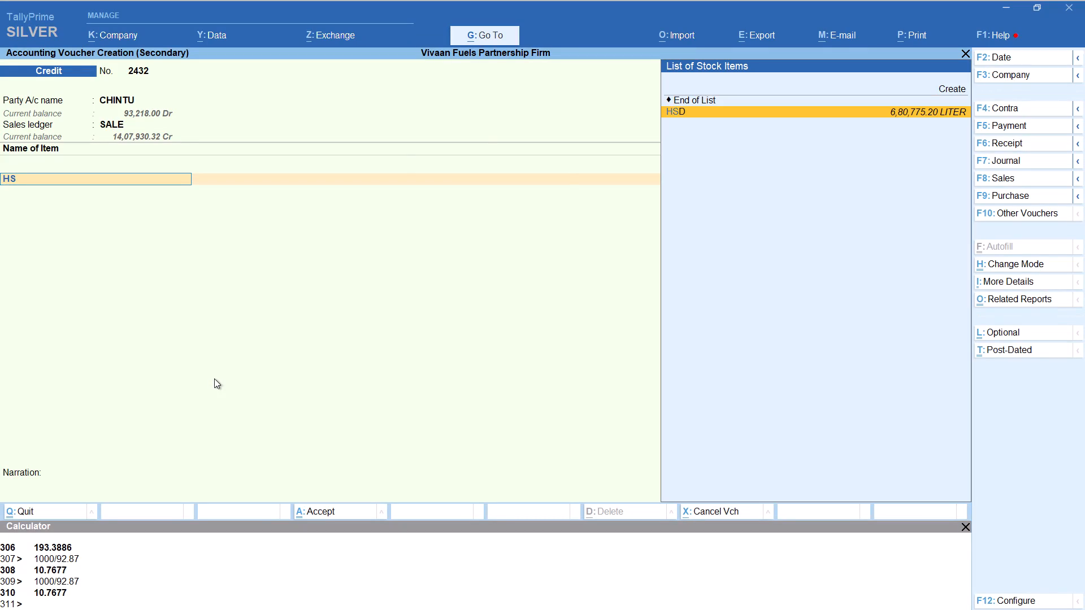
{"action": "key", "text": "Return"}
{"action": "key", "text": "Up"}
{"action": "key", "text": "Return"}
{"action": "key", "text": "alt+c"}
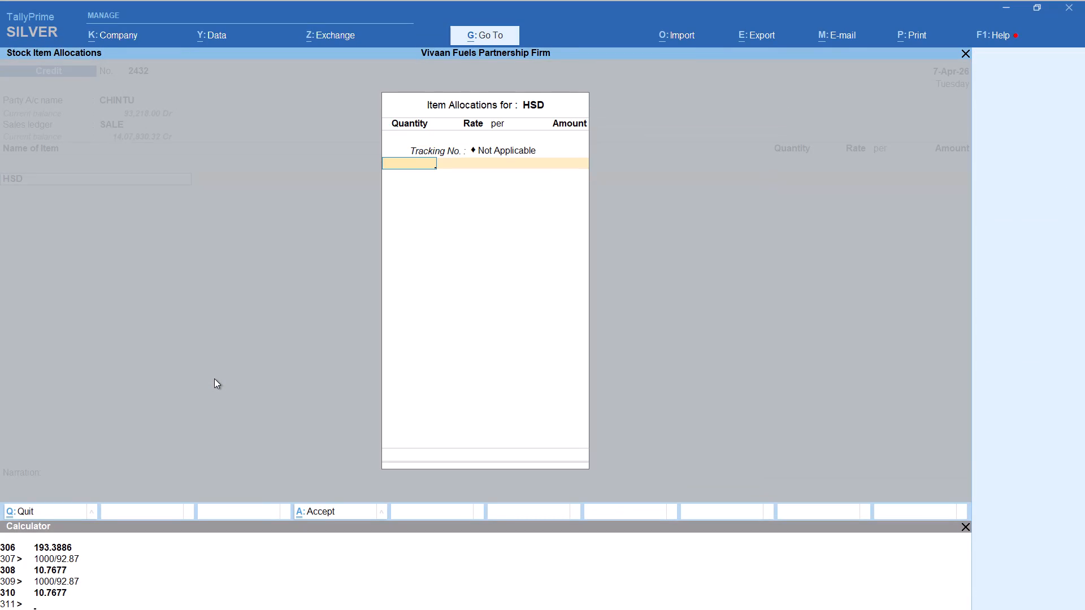
{"action": "type", "text": "7630"}
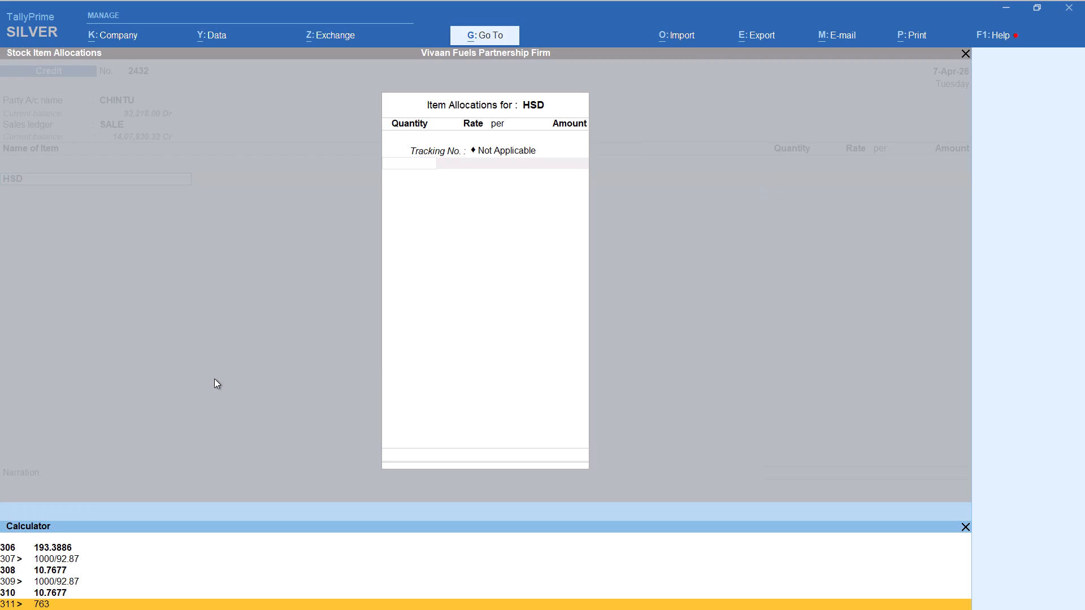
{"action": "type", "text": "/92.87"}
{"action": "key", "text": "Return"}
{"action": "key", "text": "Return"}
{"action": "key", "text": "Return"}
{"action": "key", "text": "Return"}
{"action": "key", "text": "Return"}
{"action": "key", "text": "Return"}
{"action": "key", "text": "Return"}
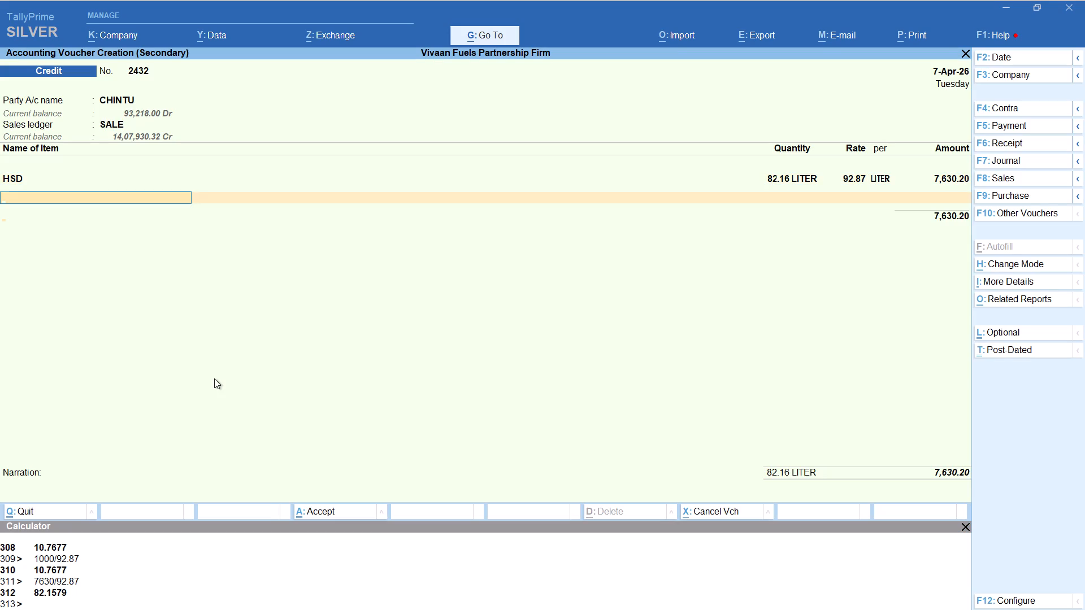
Add the Round Off ledger to CHINTU's Credit voucher and save it.
{"action": "type", "text": "ROUY"}
{"action": "key", "text": "Return"}
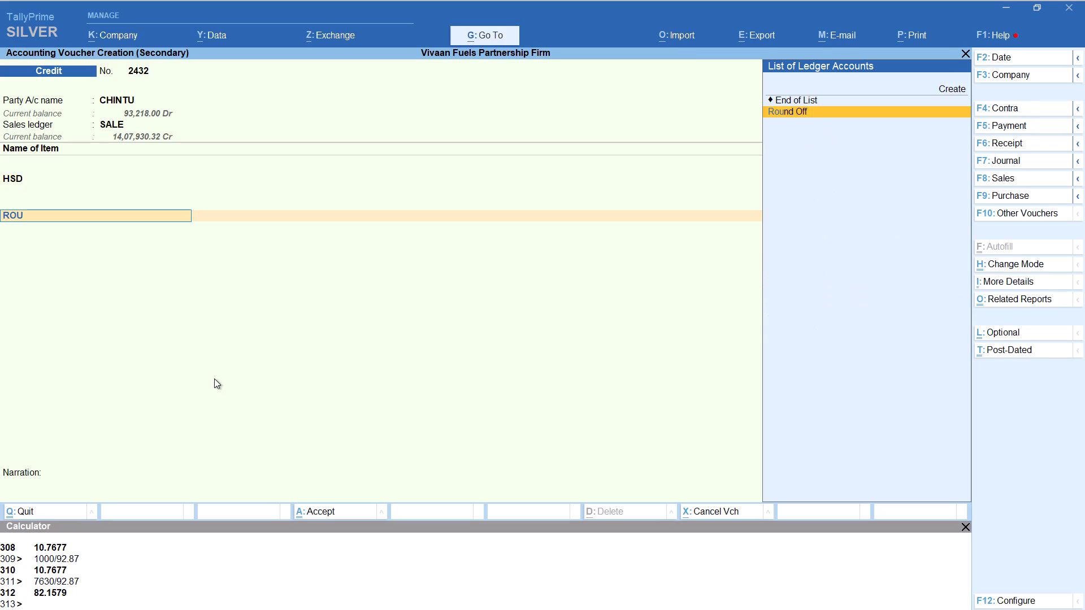
{"action": "key", "text": "Return"}
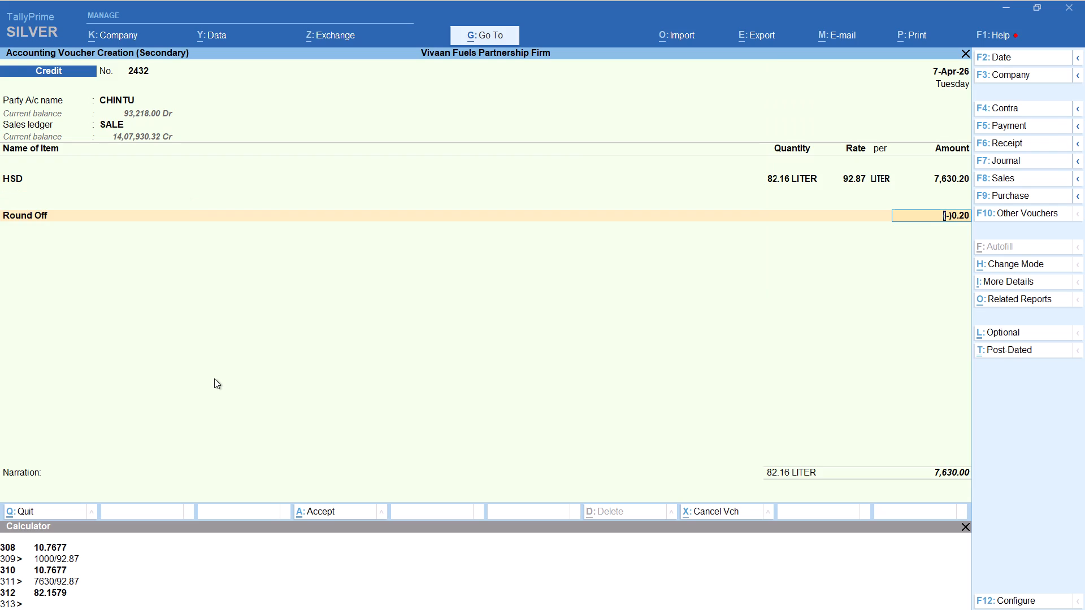
{"action": "key", "text": "ctrl+a"}
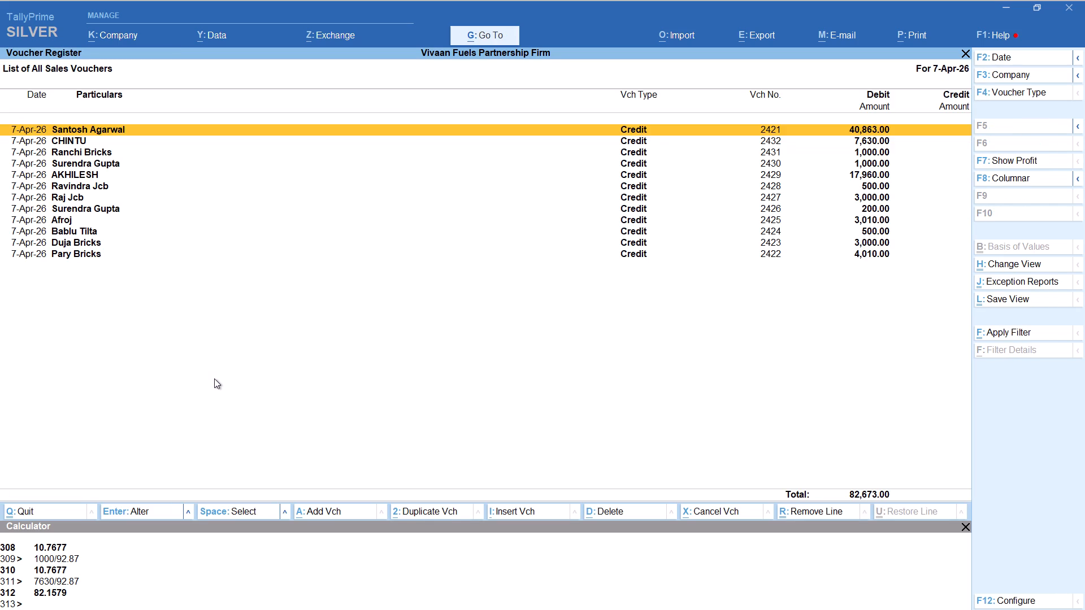
Start a 7-Apr-26 Credit sales voucher with Gautam Sunday Market as the party and SALE as the sales ledger.
{"action": "key", "text": "alt+a"}
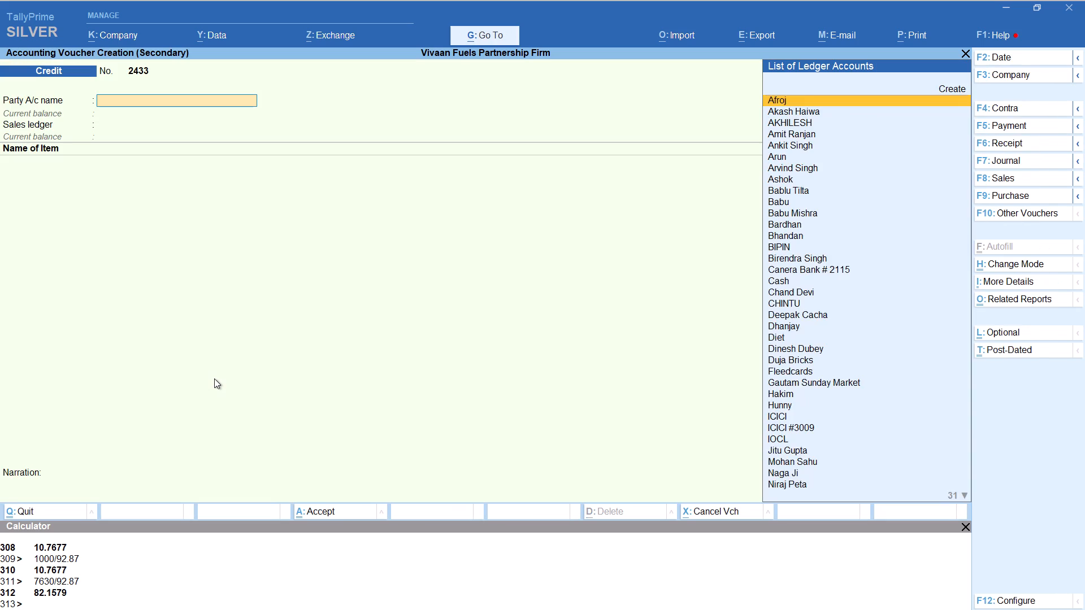
{"action": "type", "text": "GAUITAM"}
{"action": "key", "text": "Down"}
{"action": "key", "text": "Return"}
{"action": "key", "text": "Return"}
{"action": "key", "text": "Return"}
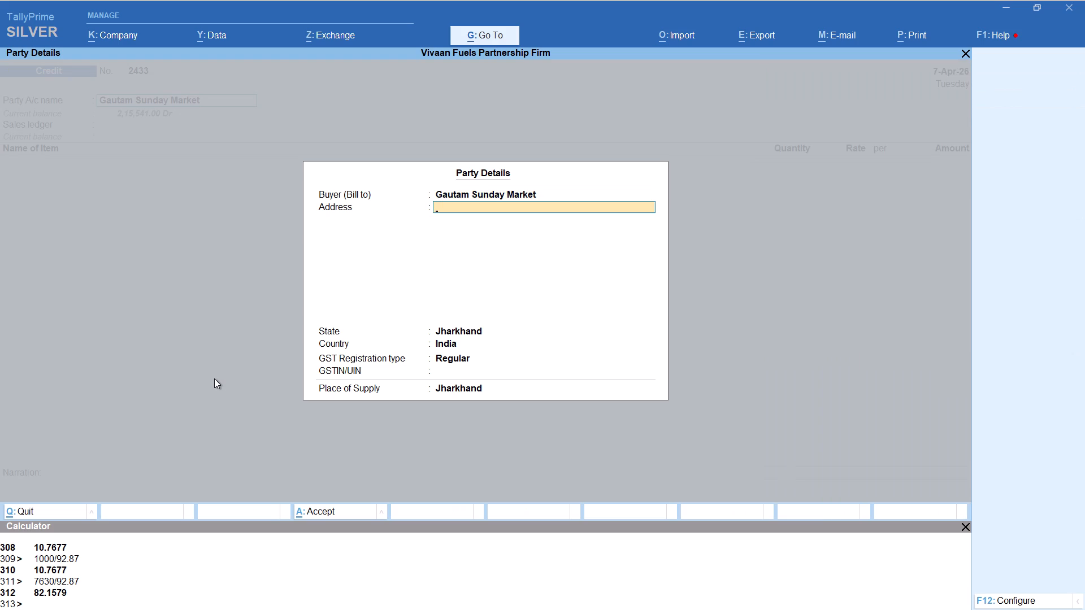
{"action": "key", "text": "Return"}
{"action": "key", "text": "Return"}
{"action": "key", "text": "Return"}
{"action": "key", "text": "Return"}
{"action": "key", "text": "Return"}
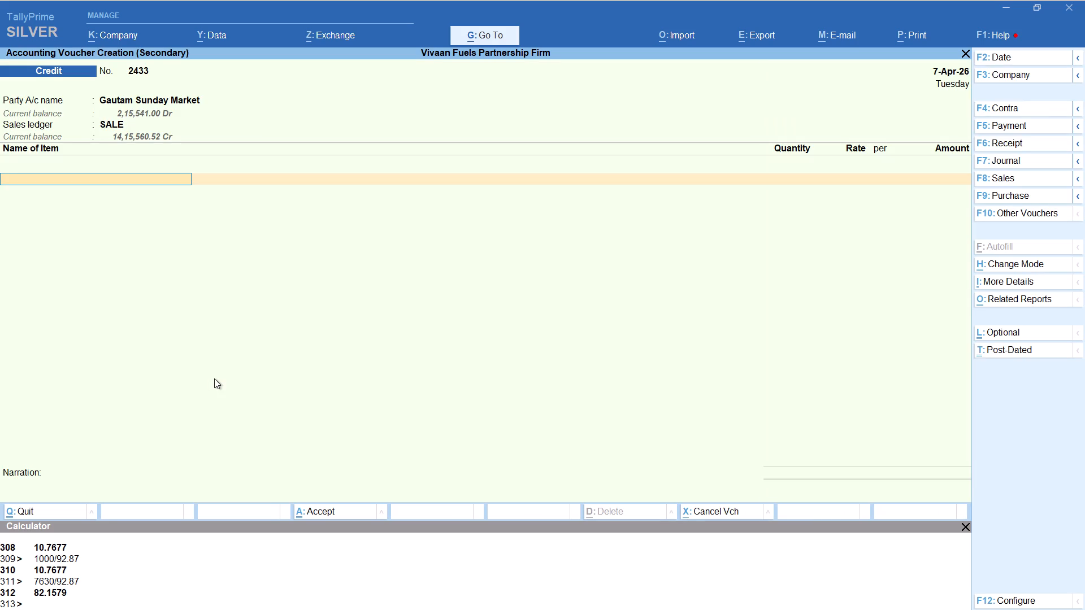
Add item HSD with tracking number Not Applicable and quantity calculated as 4297/92.87, and accept the item line.
{"action": "type", "text": "HSD"}
{"action": "key", "text": "Return"}
{"action": "key", "text": "Up"}
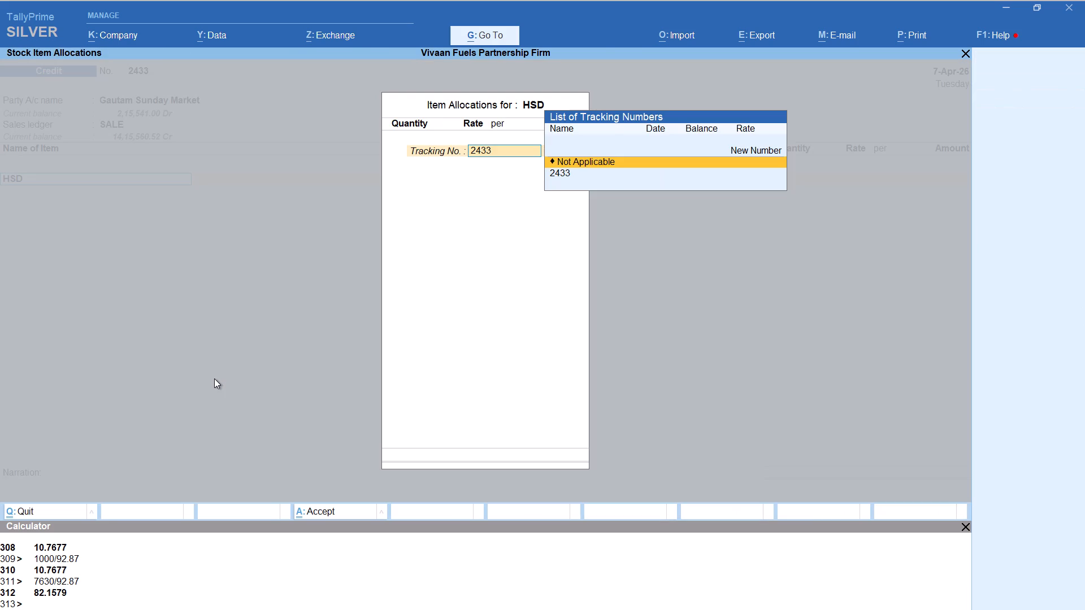
{"action": "key", "text": "Return"}
{"action": "key", "text": "alt+c"}
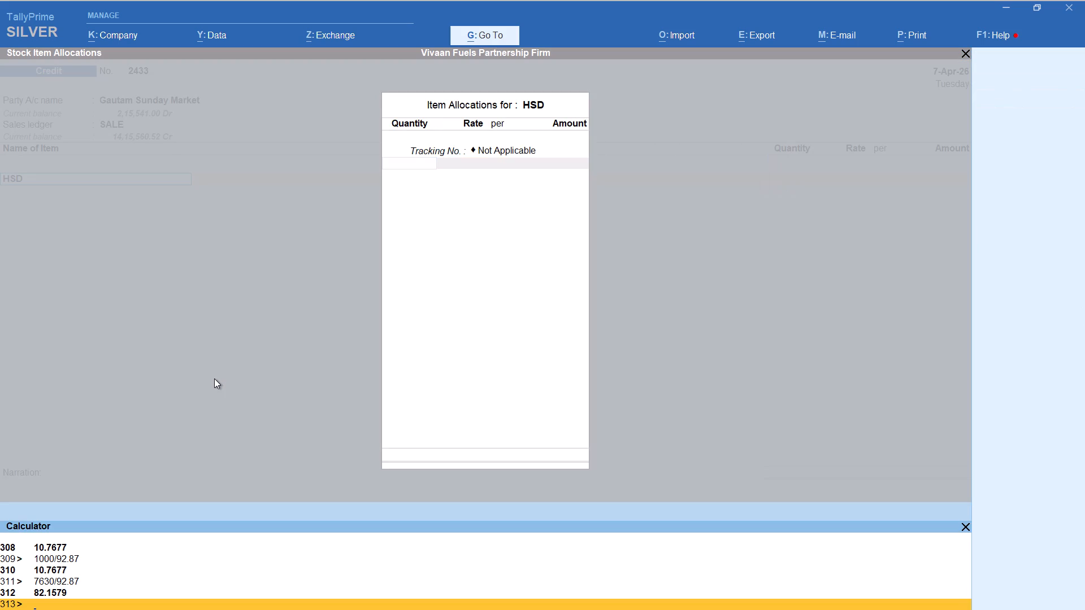
{"action": "key", "text": "4"}
{"action": "type", "text": "297"}
{"action": "type", "text": "/92.87"}
{"action": "key", "text": "Return"}
{"action": "key", "text": "Return"}
{"action": "key", "text": "Return"}
{"action": "key", "text": "Return"}
{"action": "key", "text": "Return"}
{"action": "key", "text": "Return"}
{"action": "key", "text": "Return"}
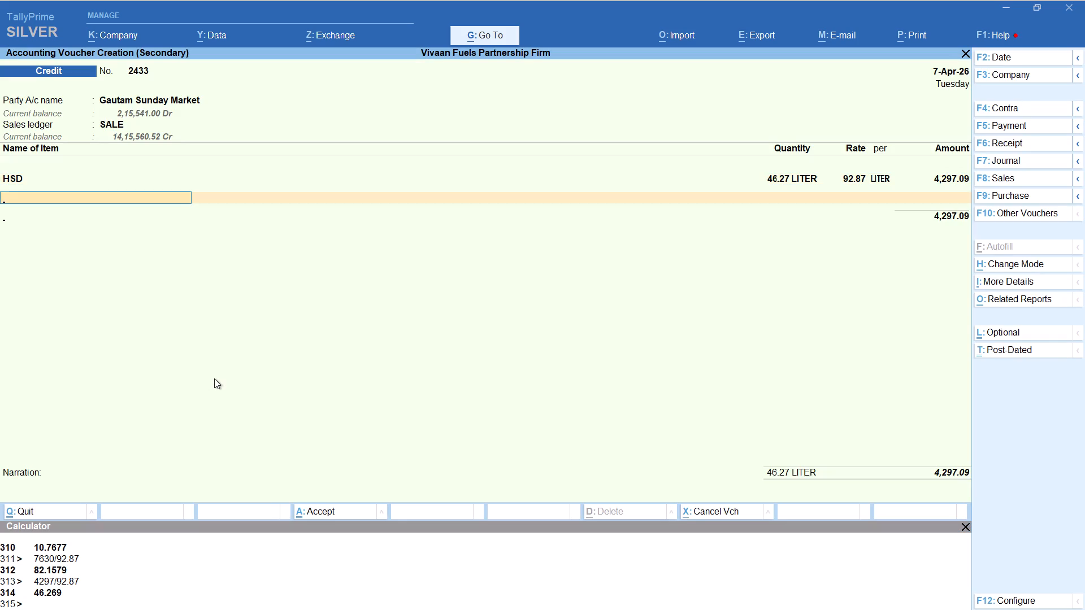
Add the Round Off ledger to Gautam Sunday Market's Credit voucher and save it.
{"action": "type", "text": "ROU"}
{"action": "key", "text": "Return"}
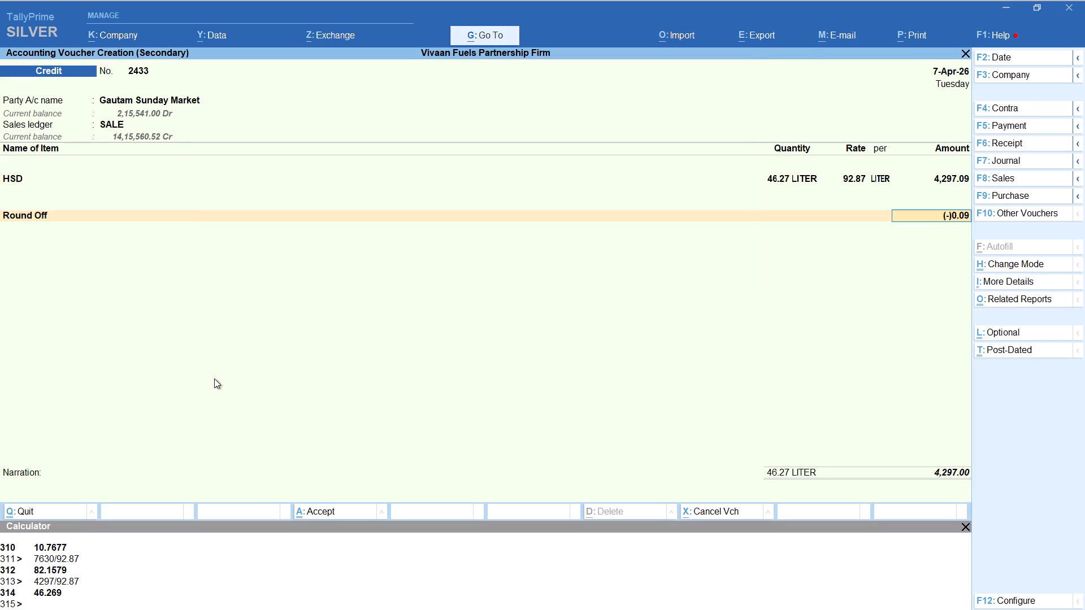
{"action": "key", "text": "ctrl+a"}
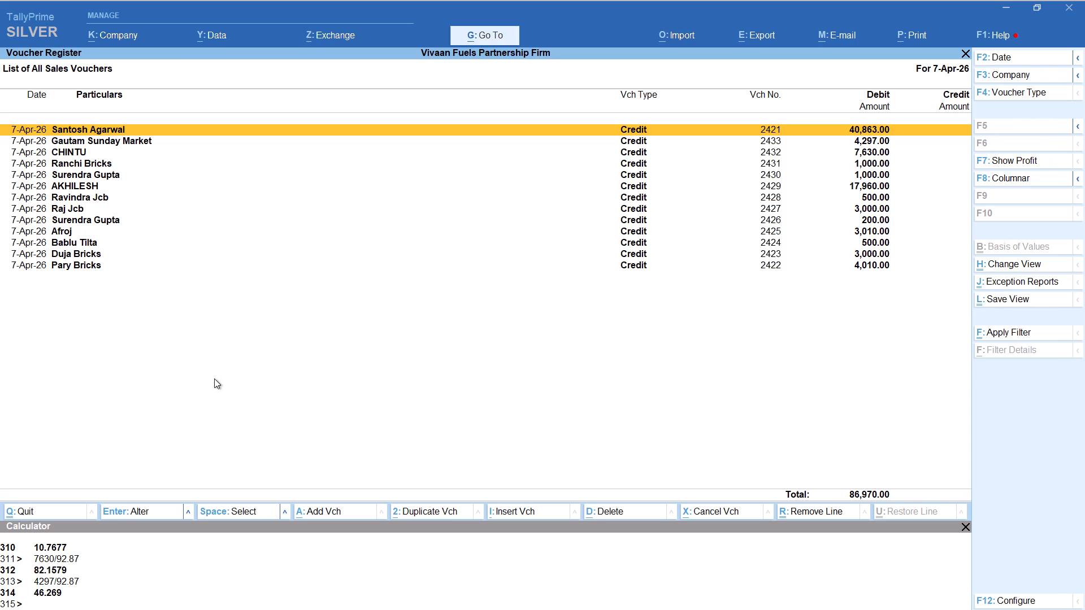
Start a second 7-Apr-26 Credit sales voucher with Afroj as the party and SALE as the sales ledger.
{"action": "key", "text": "alt+a"}
{"action": "key", "text": "a"}
{"action": "type", "text": "FROJ"}
{"action": "key", "text": "Return"}
{"action": "key", "text": "Return"}
{"action": "key", "text": "Return"}
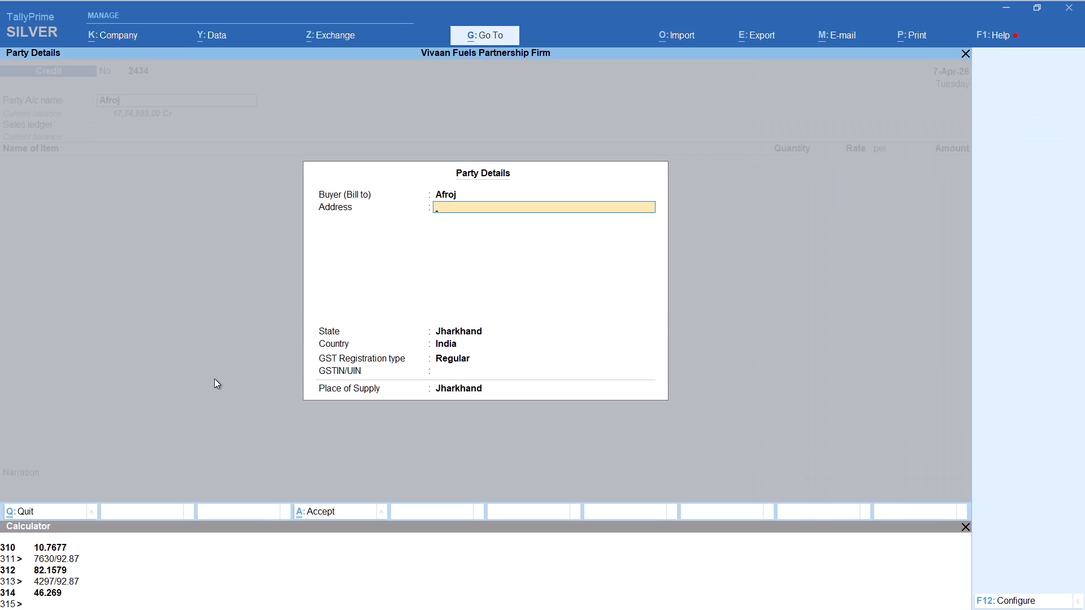
{"action": "key", "text": "Return"}
{"action": "key", "text": "Return"}
{"action": "key", "text": "Return"}
{"action": "key", "text": "Return"}
{"action": "key", "text": "Return"}
Add item HSD with tracking number Not Applicable and quantity calculated as 3010/92.87, and accept the item line.
{"action": "type", "text": "HSD"}
{"action": "key", "text": "Return"}
{"action": "key", "text": "Up"}
{"action": "key", "text": "Return"}
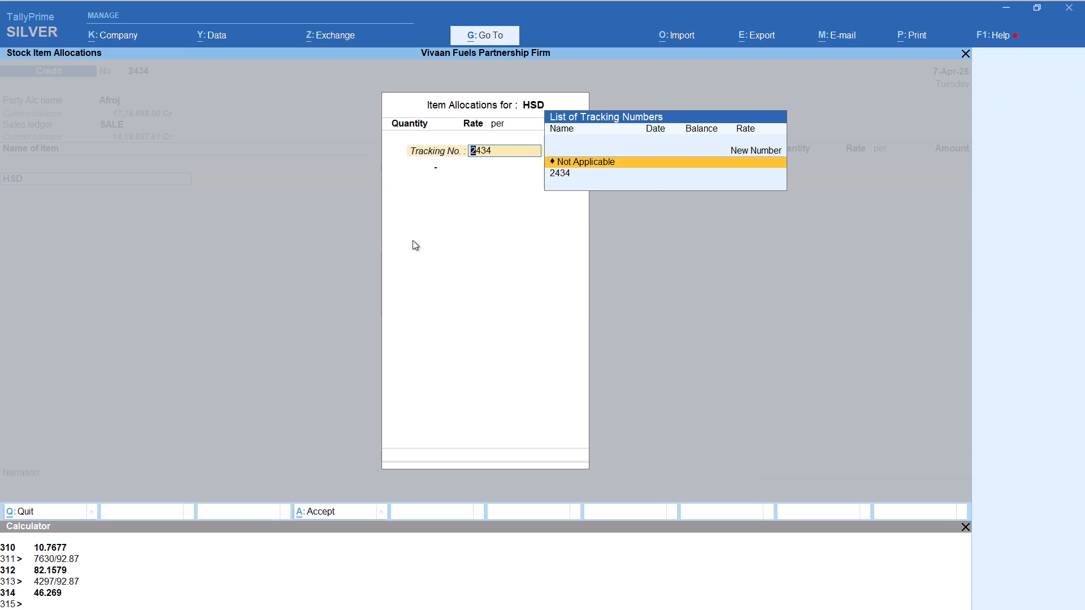
{"action": "key", "text": "alt+c"}
{"action": "key", "text": "Return"}
{"action": "key", "text": "3"}
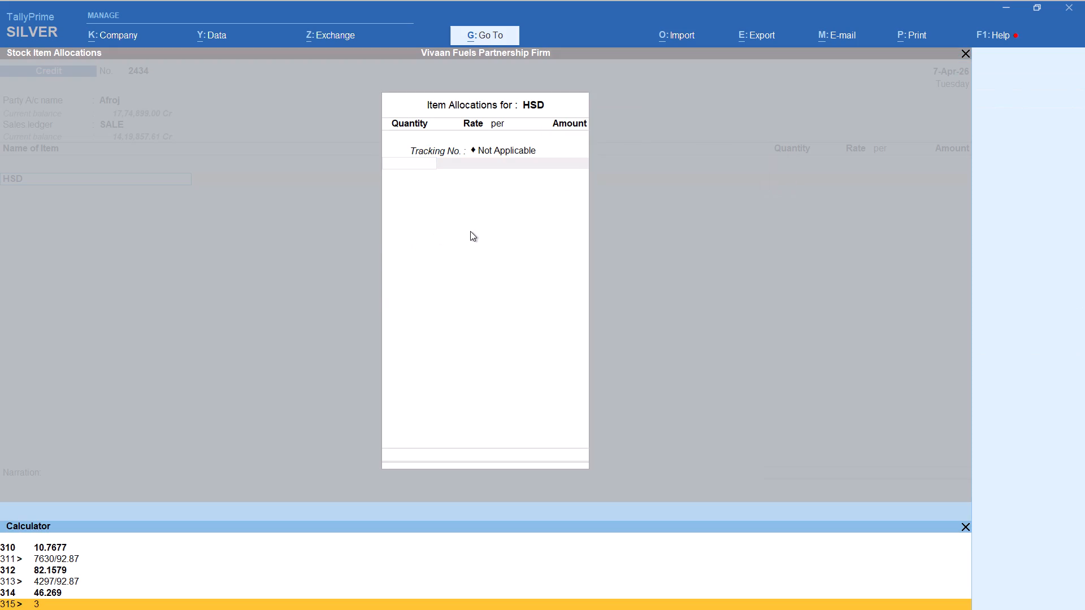
{"action": "type", "text": "010/92.87"}
{"action": "key", "text": "Return"}
{"action": "key", "text": "Return"}
{"action": "key", "text": "Return"}
{"action": "key", "text": "Return"}
{"action": "key", "text": "Return"}
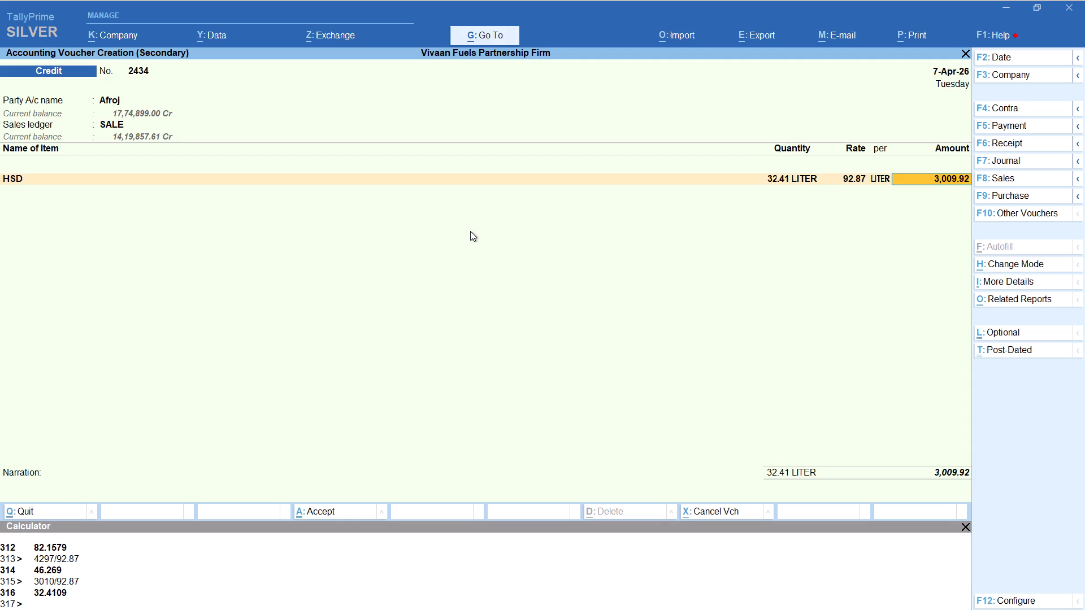
{"action": "key", "text": "Return"}
{"action": "key", "text": "Return"}
Add the Round Off ledger to Afroj's second Credit voucher and save it.
{"action": "type", "text": "ROU"}
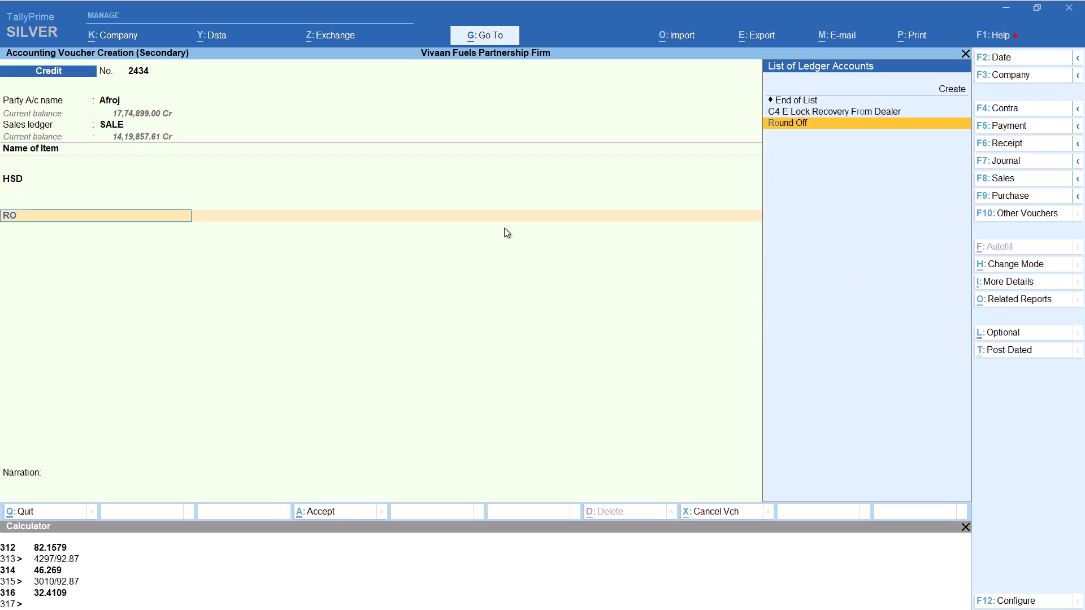
{"action": "key", "text": "Return"}
{"action": "key", "text": "ctrl+a"}
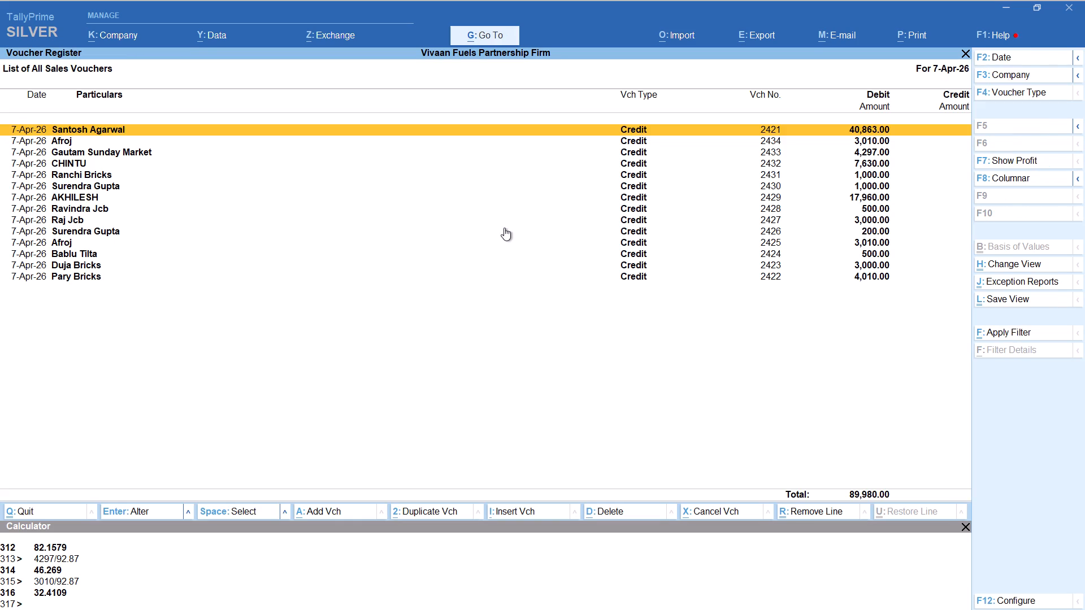
Start a 7-Apr-26 Credit sales voucher with Mohan as the party and SALE as the sales ledger.
{"action": "key", "text": "alt+a"}
{"action": "type", "text": "MOH"}
{"action": "key", "text": "Return"}
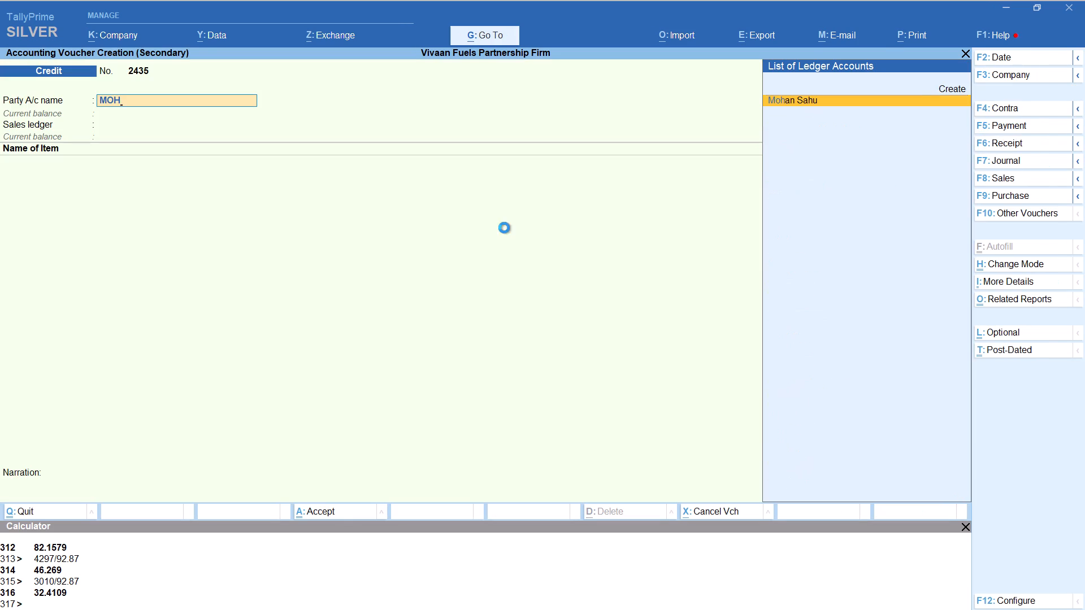
{"action": "key", "text": "Return"}
{"action": "key", "text": "Return"}
{"action": "key", "text": "Return"}
{"action": "key", "text": "Return"}
{"action": "key", "text": "Return"}
{"action": "key", "text": "Return"}
{"action": "key", "text": "Return"}
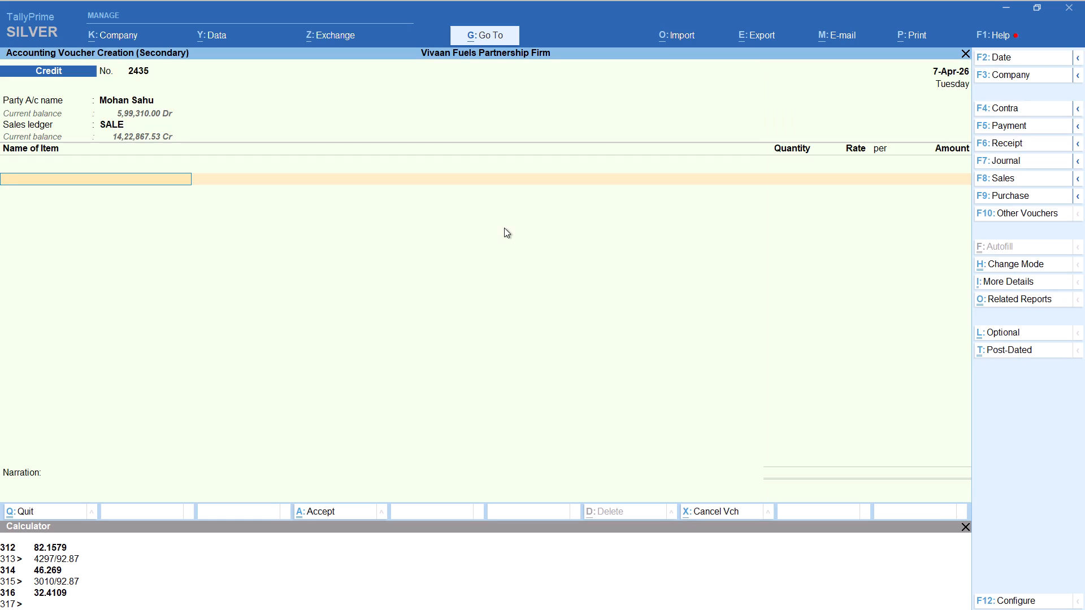
Add item HSD with tracking number Not Applicable and quantity calculated as 1500/92.87, and accept the item line.
{"action": "type", "text": "HSD"}
{"action": "key", "text": "Return"}
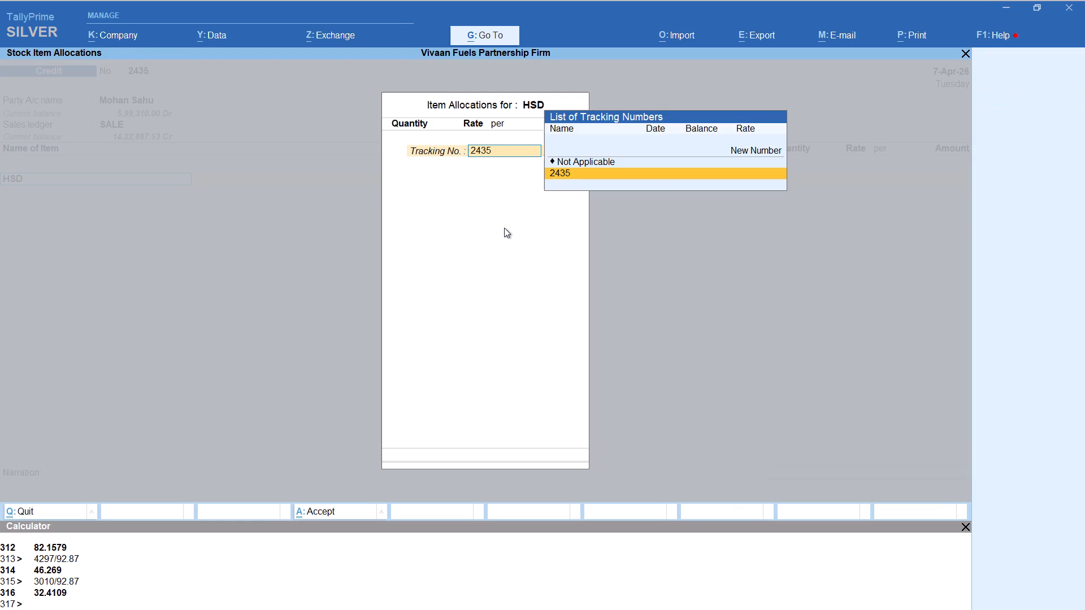
{"action": "key", "text": "Up"}
{"action": "key", "text": "Return"}
{"action": "key", "text": "alt+c"}
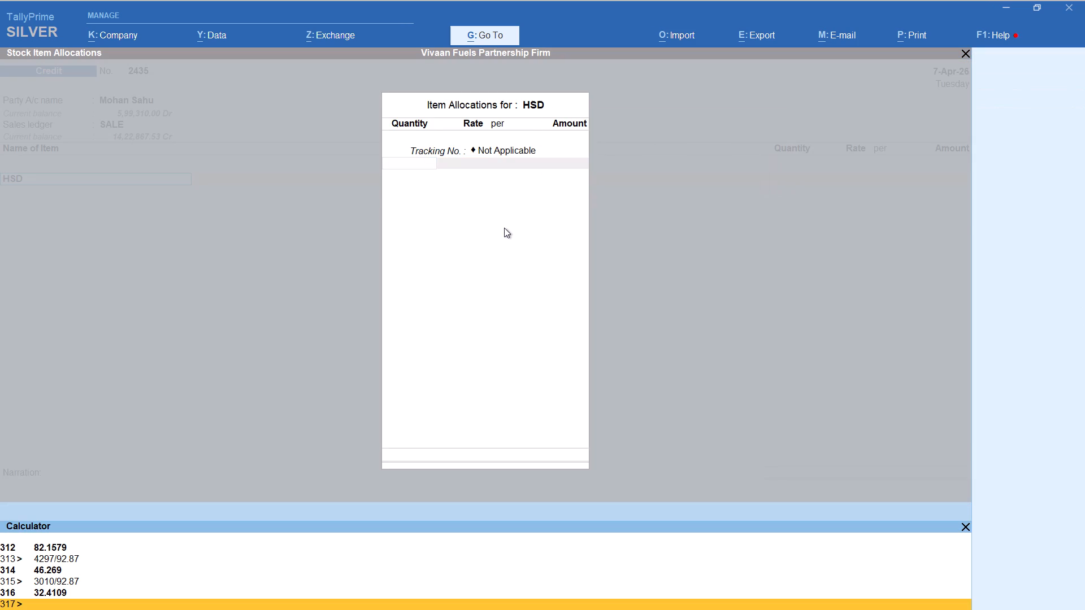
{"action": "type", "text": "1500/92.87"}
{"action": "key", "text": "Return"}
{"action": "key", "text": "Return"}
{"action": "key", "text": "Return"}
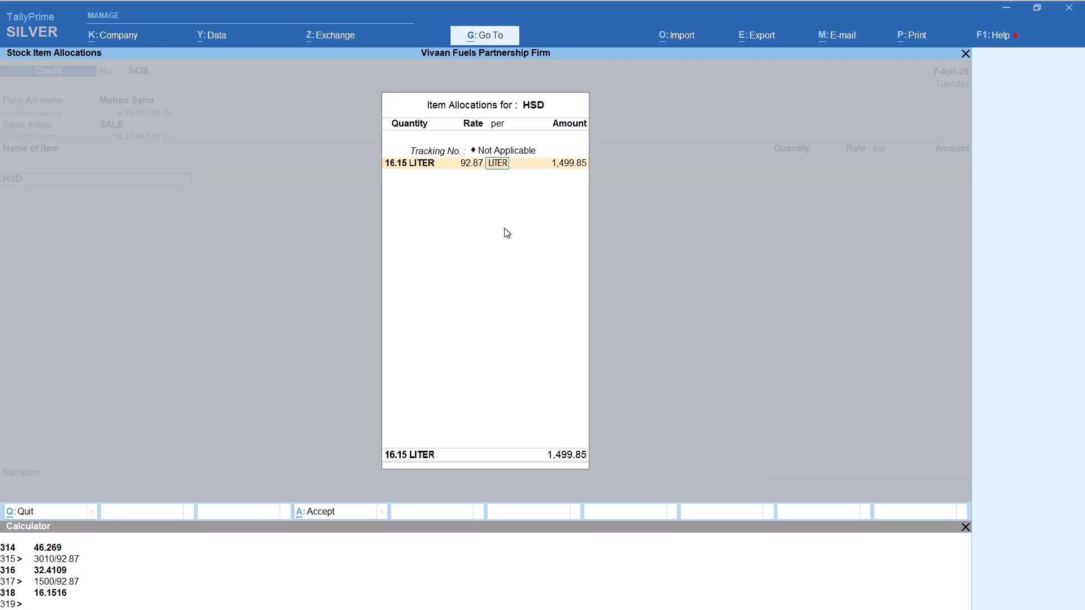
{"action": "key", "text": "Return"}
{"action": "key", "text": "Return"}
{"action": "key", "text": "Return"}
Add the Round Off ledger to Mohan's Credit voucher and save it.
{"action": "key", "text": "Return"}
{"action": "type", "text": "ROU"}
{"action": "key", "text": "Return"}
{"action": "key", "text": "ctrl+a"}
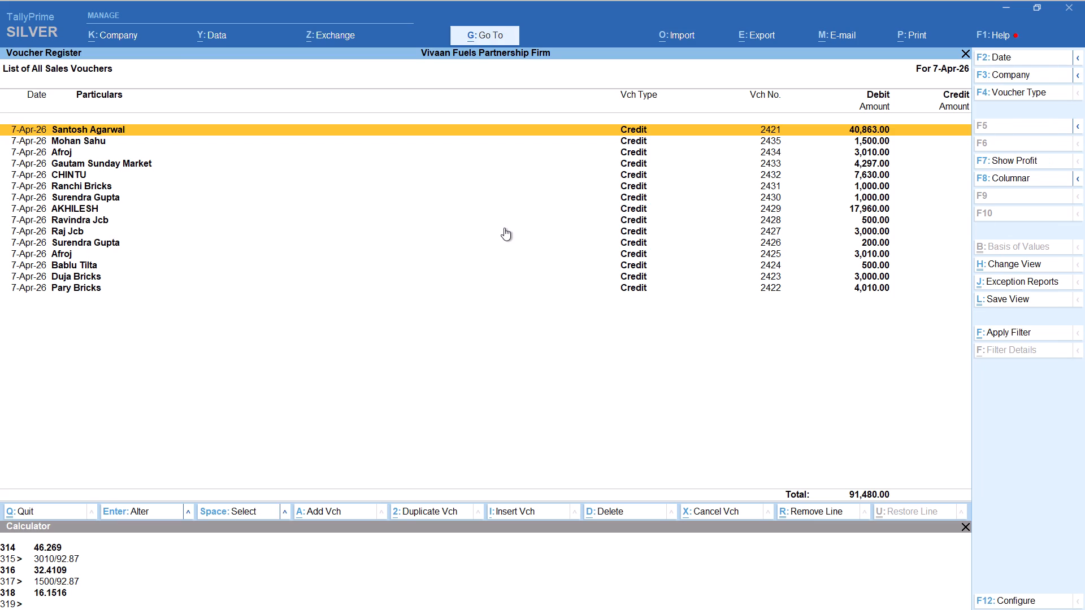
Start another 7-Apr-26 Credit sales voucher with Surendra as the party and SALE as the sales ledger.
{"action": "key", "text": "alt+a"}
{"action": "type", "text": "SUR"}
{"action": "key", "text": "Return"}
{"action": "key", "text": "Return"}
{"action": "key", "text": "Return"}
{"action": "key", "text": "Return"}
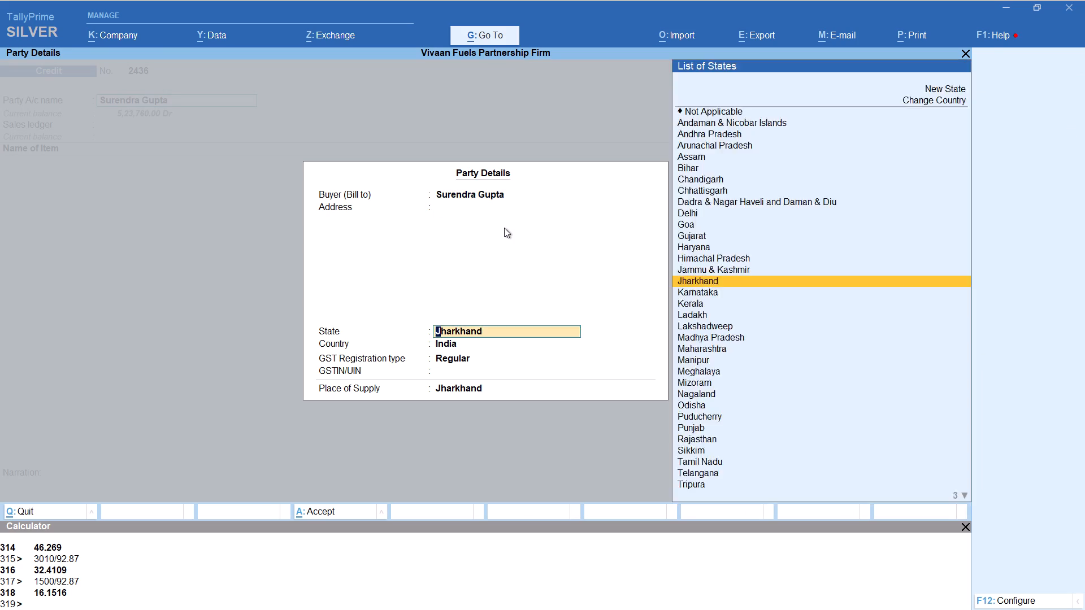
{"action": "key", "text": "Return"}
{"action": "key", "text": "Return"}
{"action": "key", "text": "Return"}
{"action": "key", "text": "Return"}
Add item HSD with tracking number Not Applicable and open the calculator for its quantity.
{"action": "type", "text": "HSD"}
{"action": "key", "text": "Return"}
{"action": "key", "text": "Up"}
{"action": "key", "text": "Return"}
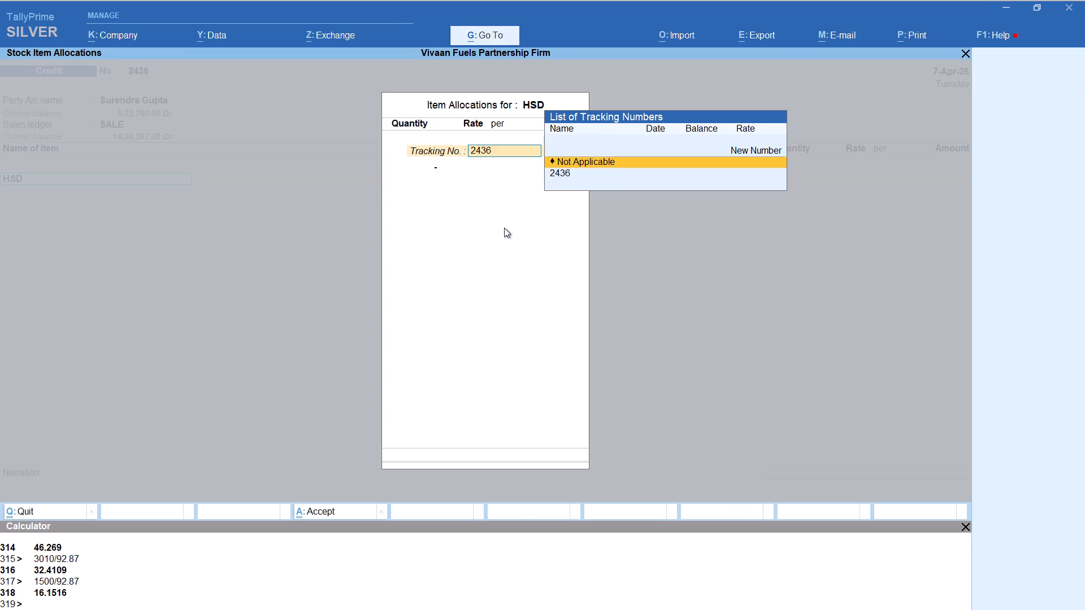
{"action": "key", "text": "alt+c"}
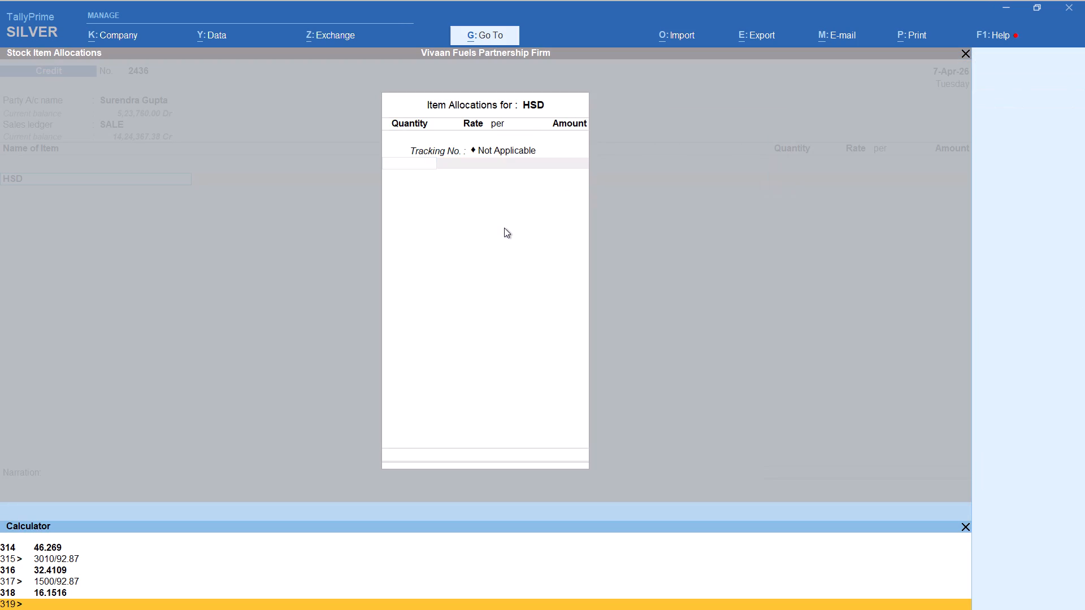
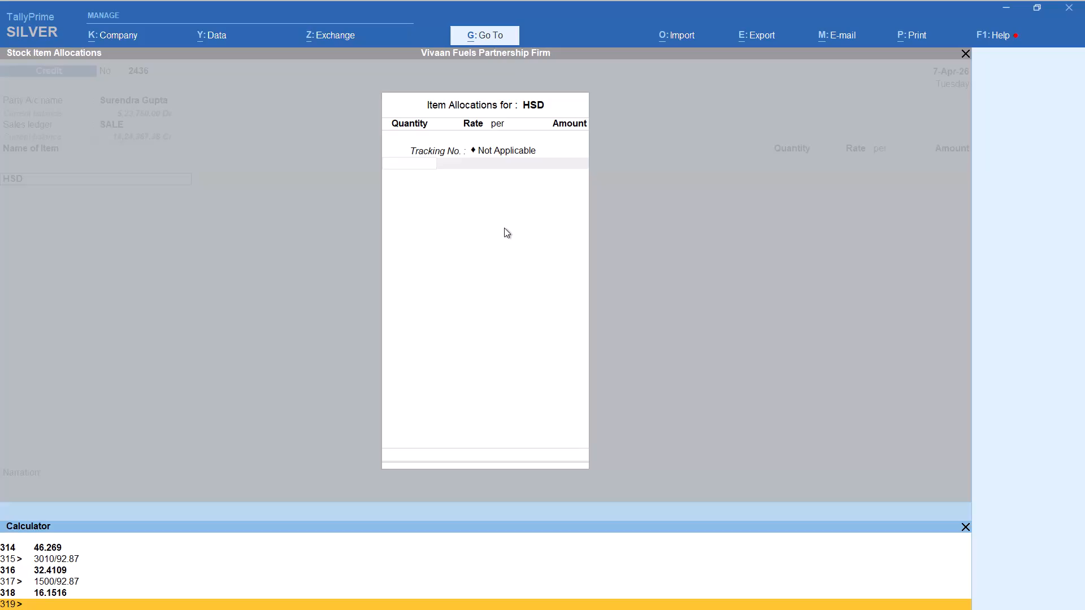
Calculate the HSD quantity as 57000/92.87 and accept the item line at the rate of 92.87 per litre.
{"action": "key", "text": "alt+5"}
{"action": "type", "text": "700"}
{"action": "key", "text": "BackSpace"}
{"action": "key", "text": "BackSpace"}
{"action": "key", "text": "BackSpace"}
{"action": "key", "text": "BackSpace"}
{"action": "type", "text": "57000"}
{"action": "type", "text": "/92.87"}
{"action": "key", "text": "Return"}
{"action": "key", "text": "Return"}
{"action": "key", "text": "Return"}
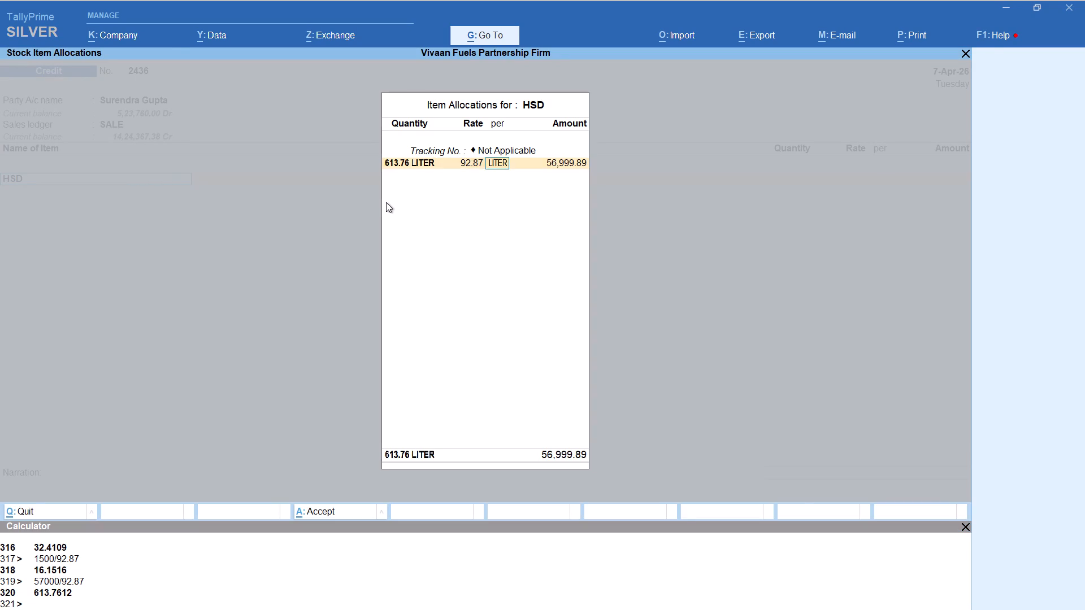
{"action": "key", "text": "Return"}
{"action": "key", "text": "Return"}
{"action": "key", "text": "Return"}
Add the Round Off ledger to Surendra's Credit voucher and save it.
{"action": "key", "text": "Return"}
{"action": "type", "text": "ROU"}
{"action": "key", "text": "Return"}
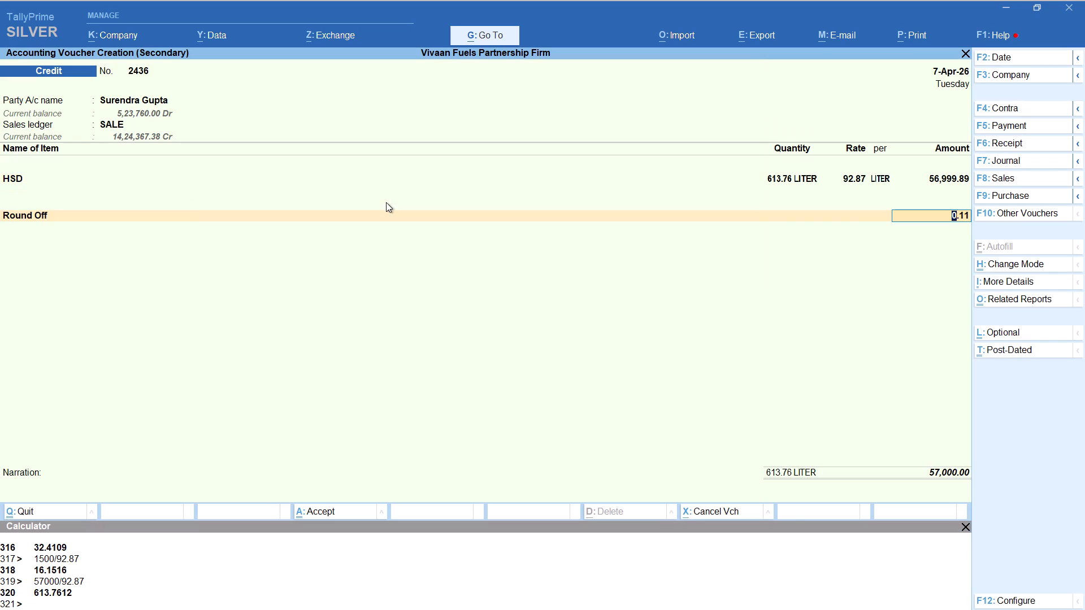
{"action": "key", "text": "ctrl+a"}
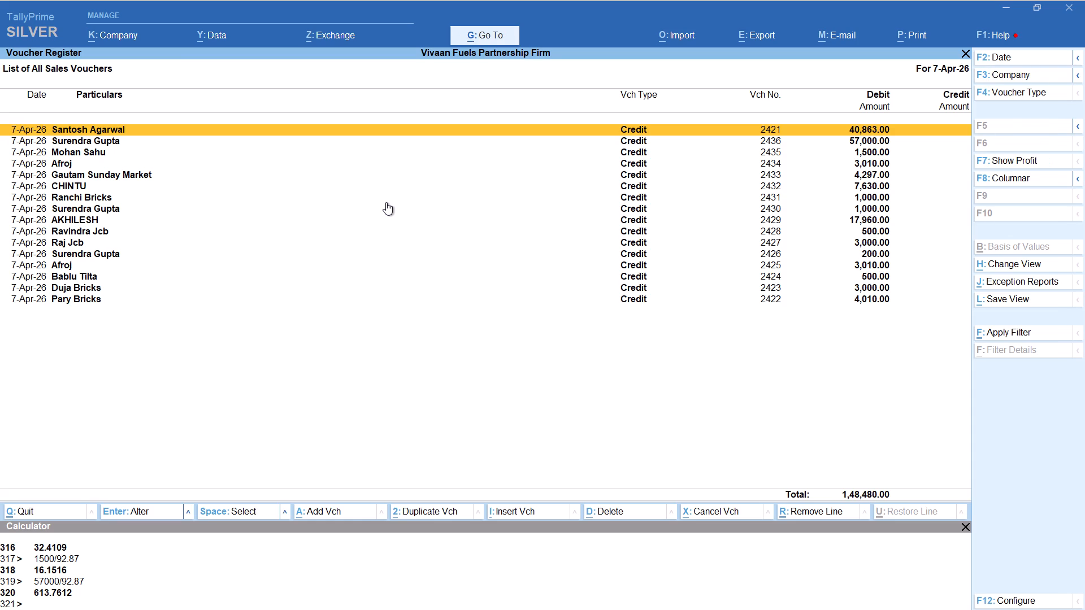
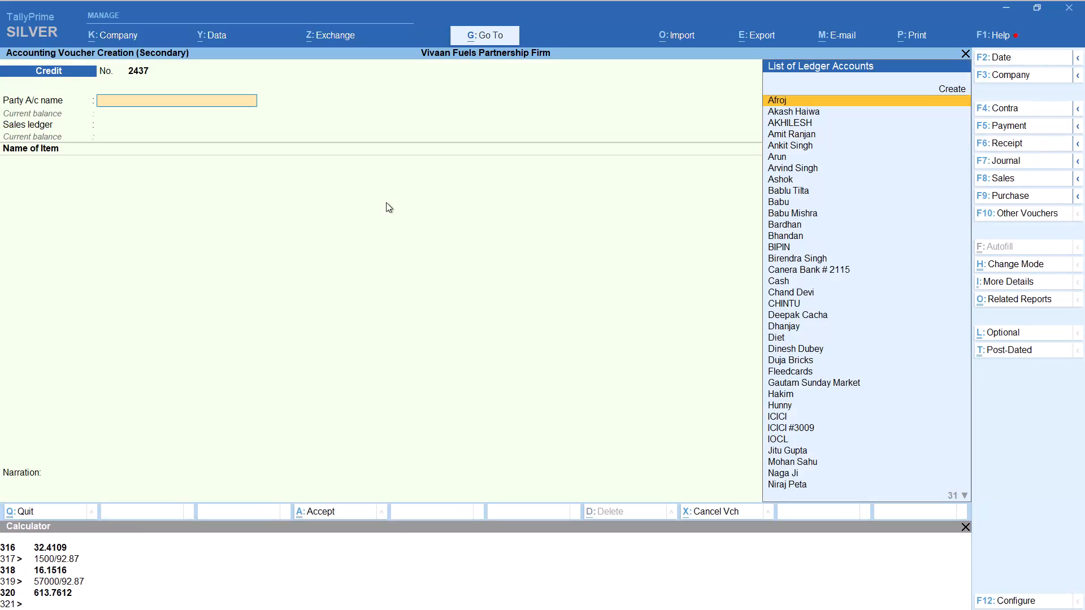
Set Akash as the party of the Credit voucher, accept the party details and use the SALE ledger.
{"action": "type", "text": "AKASH"}
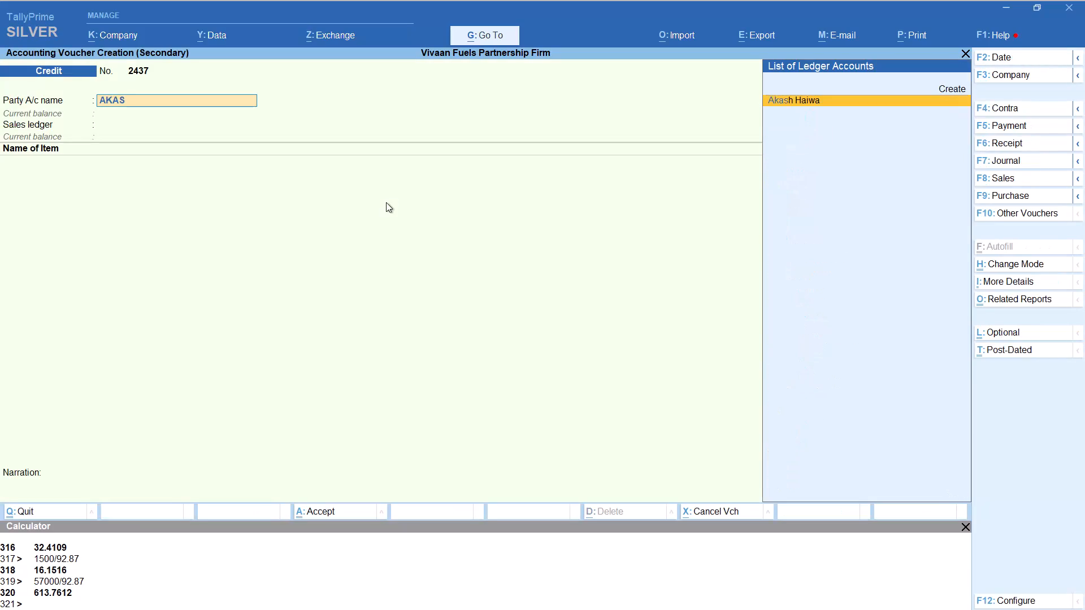
{"action": "key", "text": "Return"}
{"action": "key", "text": "Return"}
{"action": "key", "text": "Return"}
{"action": "key", "text": "Return"}
{"action": "key", "text": "Return"}
{"action": "key", "text": "Return"}
{"action": "key", "text": "Return"}
{"action": "key", "text": "Return"}
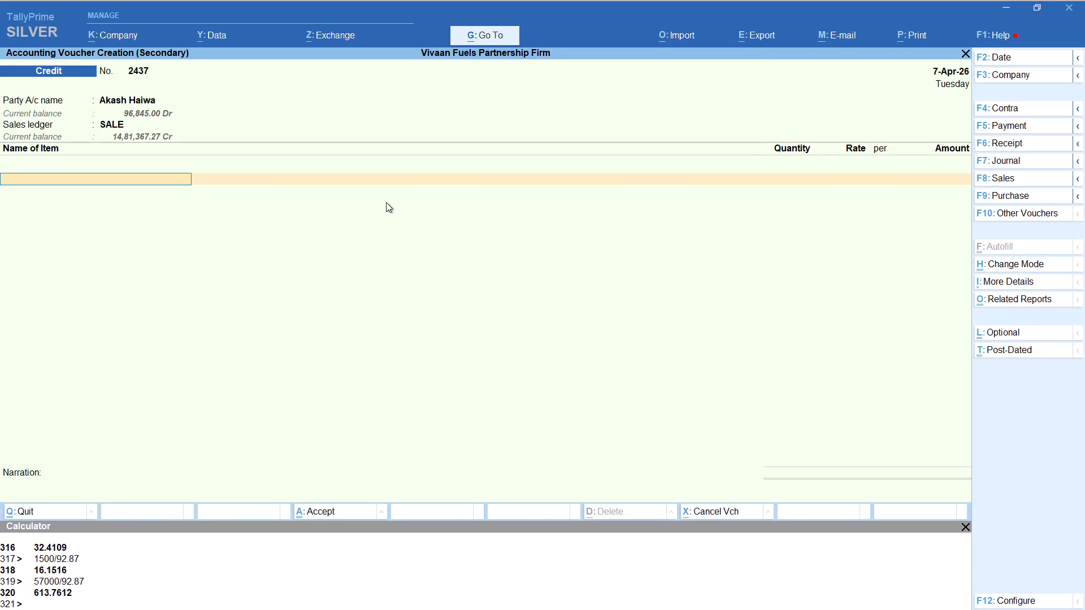
Add the HSD item with tracking Not Applicable, quantity calculated as 23205/92.87, and rate 92.87 per litre.
{"action": "type", "text": "HSD"}
{"action": "key", "text": "Return"}
{"action": "key", "text": "Up"}
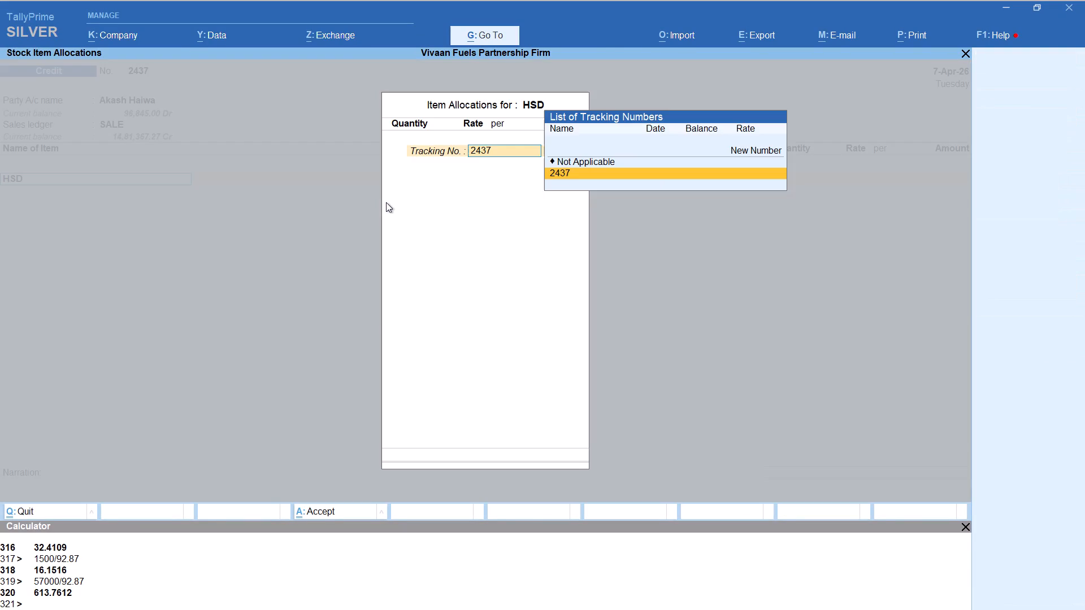
{"action": "key", "text": "Return"}
{"action": "key", "text": "alt+c"}
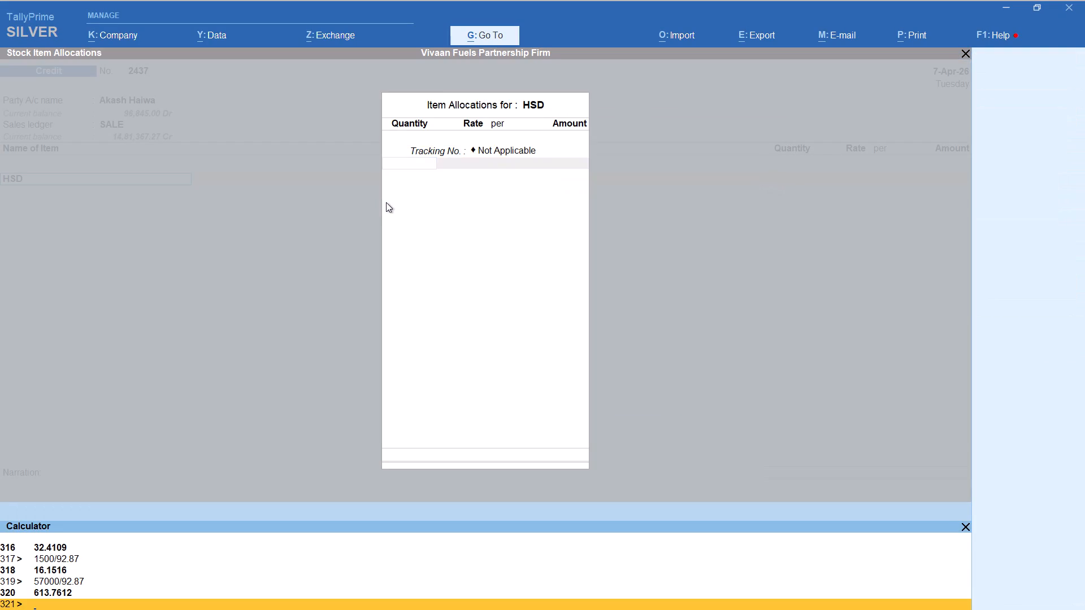
{"action": "key", "text": "2"}
{"action": "type", "text": "3205"}
{"action": "type", "text": "/92.87"}
{"action": "key", "text": "Return"}
{"action": "key", "text": "Return"}
{"action": "key", "text": "Return"}
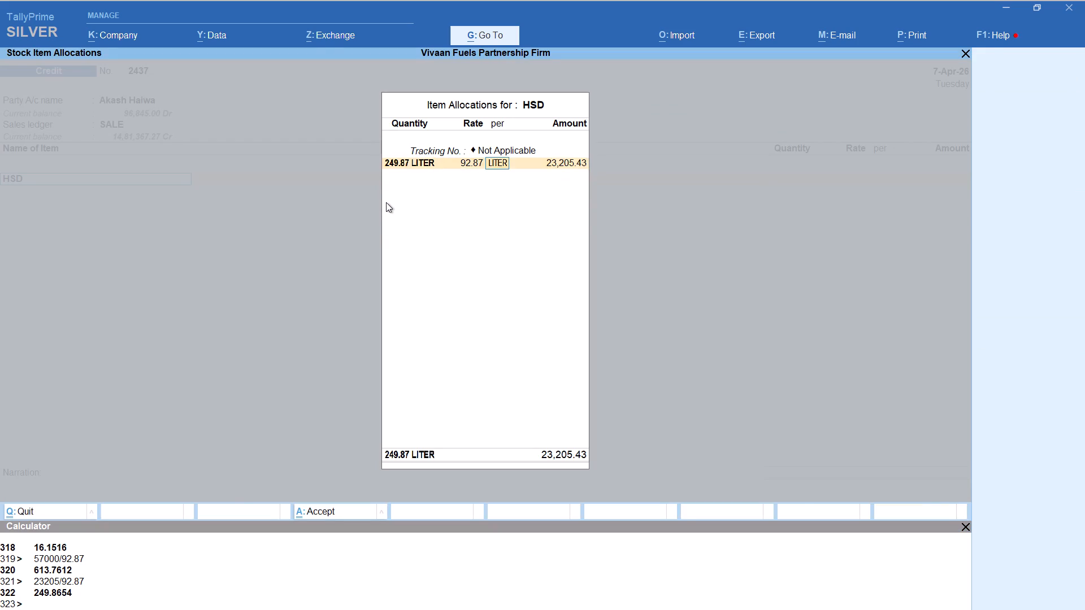
{"action": "key", "text": "Return"}
{"action": "key", "text": "Return"}
{"action": "key", "text": "Return"}
{"action": "key", "text": "Return"}
Add the Round Off ledger to Akash's Credit voucher and save it.
{"action": "type", "text": "ROU"}
{"action": "key", "text": "Return"}
{"action": "key", "text": "ctrl+a"}
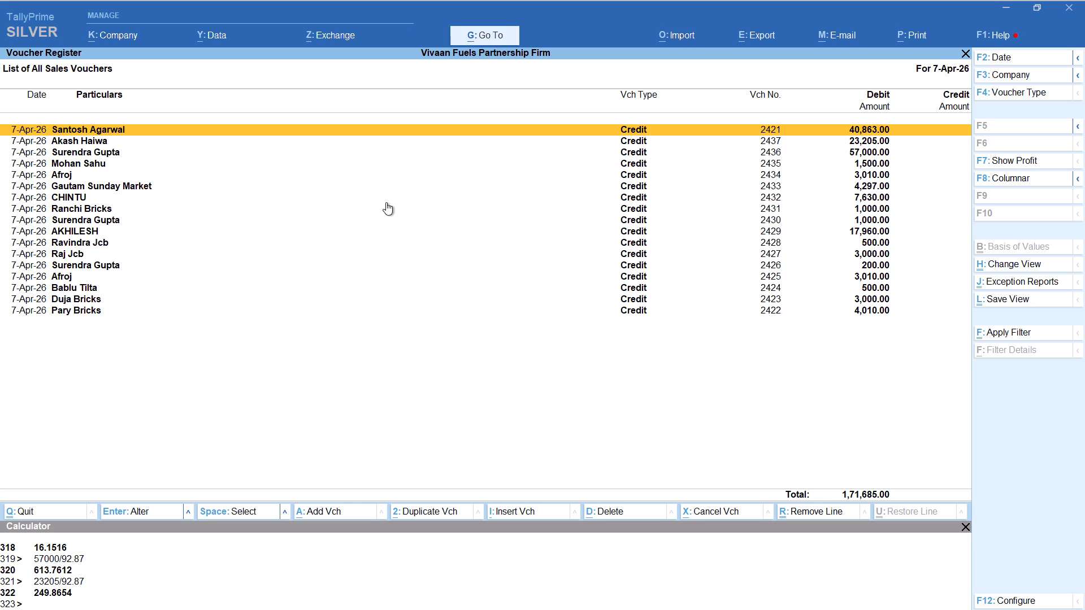
{"action": "key", "text": "alt+a"}
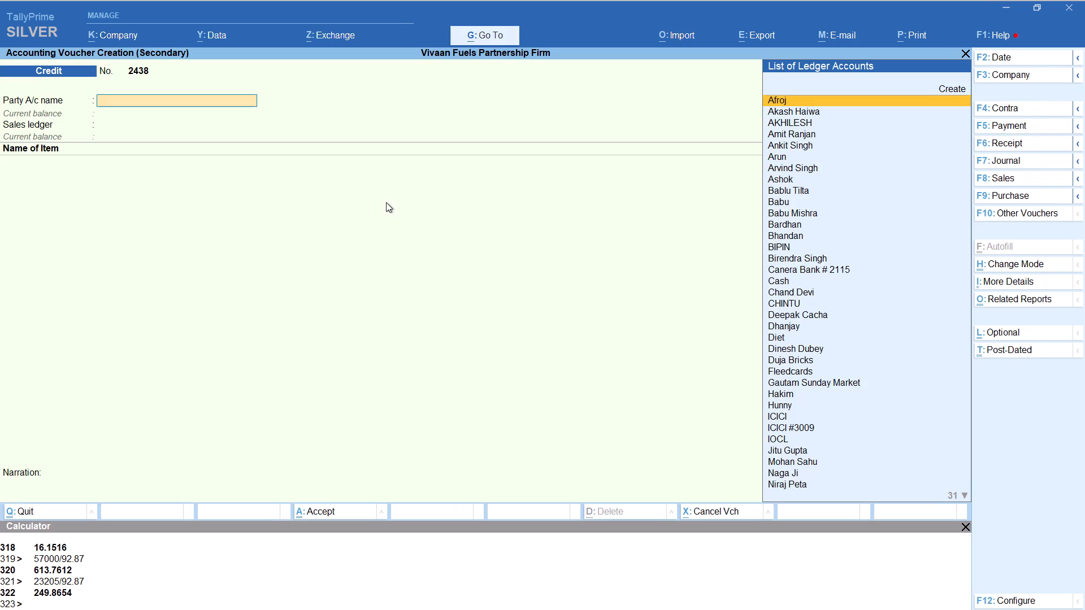
{"action": "type", "text": "RAVINDRA"}
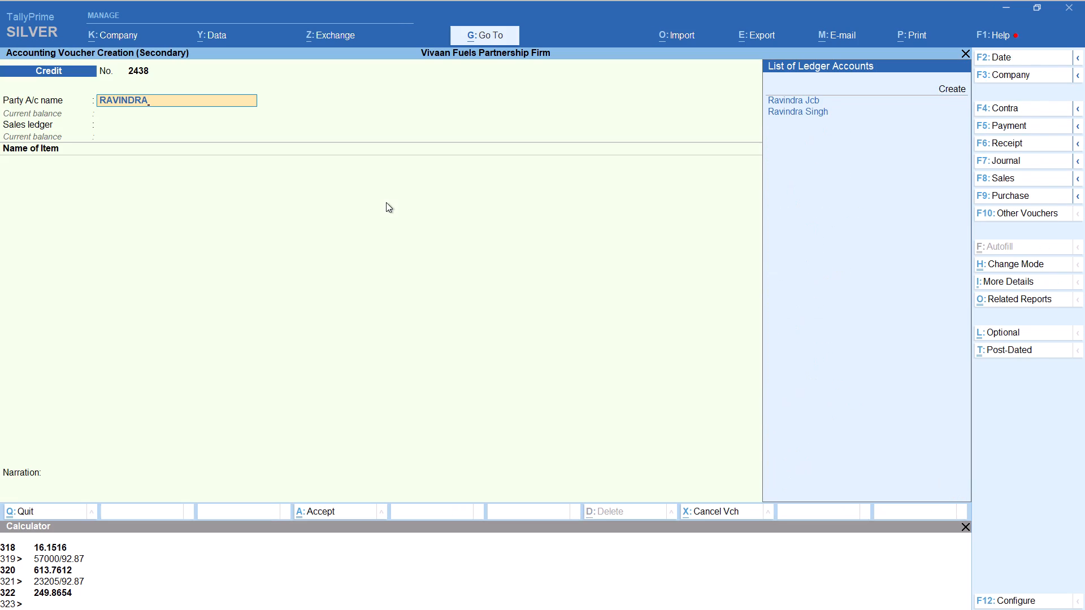
{"action": "key", "text": "Down"}
{"action": "key", "text": "Down"}
{"action": "key", "text": "Down"}
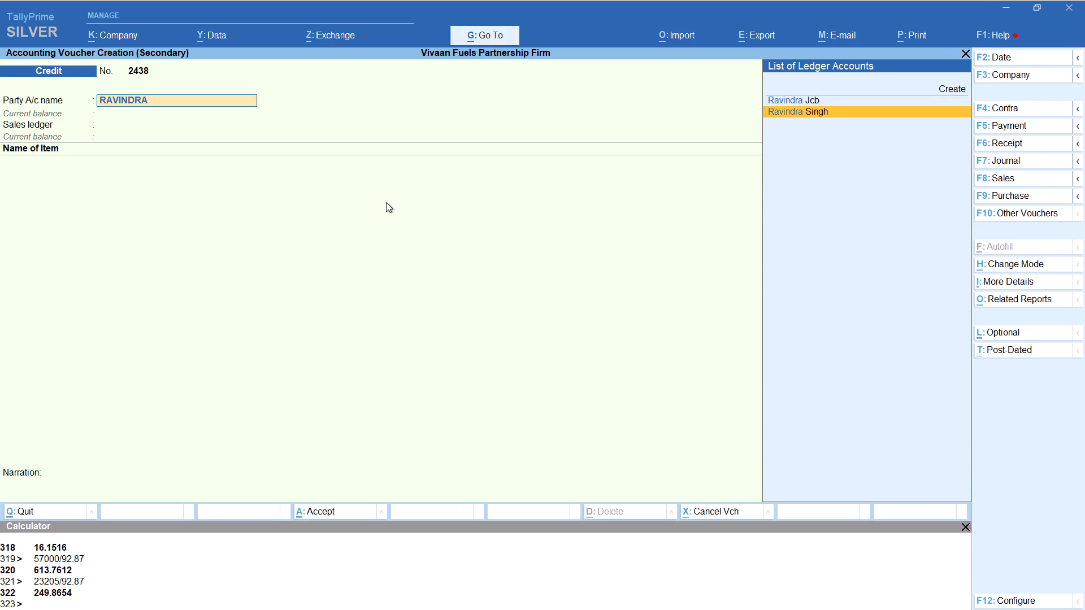
{"action": "key", "text": "Return"}
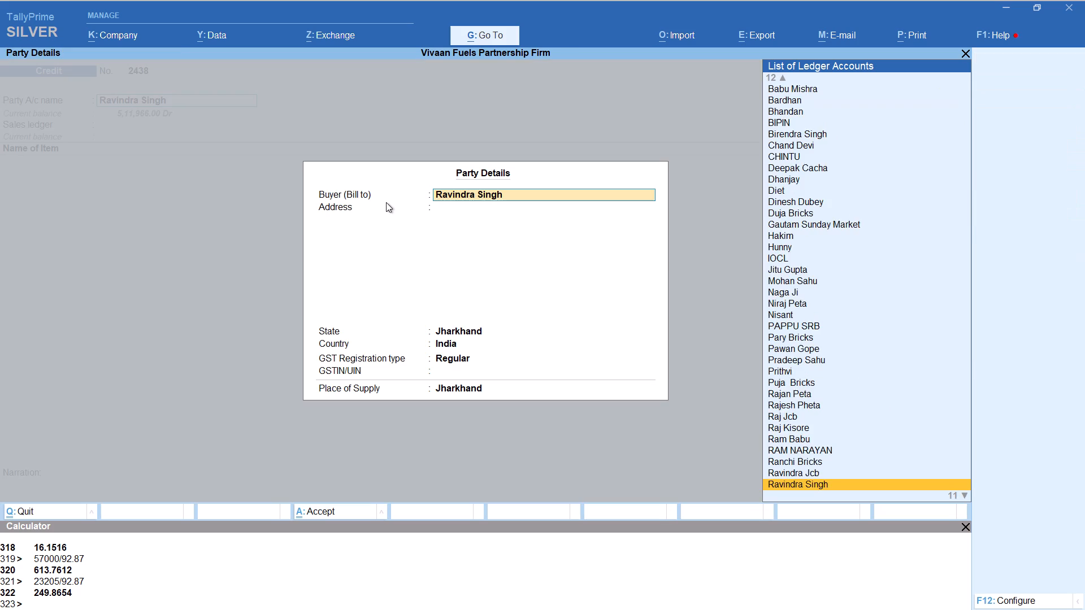
{"action": "key", "text": "Return"}
{"action": "key", "text": "Return"}
{"action": "key", "text": "Return"}
{"action": "key", "text": "Return"}
{"action": "key", "text": "Return"}
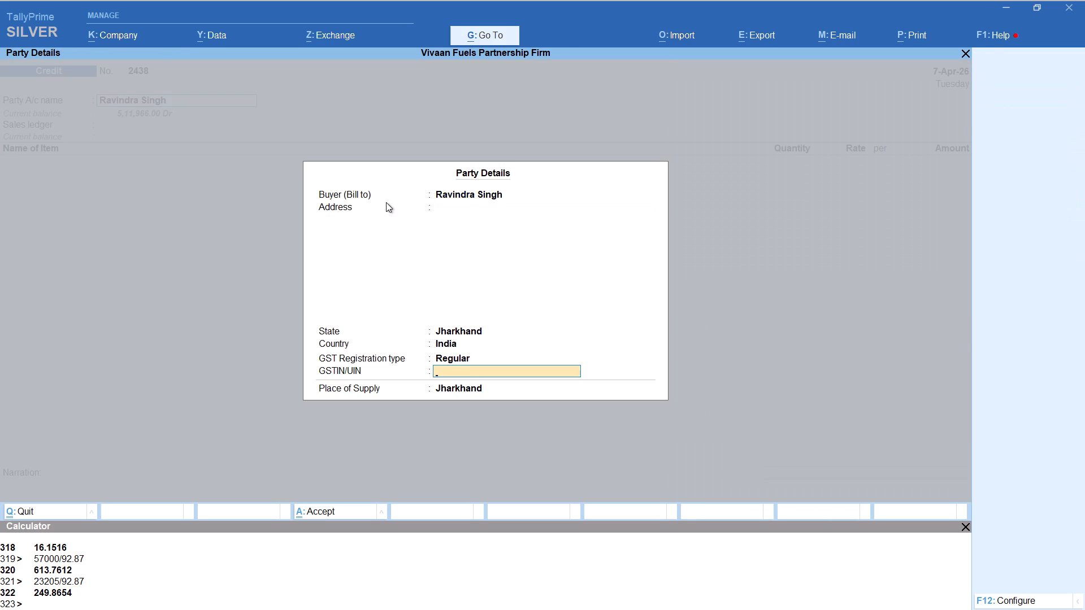
{"action": "key", "text": "Return"}
{"action": "key", "text": "Return"}
Add the HSD item with tracking Not Applicable, quantity calculated as 9589/92.87, and rate 92.87 per litre.
{"action": "type", "text": "HS"}
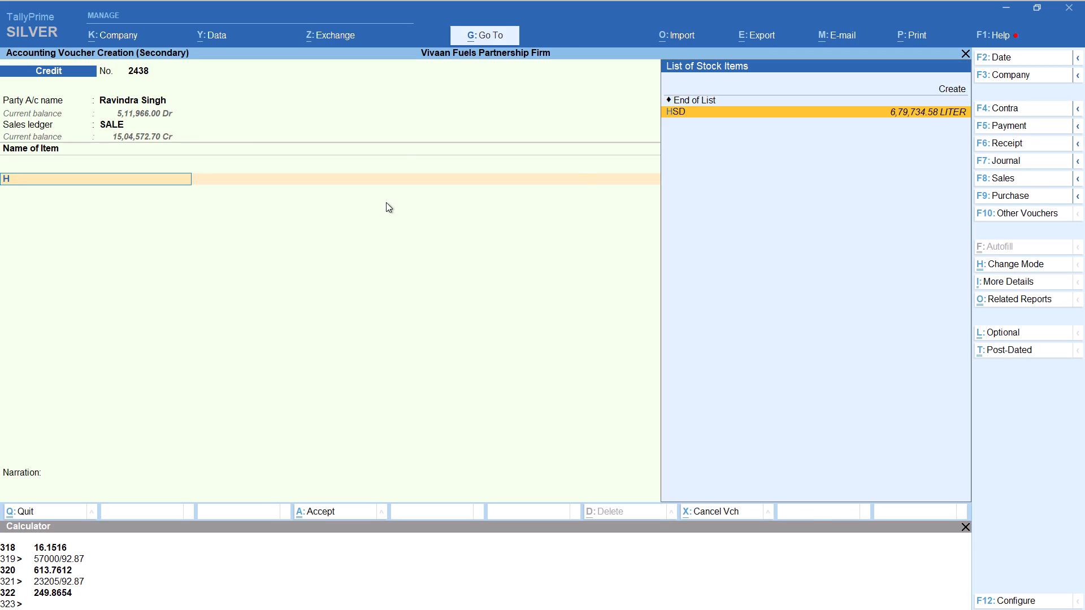
{"action": "key", "text": "Return"}
{"action": "key", "text": "Up"}
{"action": "key", "text": "Return"}
{"action": "key", "text": "alt+c"}
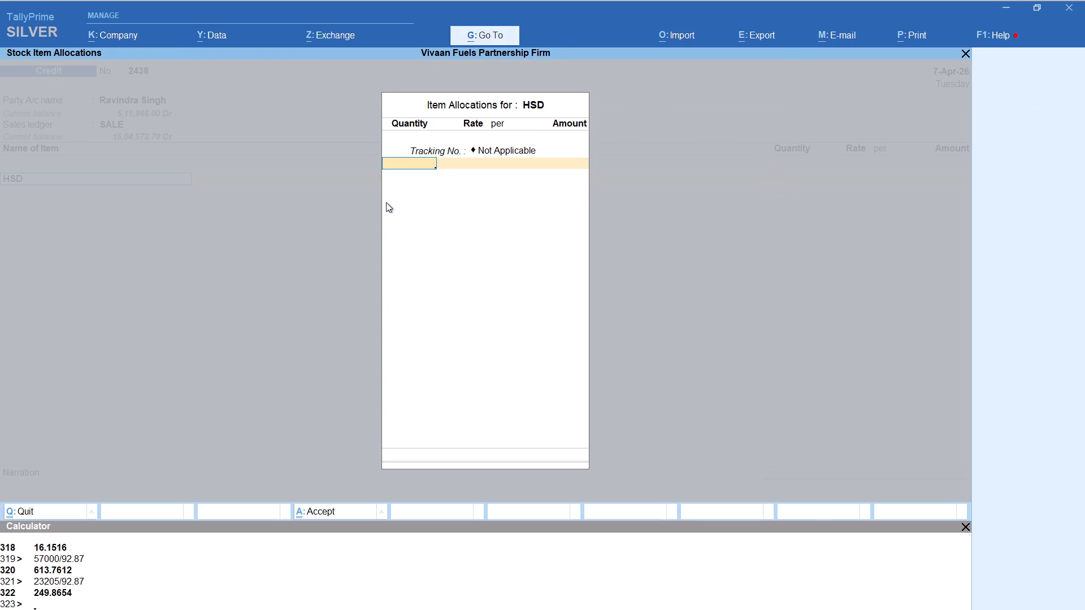
{"action": "key", "text": "9"}
{"action": "type", "text": "589"}
{"action": "type", "text": "/92.87"}
{"action": "key", "text": "Return"}
{"action": "key", "text": "Return"}
{"action": "key", "text": "Return"}
{"action": "key", "text": "Return"}
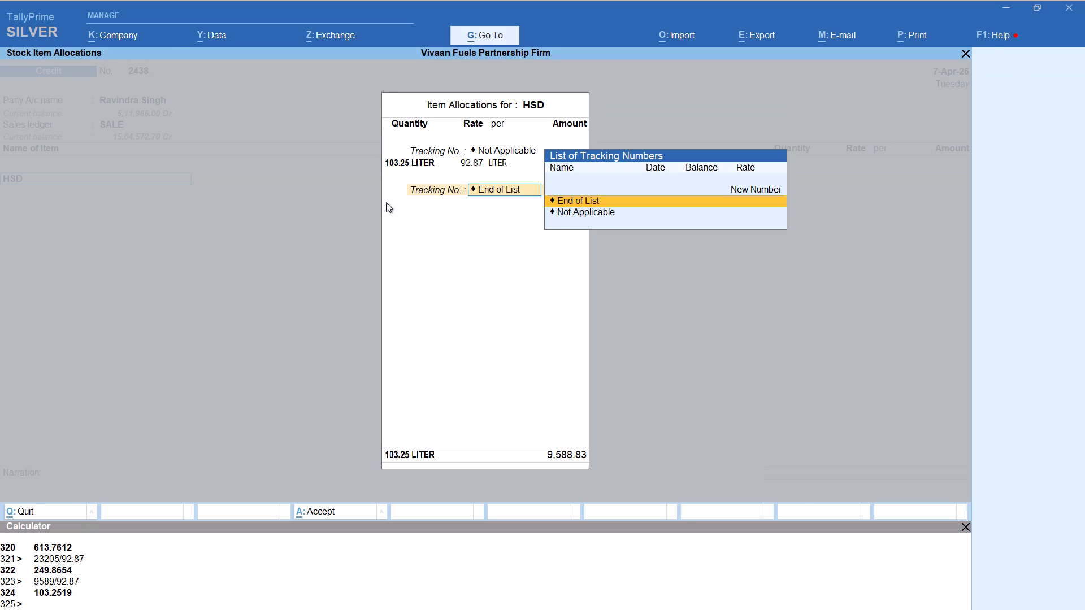
{"action": "key", "text": "Return"}
{"action": "key", "text": "Return"}
{"action": "key", "text": "Return"}
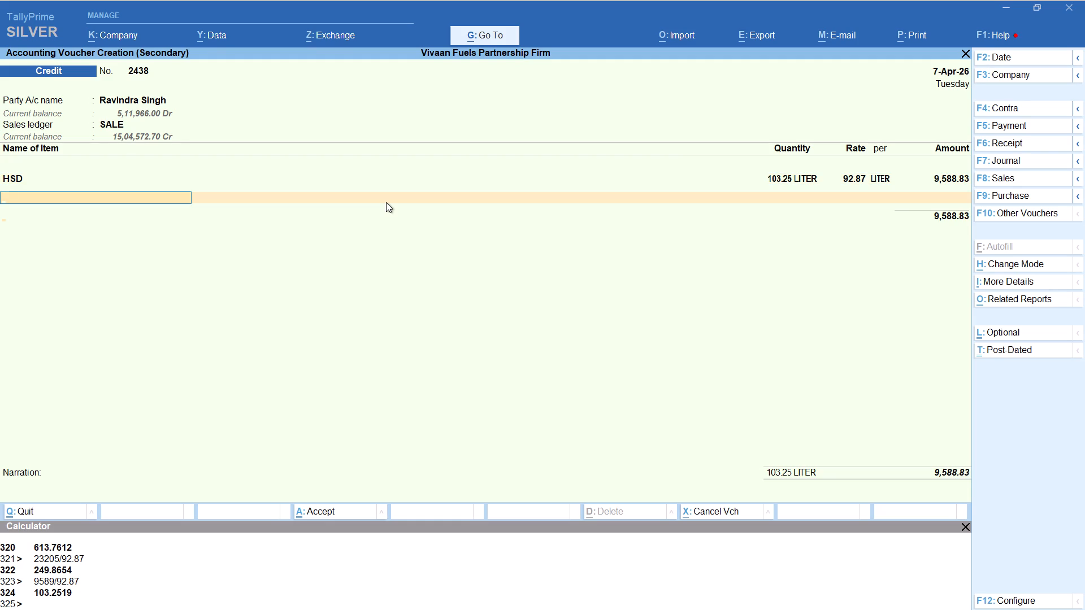
Add the Round Off ledger to Ravindra's Credit voucher and save it.
{"action": "type", "text": "ROU"}
{"action": "key", "text": "Return"}
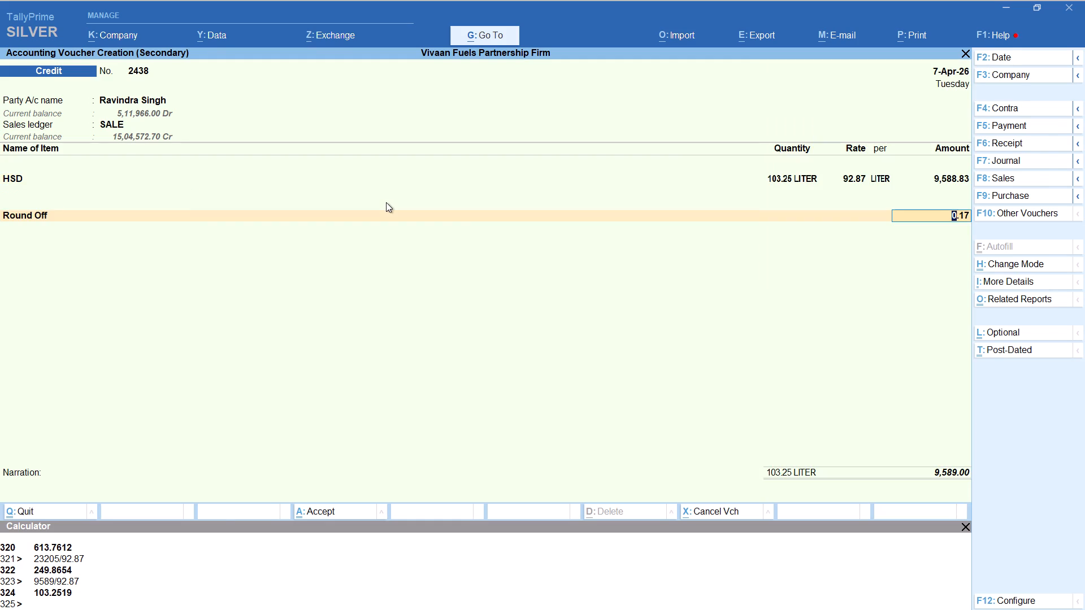
{"action": "key", "text": "ctrl+a"}
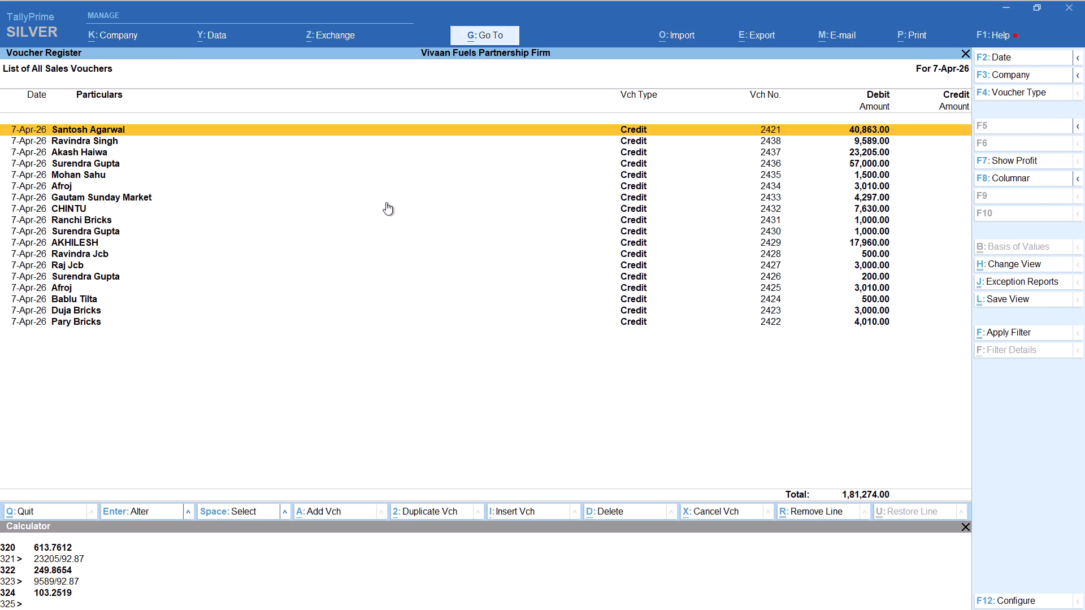
Start a Credit voucher for Raj Jcb, accepting the party details and the SALE ledger.
{"action": "key", "text": "alt+a"}
{"action": "type", "text": "RAJ"}
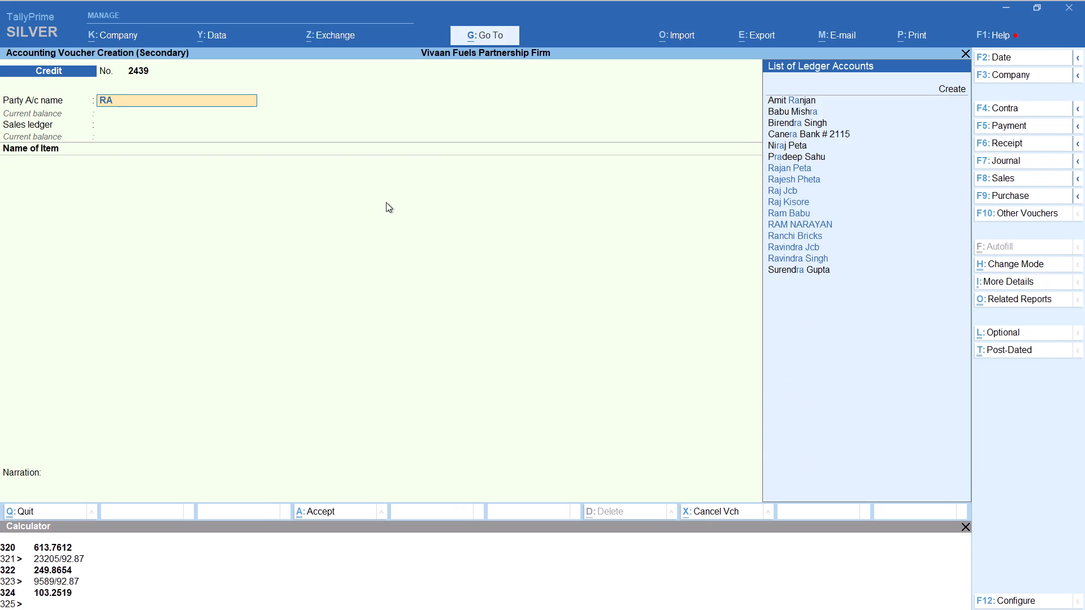
{"action": "key", "text": "Down"}
{"action": "key", "text": "Down"}
{"action": "key", "text": "Down"}
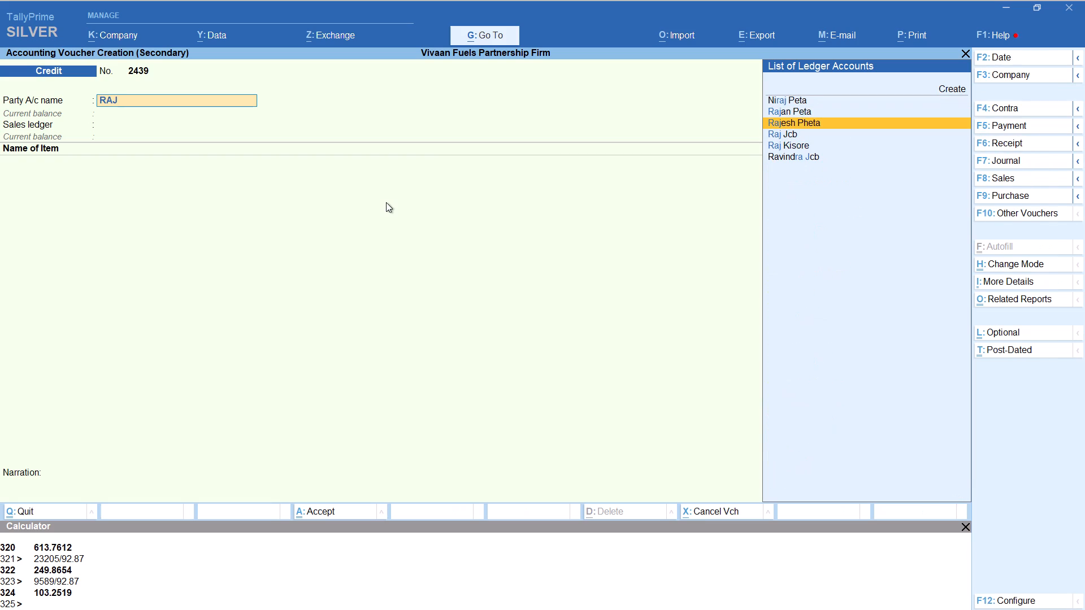
{"action": "key", "text": "Return"}
{"action": "key", "text": "Return"}
{"action": "key", "text": "Return"}
{"action": "key", "text": "Return"}
{"action": "key", "text": "Return"}
{"action": "key", "text": "Return"}
{"action": "key", "text": "Return"}
{"action": "key", "text": "Return"}
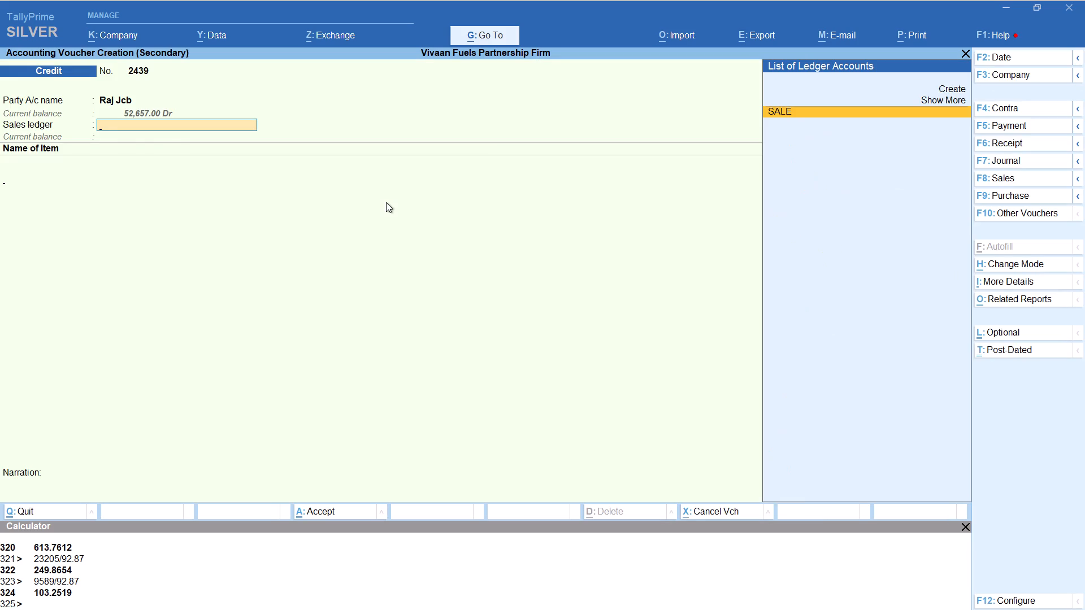
Add the HSD item with tracking Not Applicable, quantity calculated as 500/92.87, and rate 92.87 per litre.
{"action": "type", "text": "HSD"}
{"action": "key", "text": "Return"}
{"action": "key", "text": "Up"}
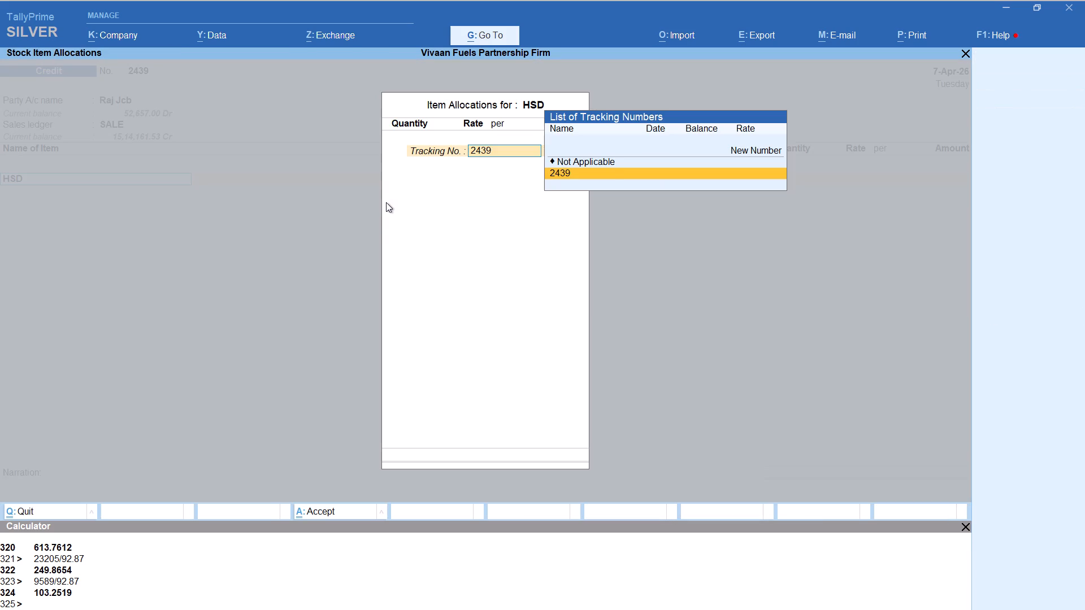
{"action": "key", "text": "Return"}
{"action": "key", "text": "alt+c"}
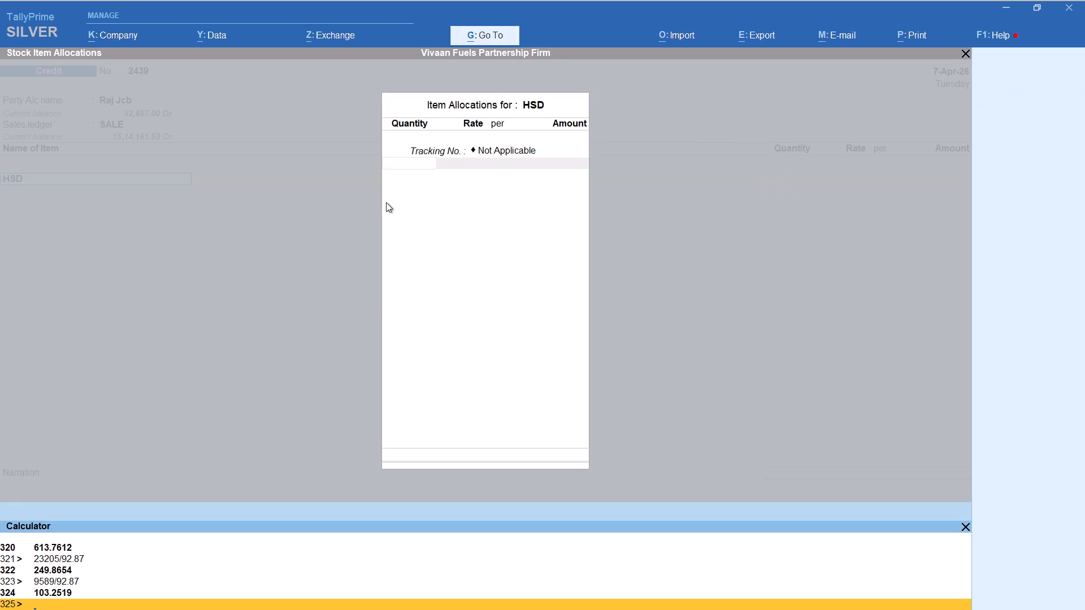
{"action": "type", "text": "500"}
{"action": "type", "text": "/92.87"}
{"action": "key", "text": "Return"}
{"action": "key", "text": "Return"}
{"action": "key", "text": "Return"}
{"action": "key", "text": "Return"}
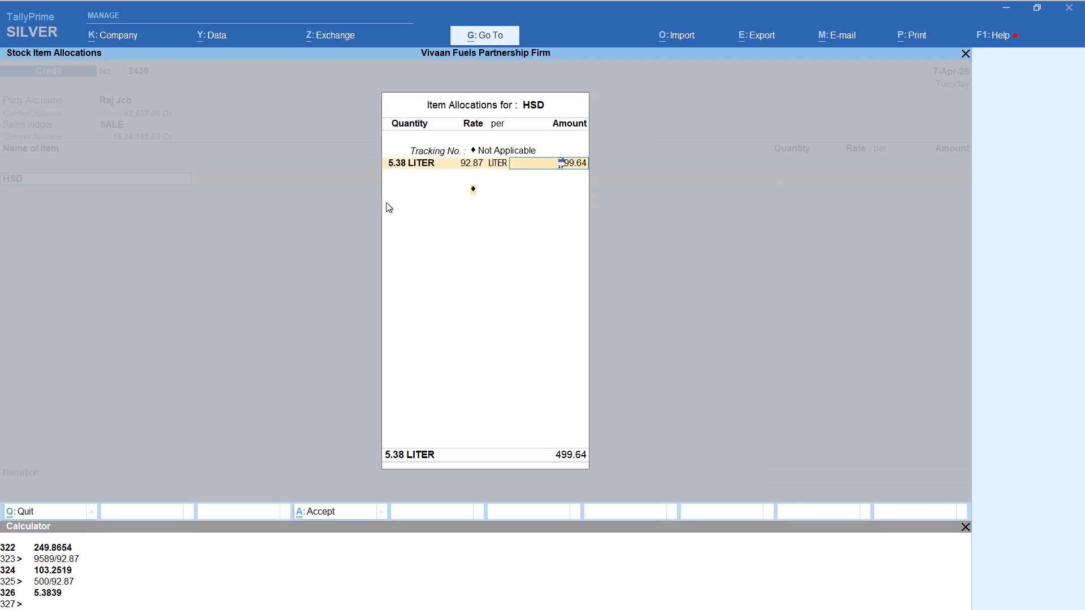
{"action": "key", "text": "Return"}
{"action": "key", "text": "Return"}
{"action": "key", "text": "Return"}
Add the Round Off ledger to Raj Jcb's Credit voucher and save it.
{"action": "type", "text": "ROU"}
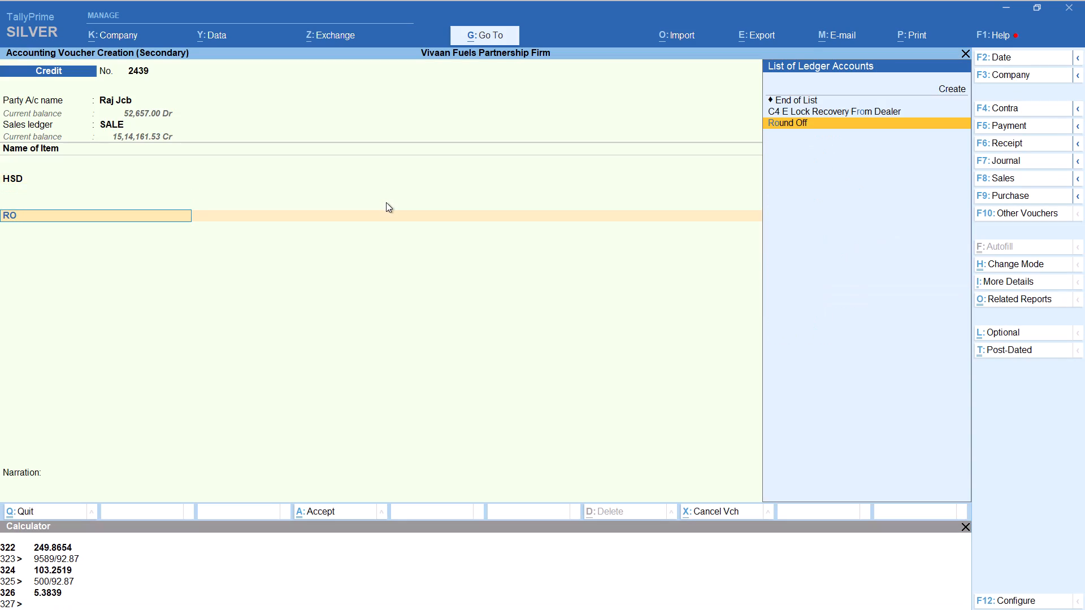
{"action": "key", "text": "Return"}
{"action": "key", "text": "ctrl+a"}
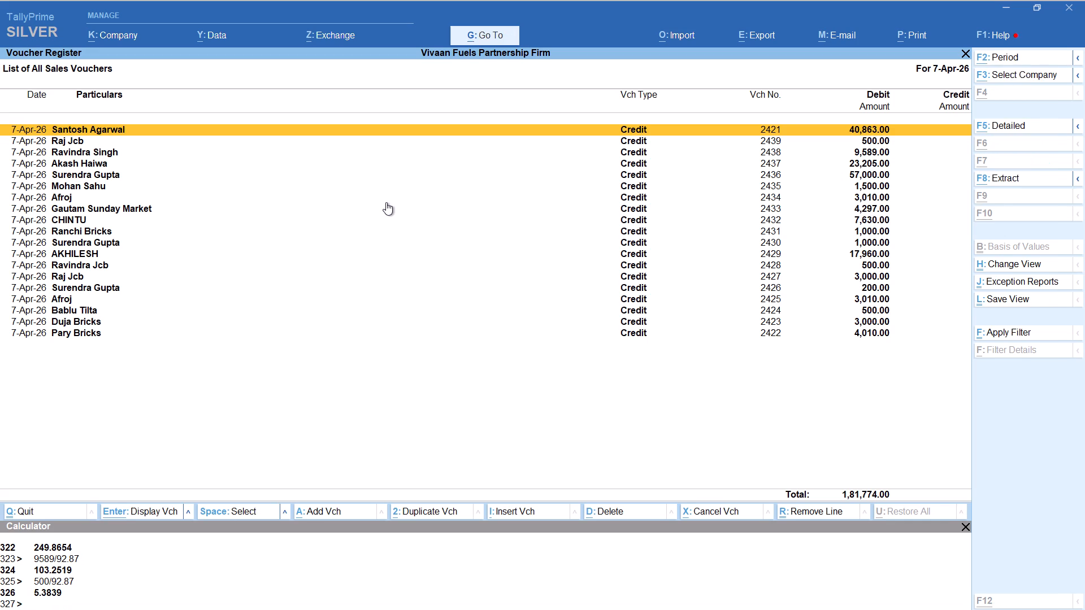
Start a Credit voucher for Santosh, accepting the party details and the SALE ledger.
{"action": "key", "text": "alt+a"}
{"action": "type", "text": "SANT"}
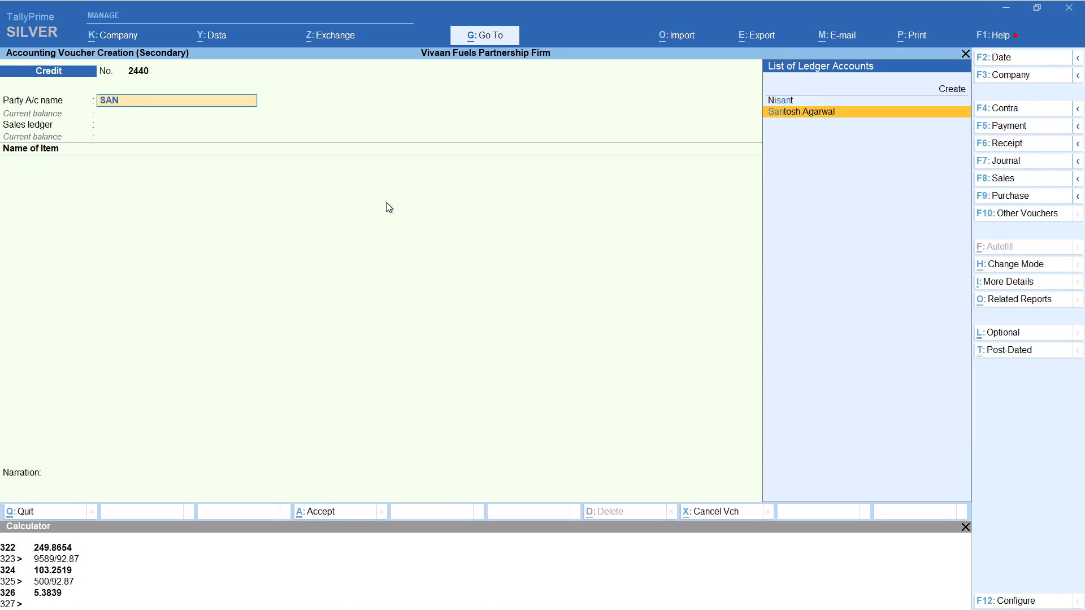
{"action": "key", "text": "Return"}
{"action": "key", "text": "Return"}
{"action": "key", "text": "Return"}
{"action": "key", "text": "Return"}
{"action": "key", "text": "Return"}
{"action": "key", "text": "Return"}
{"action": "key", "text": "Return"}
{"action": "key", "text": "Return"}
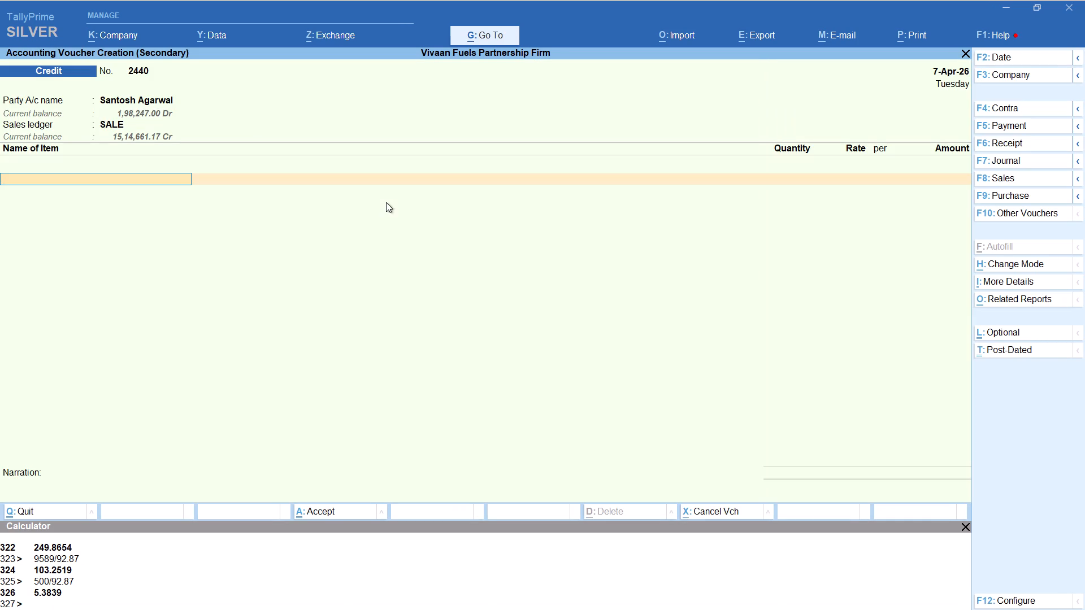
Add the HSD item with tracking Not Applicable, quantity calculated as 24366/92.87, and rate 92.87 per litre.
{"action": "type", "text": "HSD"}
{"action": "key", "text": "Return"}
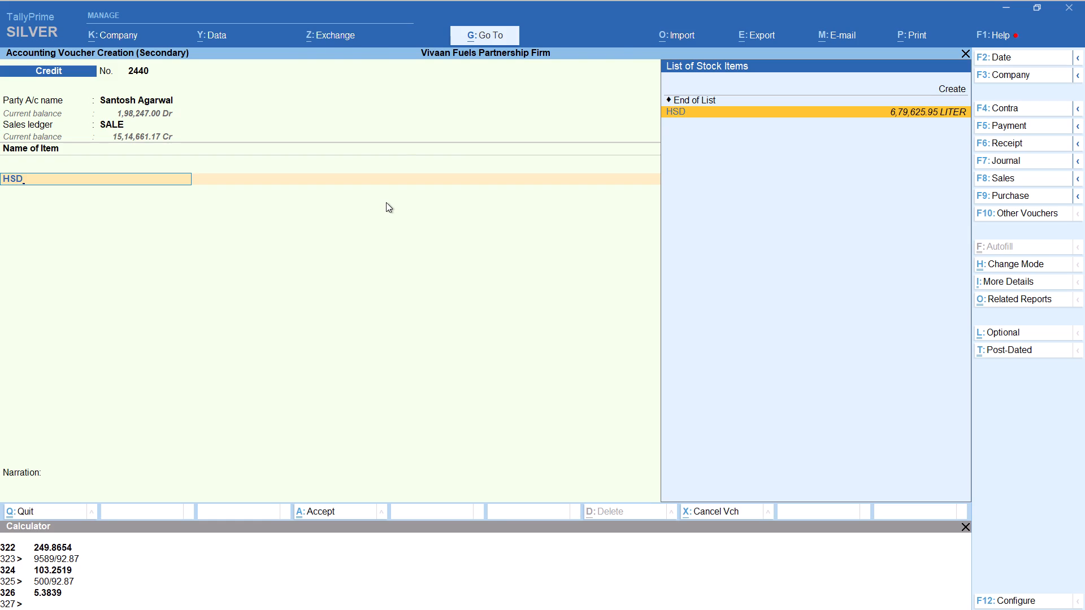
{"action": "key", "text": "Up"}
{"action": "key", "text": "Return"}
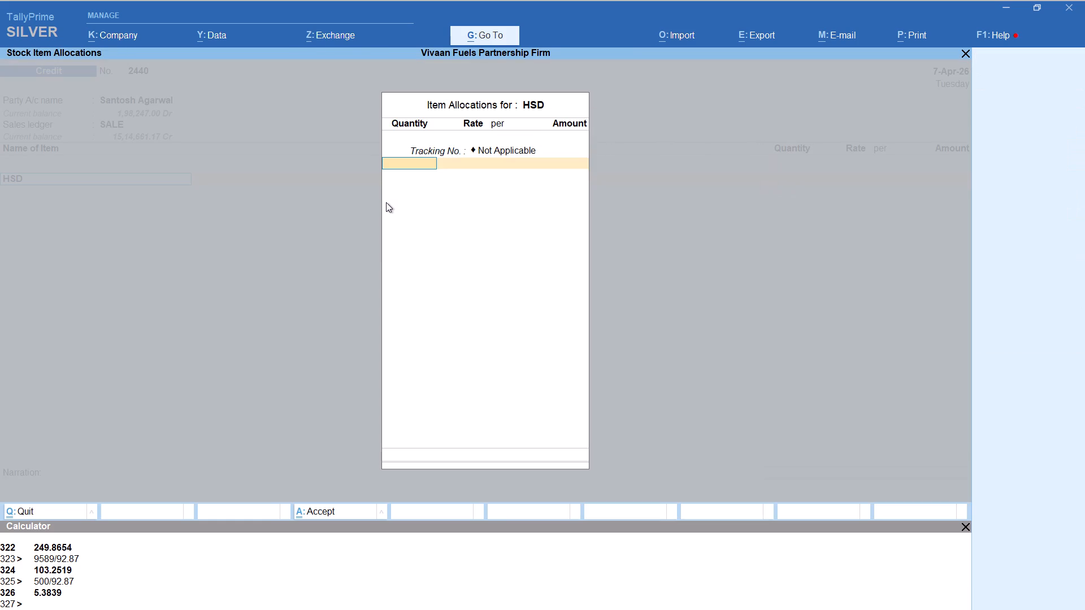
{"action": "key", "text": "alt+c"}
{"action": "type", "text": "24366"}
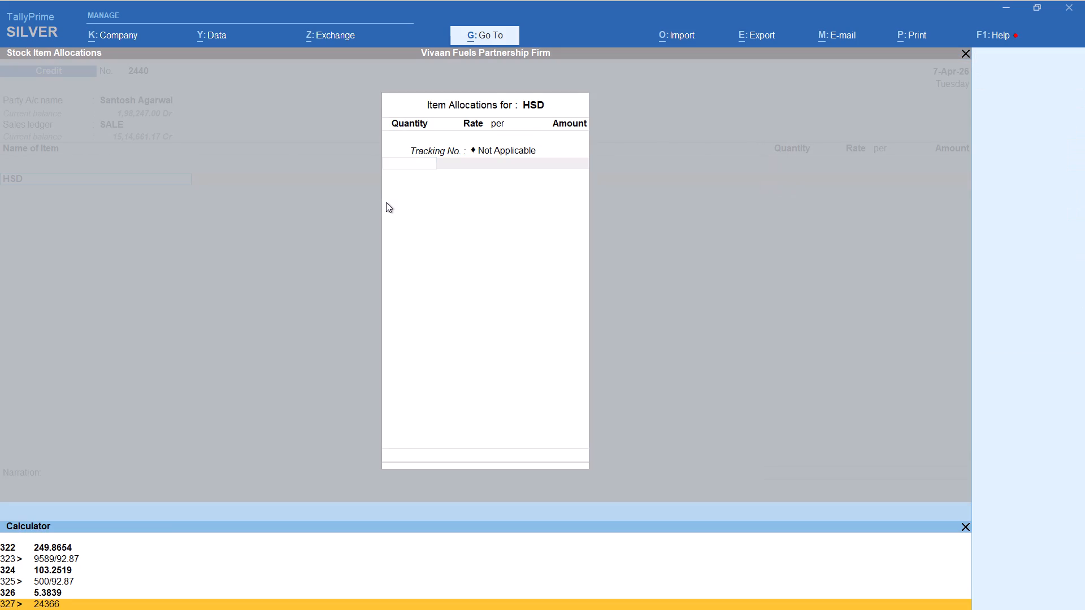
{"action": "type", "text": "/9"}
{"action": "type", "text": "2.87"}
{"action": "key", "text": "Return"}
{"action": "key", "text": "Return"}
{"action": "key", "text": "Return"}
{"action": "key", "text": "Return"}
{"action": "key", "text": "Return"}
{"action": "key", "text": "Return"}
{"action": "key", "text": "Return"}
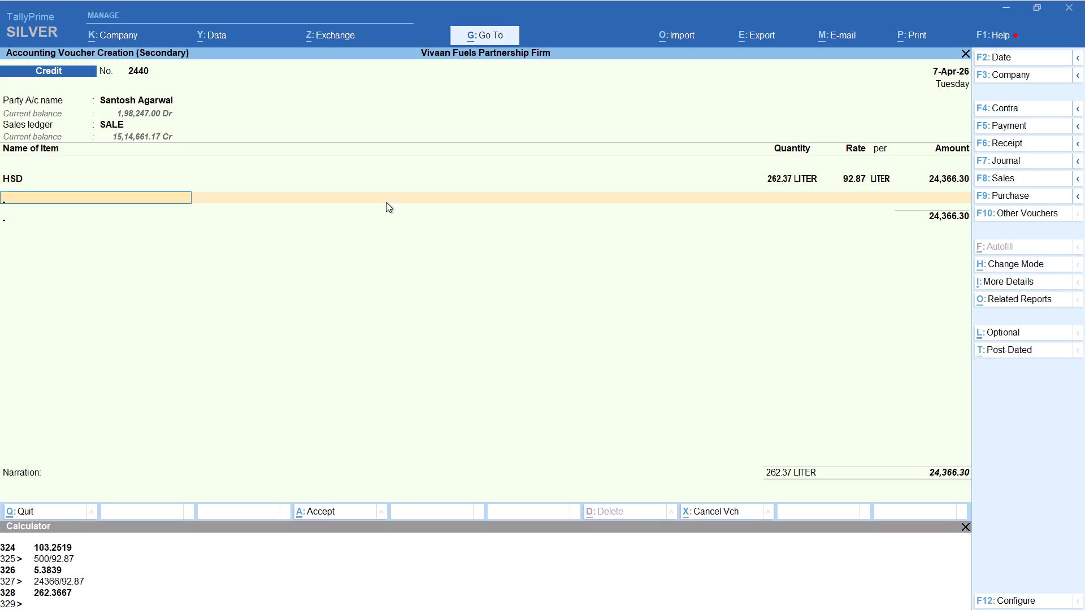
Add the Round Off ledger to Santosh's Credit voucher and save it.
{"action": "type", "text": "ROU"}
{"action": "key", "text": "Return"}
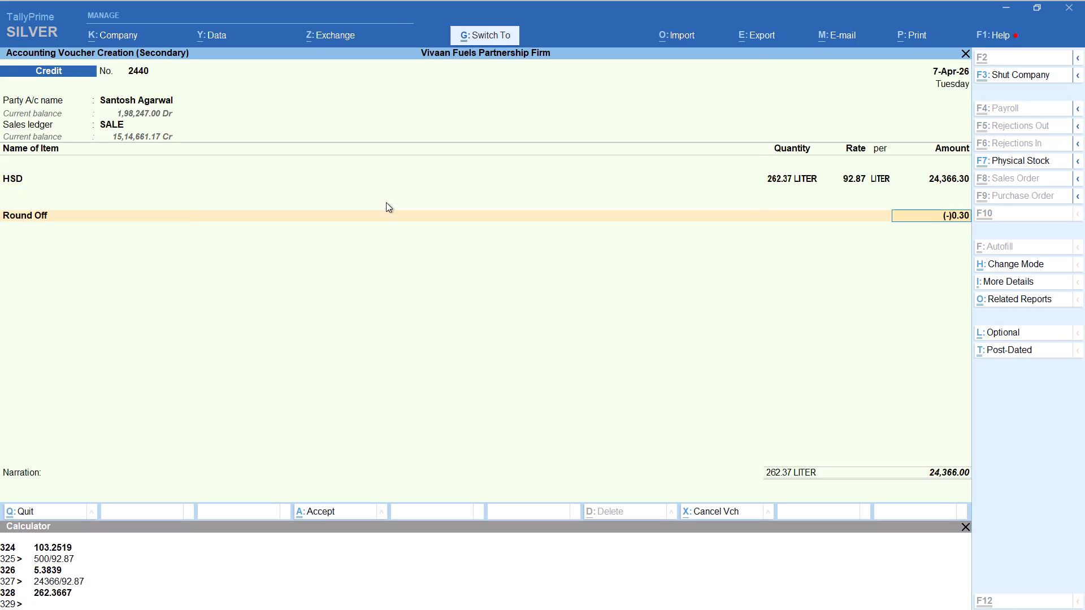
{"action": "key", "text": "ctrl+a"}
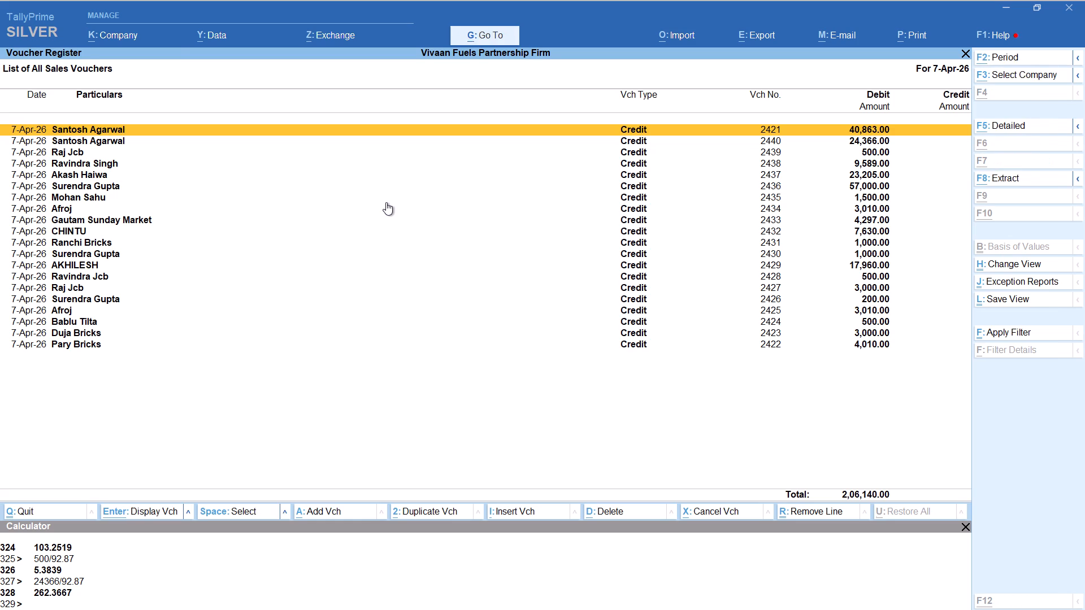
Start a Credit voucher for Arun, accepting the party details and the SALE ledger.
{"action": "key", "text": "alt+a"}
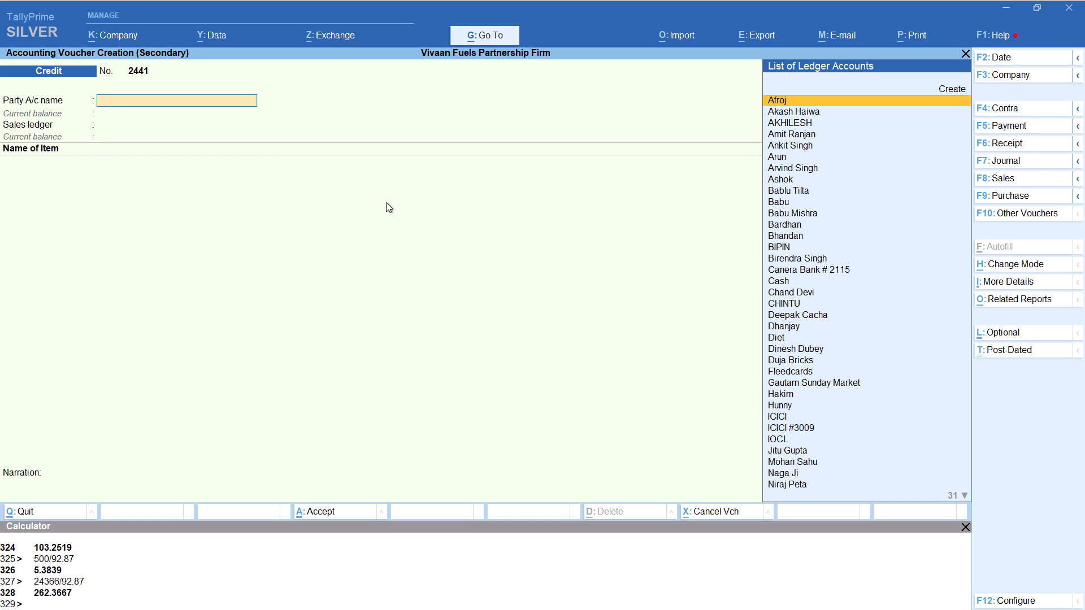
{"action": "key", "text": "alt+a"}
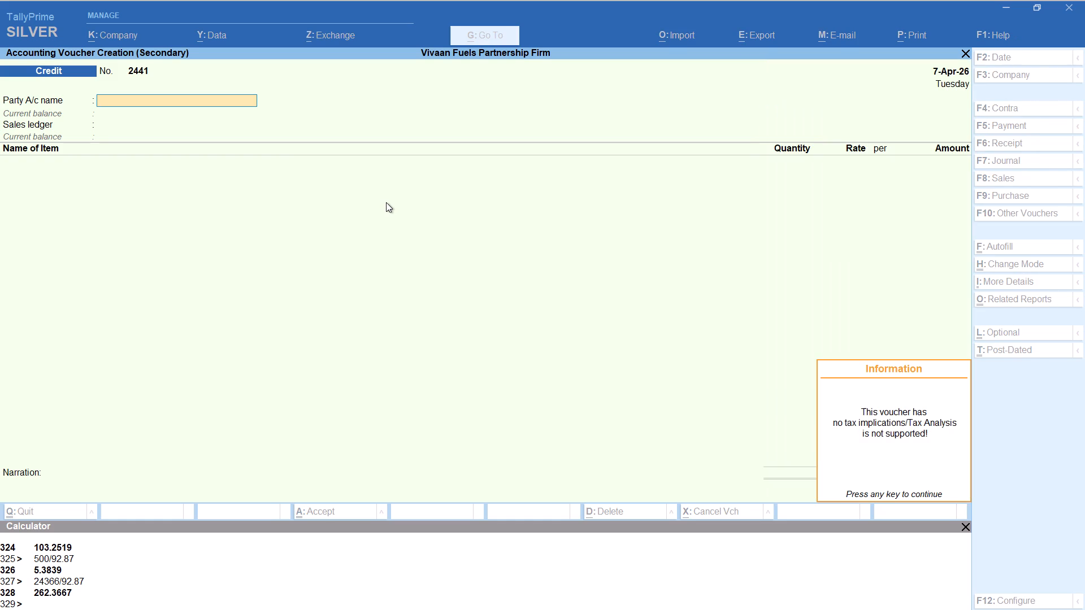
{"action": "key", "text": "BackSpace"}
{"action": "key", "text": "a"}
{"action": "type", "text": "RUN"}
{"action": "key", "text": "Down"}
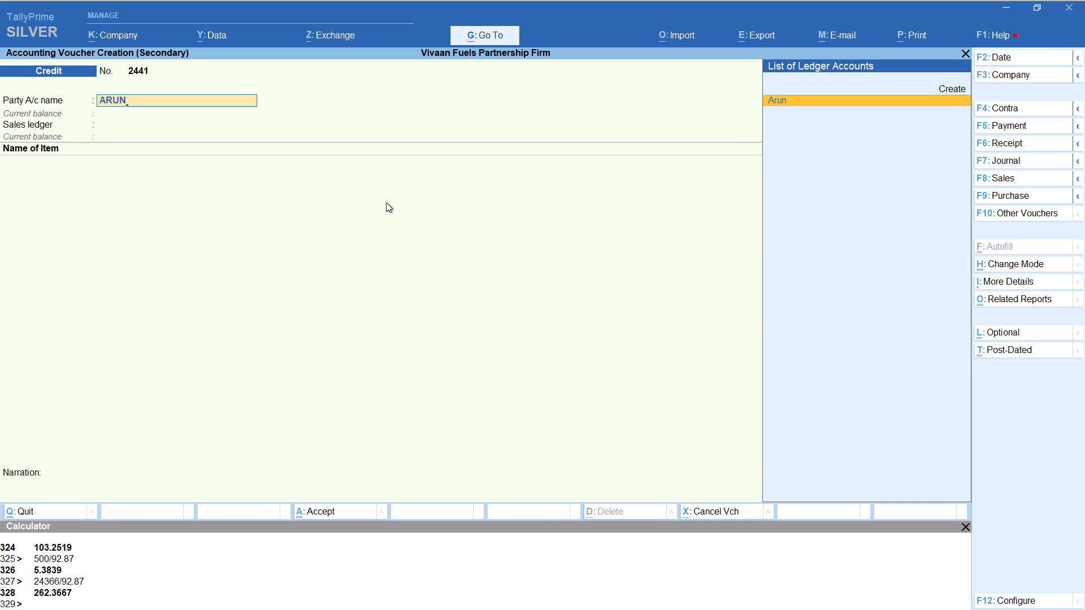
{"action": "key", "text": "Return"}
{"action": "key", "text": "Return"}
{"action": "key", "text": "Return"}
{"action": "key", "text": "Return"}
{"action": "key", "text": "Return"}
{"action": "key", "text": "Return"}
{"action": "key", "text": "Return"}
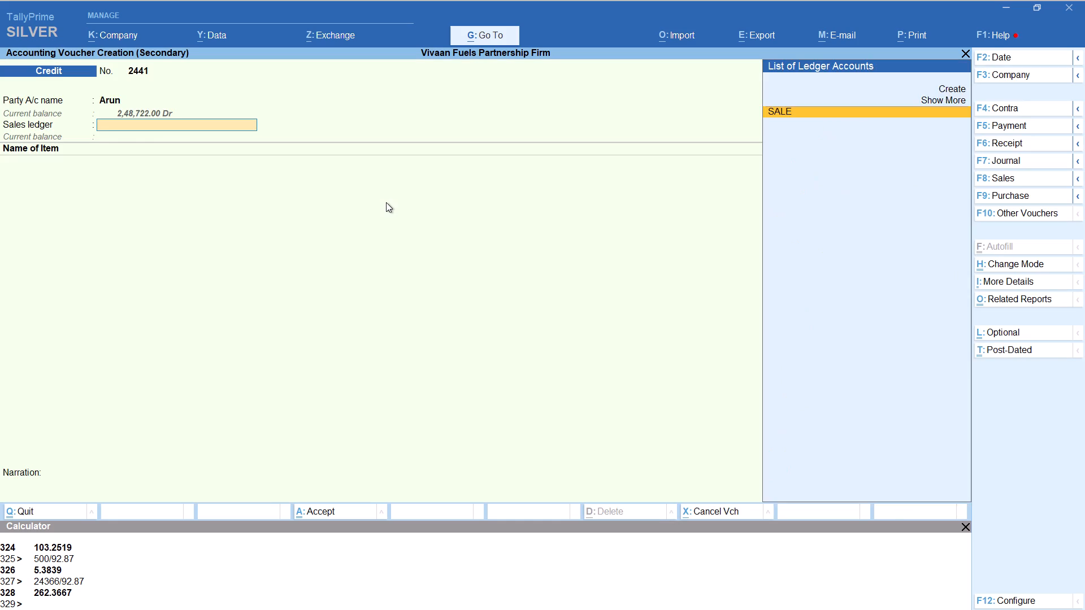
{"action": "key", "text": "Return"}
Add the HSD item with tracking Not Applicable, quantity calculated as 3000/92.87, and rate 92.87 per litre.
{"action": "type", "text": "HS"}
{"action": "key", "text": "Return"}
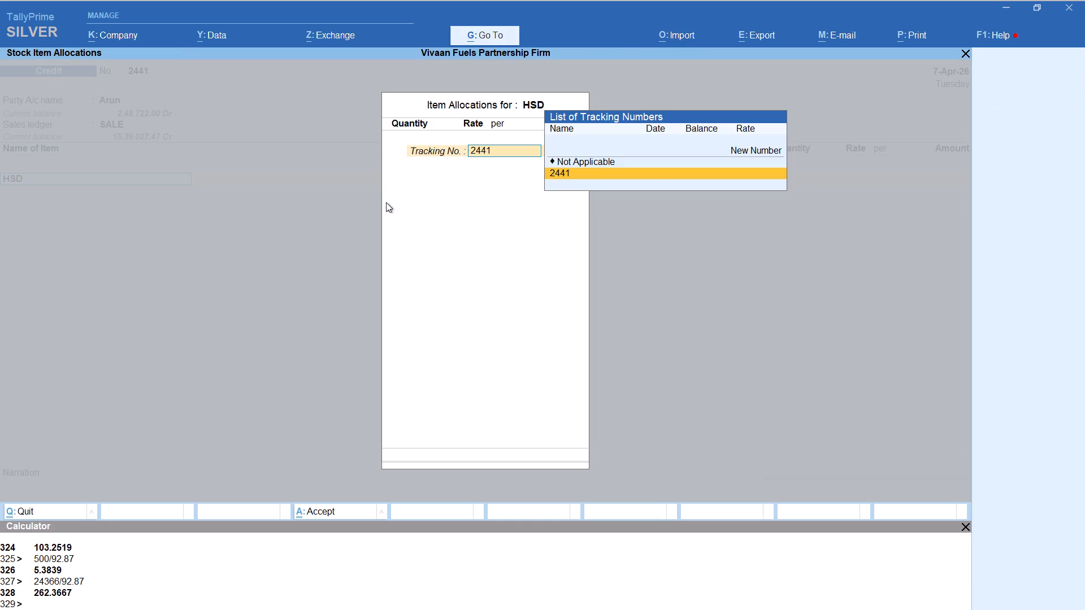
{"action": "key", "text": "Up"}
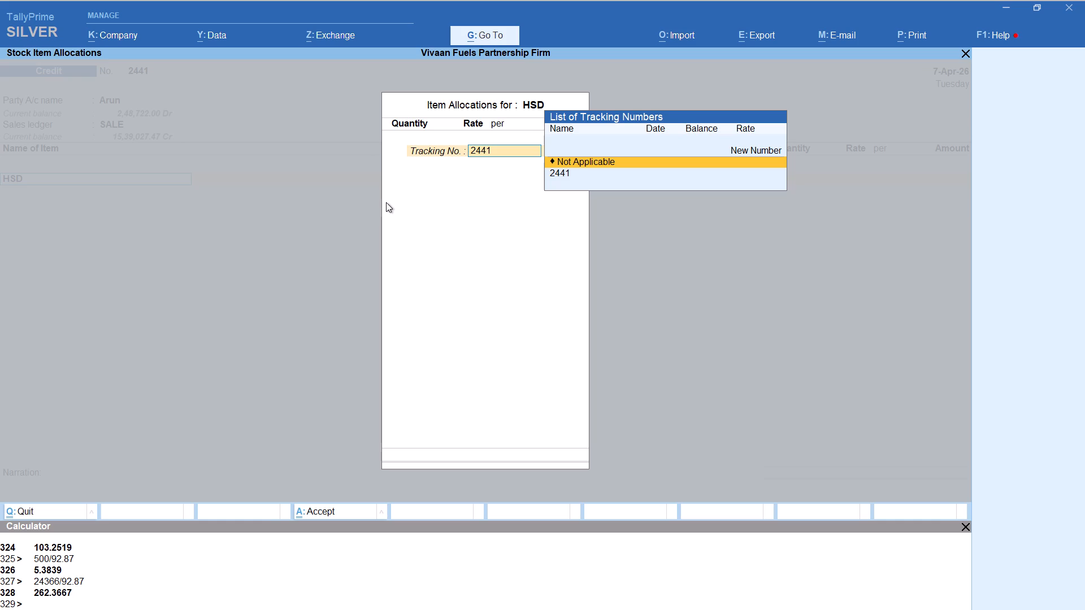
{"action": "key", "text": "Return"}
{"action": "key", "text": "alt+c"}
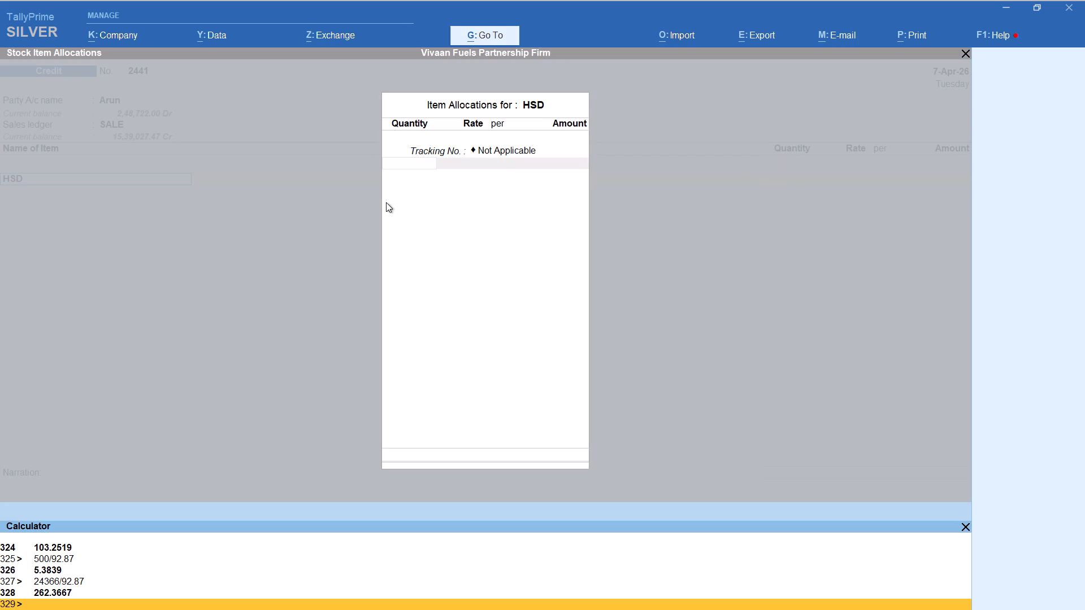
{"action": "type", "text": "3000"}
{"action": "key", "text": "slash"}
{"action": "type", "text": "92.87"}
{"action": "key", "text": "Return"}
{"action": "key", "text": "Return"}
{"action": "key", "text": "Return"}
{"action": "key", "text": "Return"}
{"action": "key", "text": "Return"}
{"action": "key", "text": "Return"}
{"action": "key", "text": "Return"}
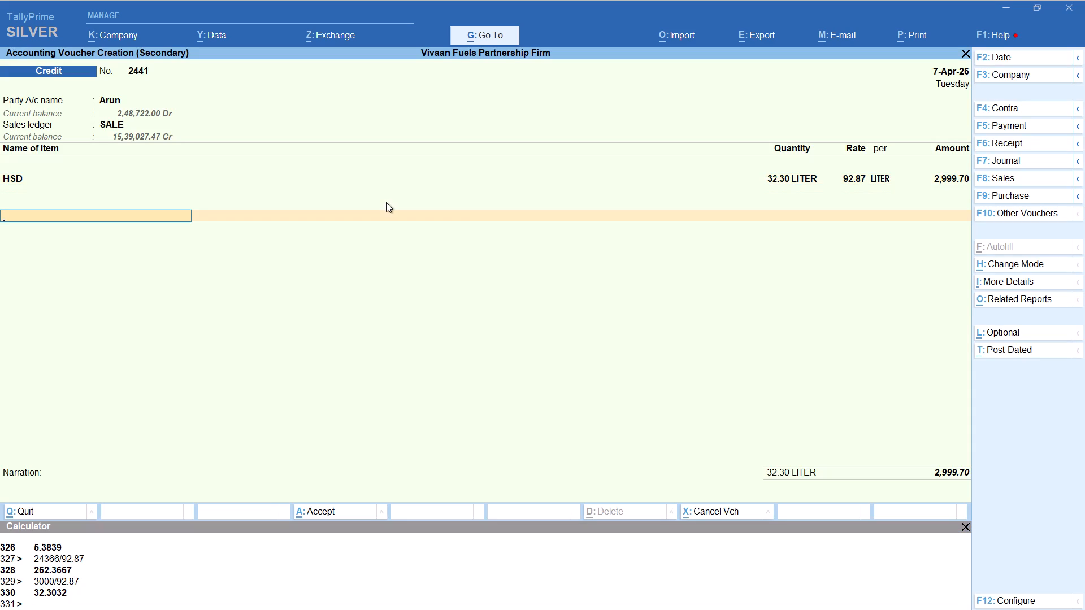
Add the Round Off ledger to Arun's Credit voucher and save it.
{"action": "type", "text": "ROU"}
{"action": "key", "text": "Return"}
{"action": "key", "text": "ctrl+a"}
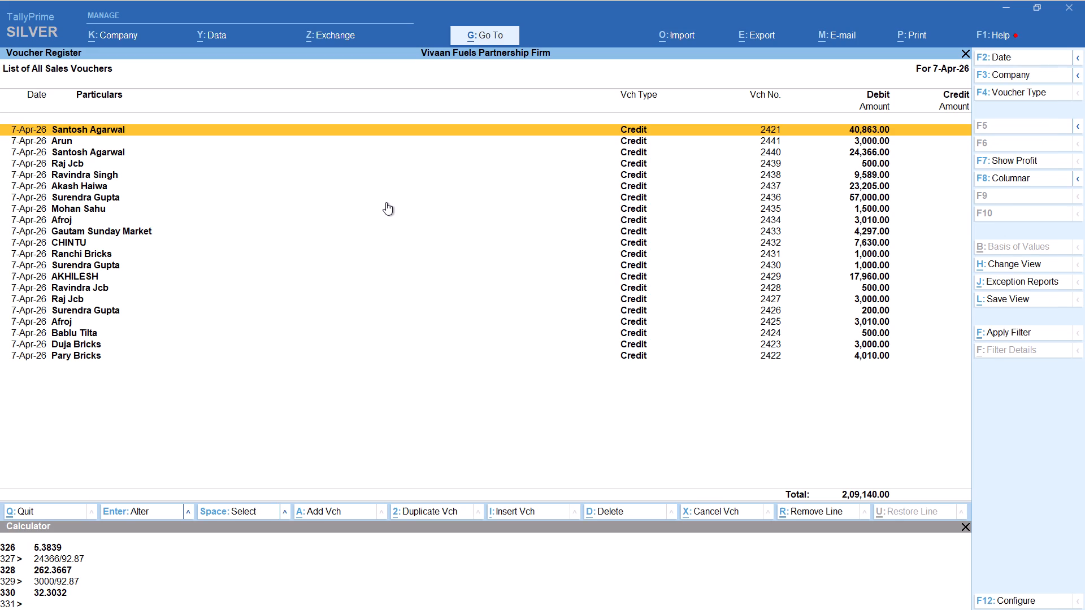
Start a Credit voucher for Mohan, accepting the party details and the SALE ledger.
{"action": "key", "text": "alt+a"}
{"action": "type", "text": "MOHAN"}
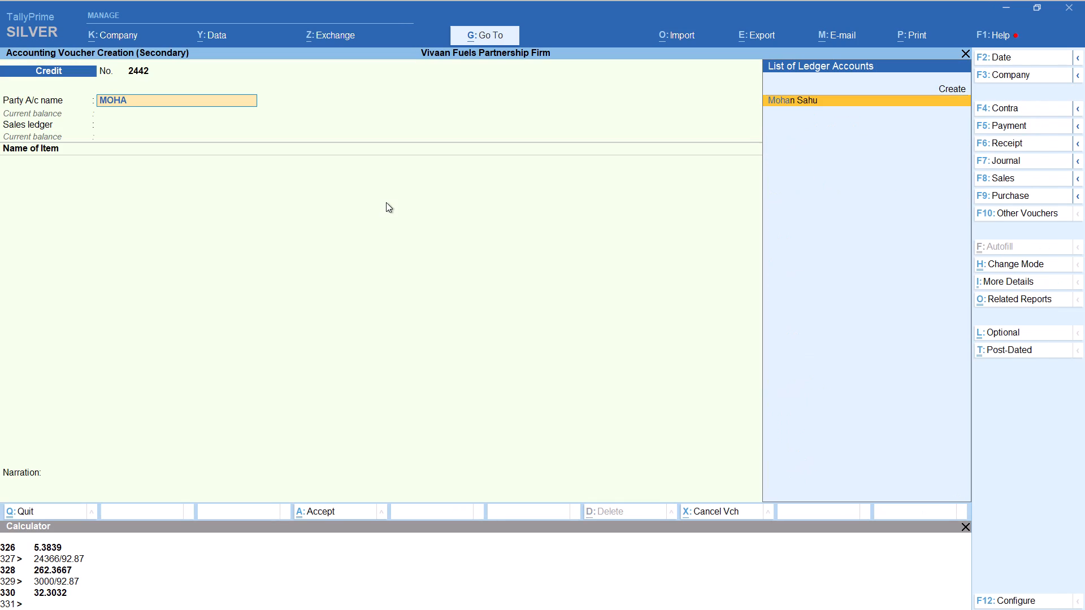
{"action": "key", "text": "Return"}
{"action": "key", "text": "Return"}
{"action": "key", "text": "Return"}
{"action": "key", "text": "Return"}
{"action": "key", "text": "Return"}
{"action": "key", "text": "Return"}
{"action": "key", "text": "Return"}
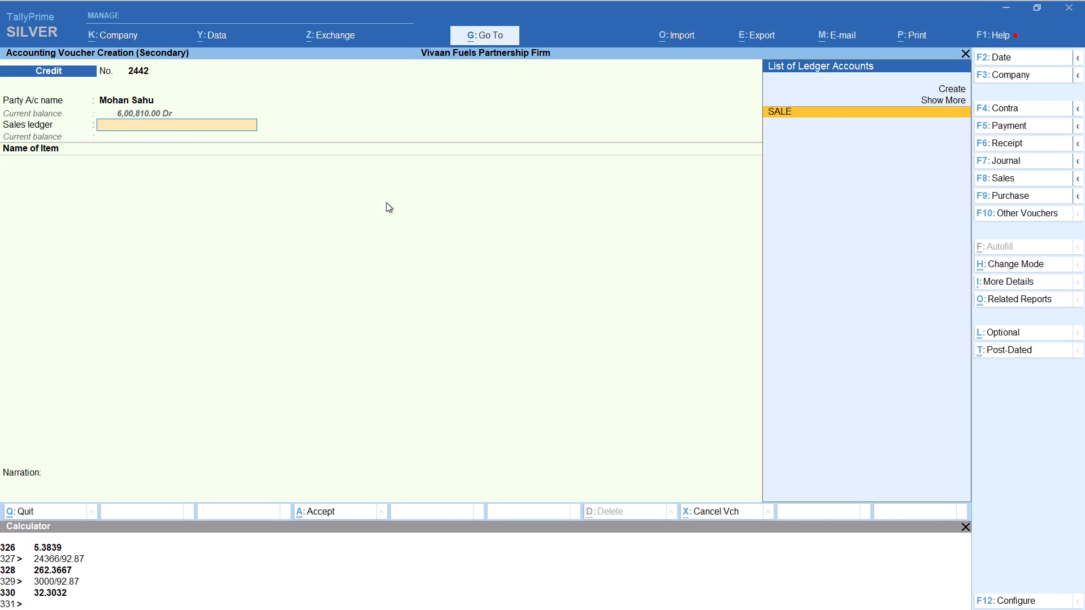
{"action": "key", "text": "Return"}
Add the HSD item with tracking Not Applicable, quantity calculated as 3479/92.87, and rate 92.87 per litre.
{"action": "type", "text": "HSD"}
{"action": "key", "text": "Return"}
{"action": "key", "text": "Up"}
{"action": "key", "text": "Return"}
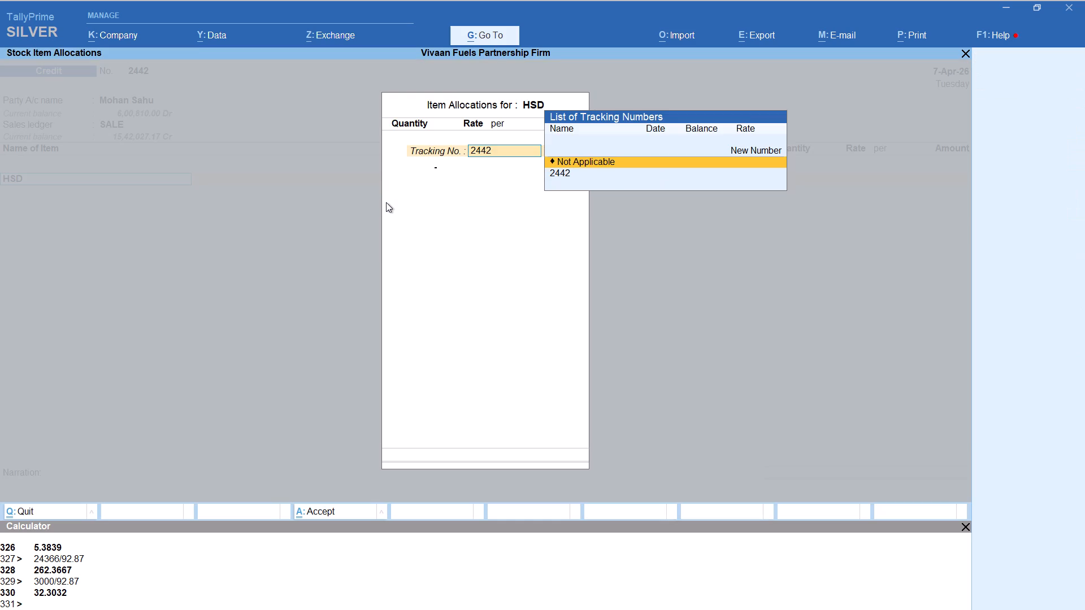
{"action": "key", "text": "alt+c"}
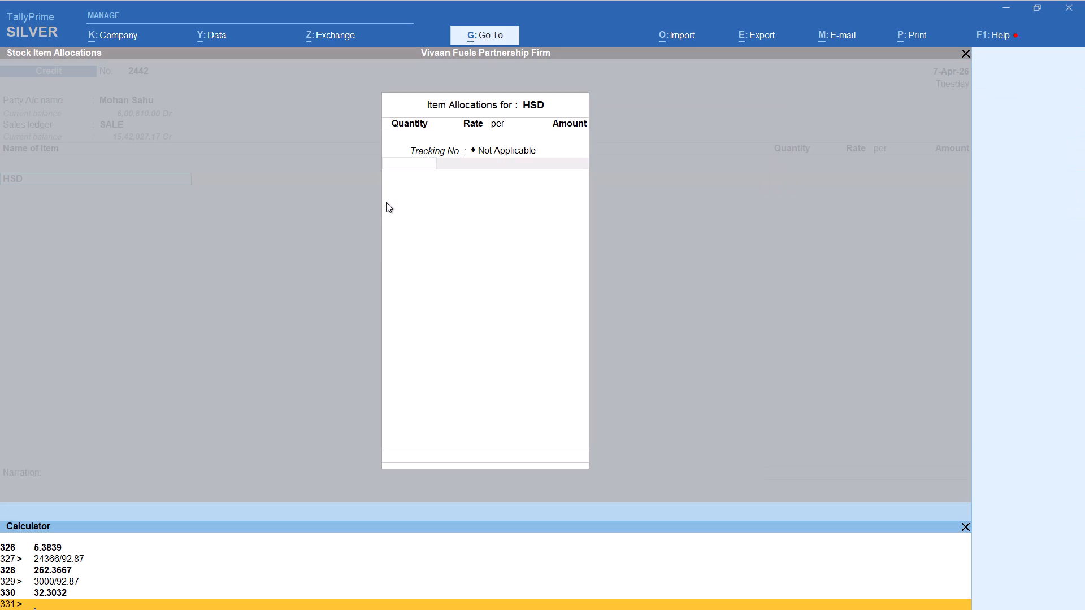
{"action": "key", "text": "3"}
{"action": "type", "text": "479"}
{"action": "type", "text": "/92.87"}
{"action": "key", "text": "Return"}
{"action": "key", "text": "Return"}
{"action": "key", "text": "Return"}
{"action": "key", "text": "Return"}
{"action": "key", "text": "Return"}
{"action": "key", "text": "Return"}
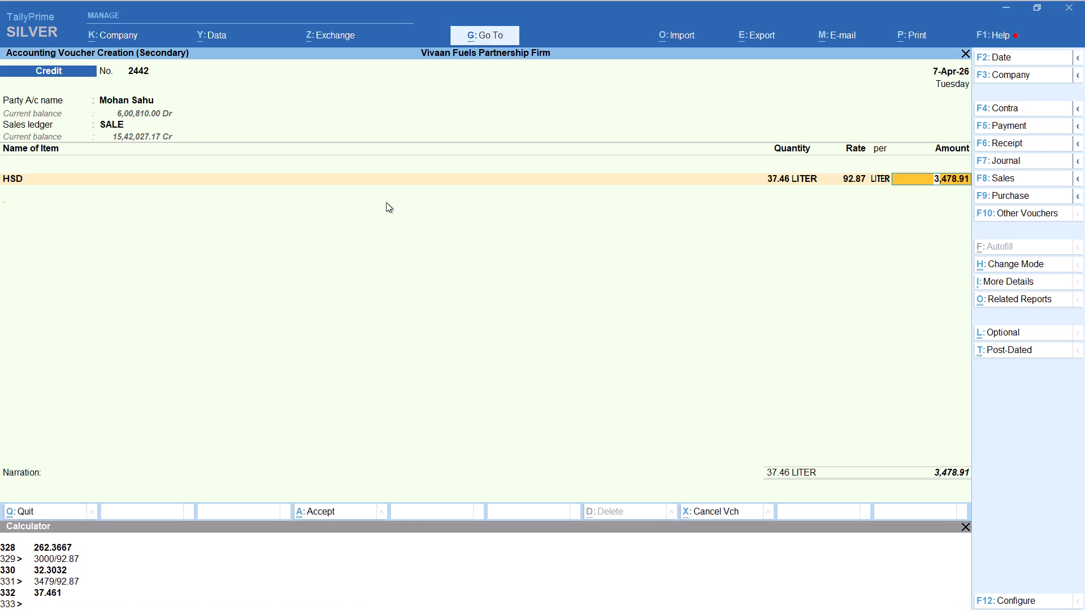
{"action": "key", "text": "Return"}
Add the Round Off ledger to Mohan's Credit voucher and save it.
{"action": "type", "text": "ROU"}
{"action": "key", "text": "Return"}
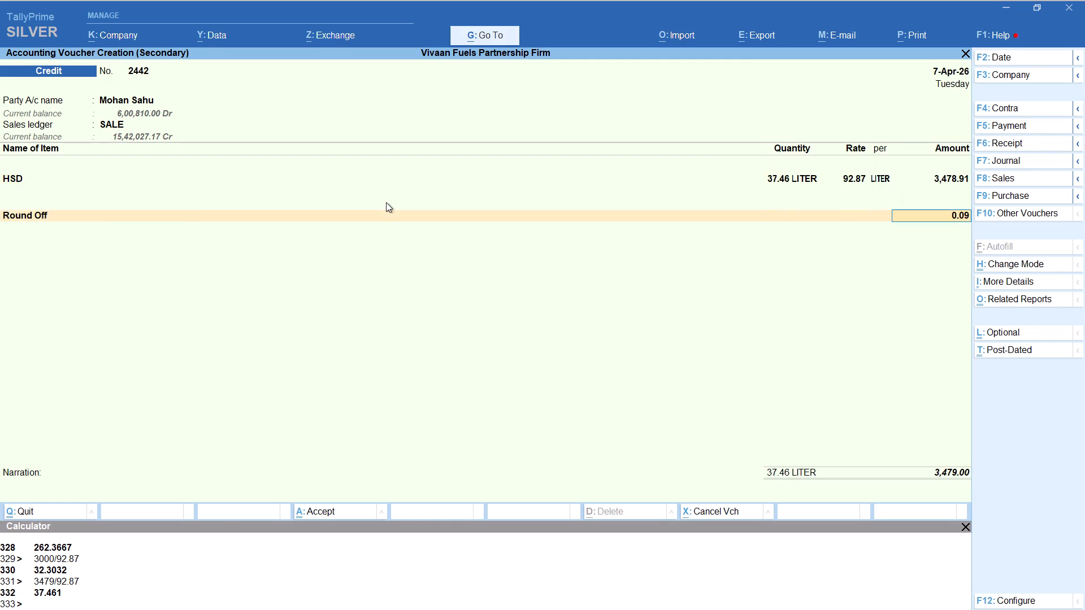
{"action": "key", "text": "ctrl+a"}
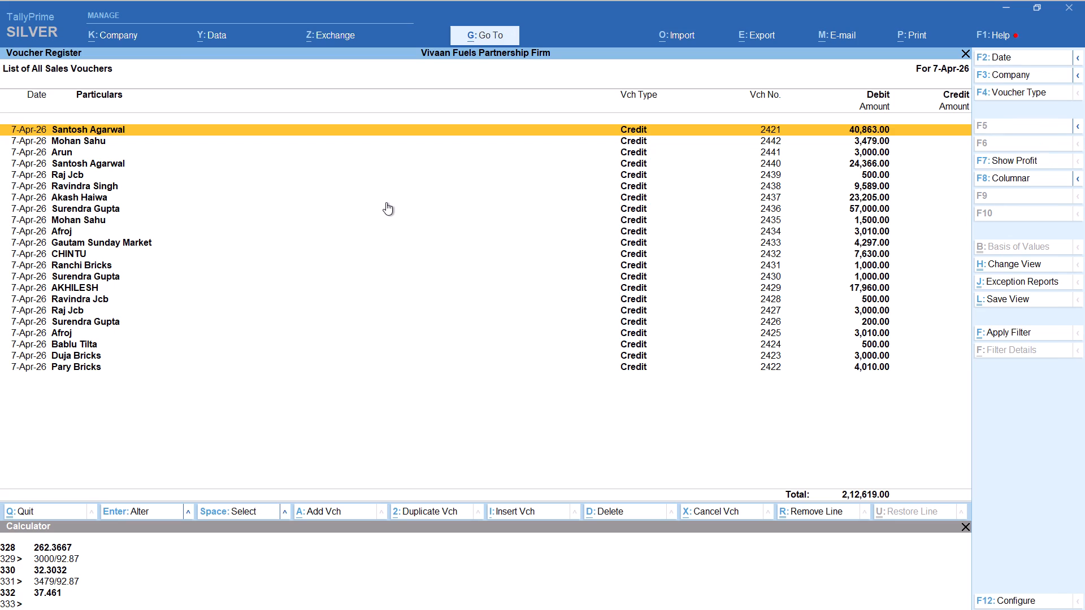
Start a Credit voucher for Afroj, accepting the party details and the SALE ledger.
{"action": "key", "text": "alt+a"}
{"action": "type", "text": "AFROJ"}
{"action": "key", "text": "Return"}
{"action": "key", "text": "Return"}
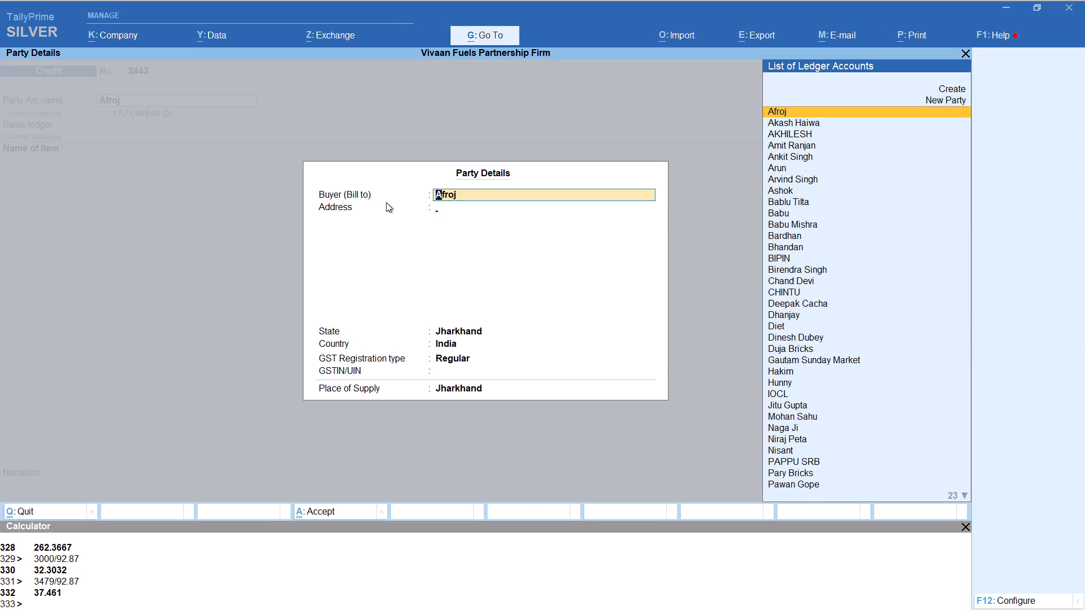
{"action": "key", "text": "Return"}
{"action": "key", "text": "Return"}
{"action": "key", "text": "Return"}
{"action": "key", "text": "Return"}
{"action": "key", "text": "Return"}
{"action": "key", "text": "Return"}
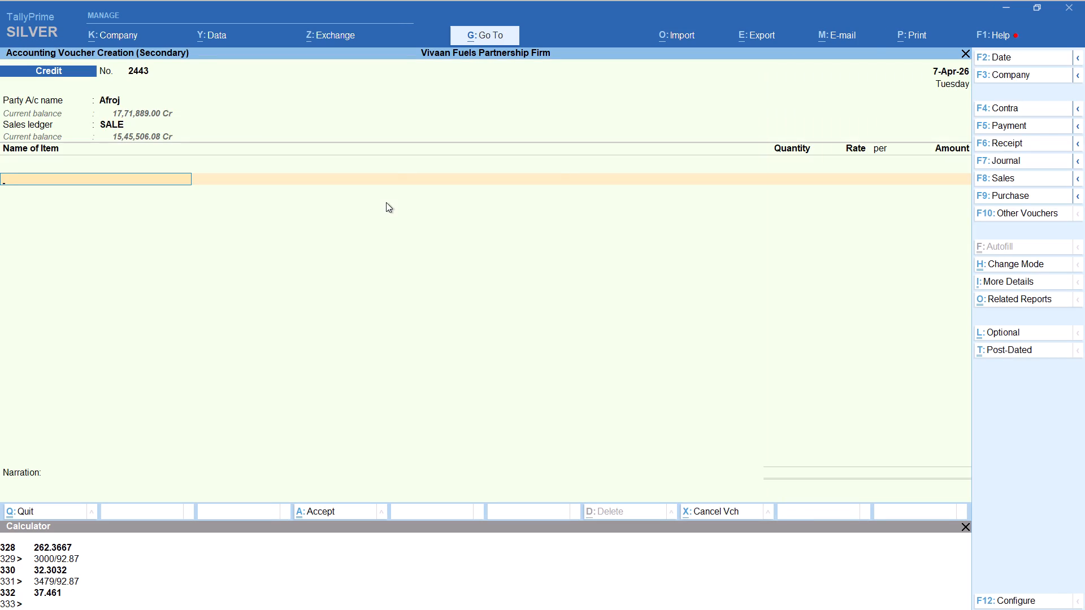
Add the HSD item with tracking Not Applicable, quantity calculated as 3010/92.87, and rate 92.87 per litre.
{"action": "type", "text": "HS"}
{"action": "key", "text": "Return"}
{"action": "key", "text": "Up"}
{"action": "key", "text": "Return"}
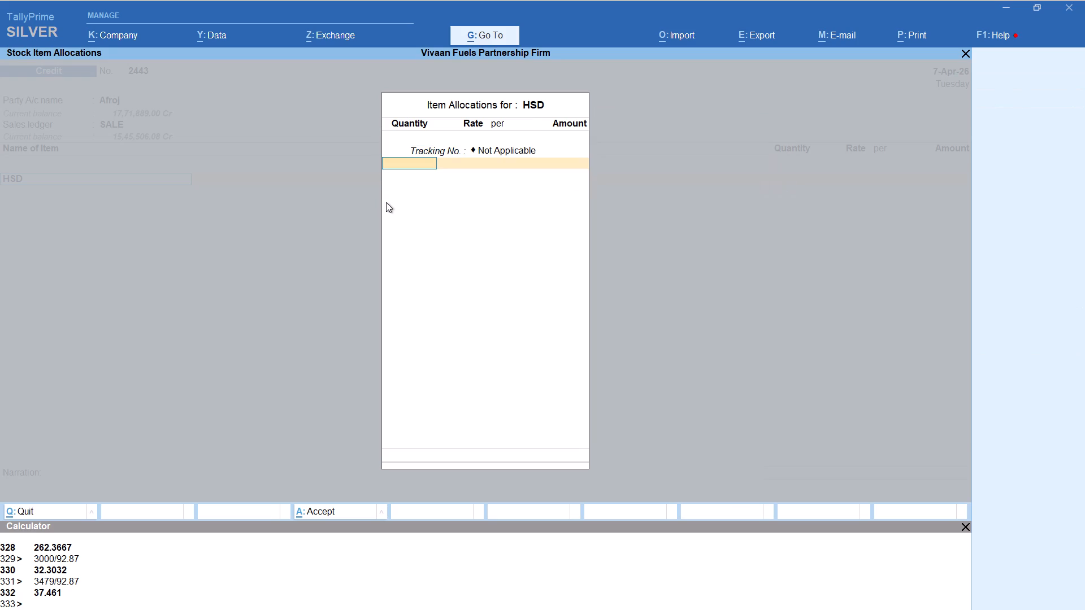
{"action": "key", "text": "alt+c"}
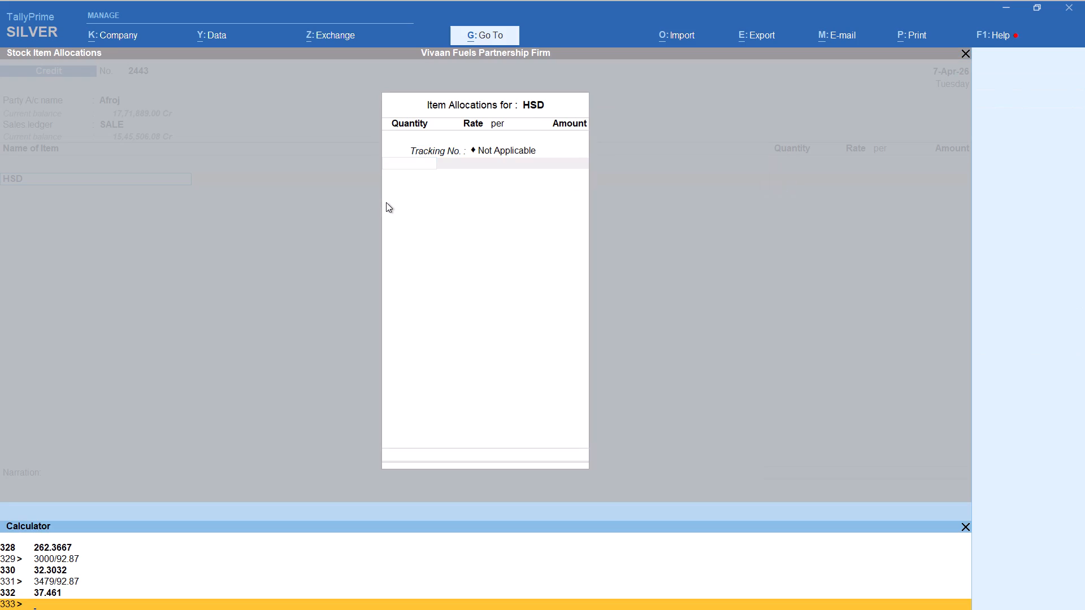
{"action": "type", "text": "301"}
{"action": "key", "text": "0"}
{"action": "type", "text": "/92.87"}
{"action": "key", "text": "Return"}
{"action": "key", "text": "Return"}
{"action": "key", "text": "Return"}
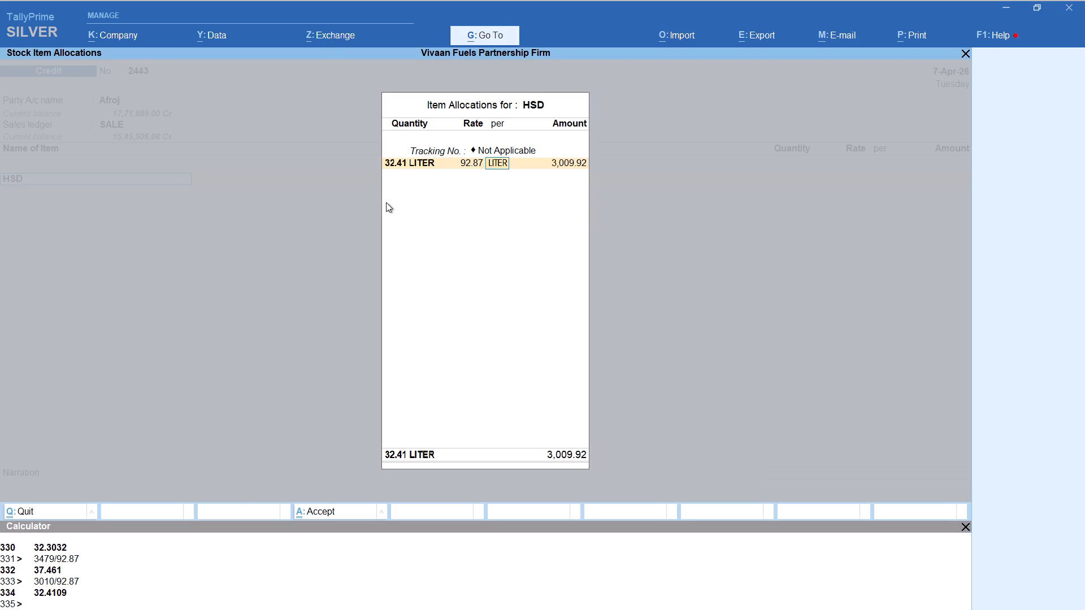
{"action": "key", "text": "Return"}
{"action": "key", "text": "Return"}
{"action": "key", "text": "Return"}
{"action": "key", "text": "Return"}
Add the Round Off ledger to Afroj's Credit voucher and save it.
{"action": "type", "text": "ROU"}
{"action": "key", "text": "Return"}
{"action": "key", "text": "ctrl+a"}
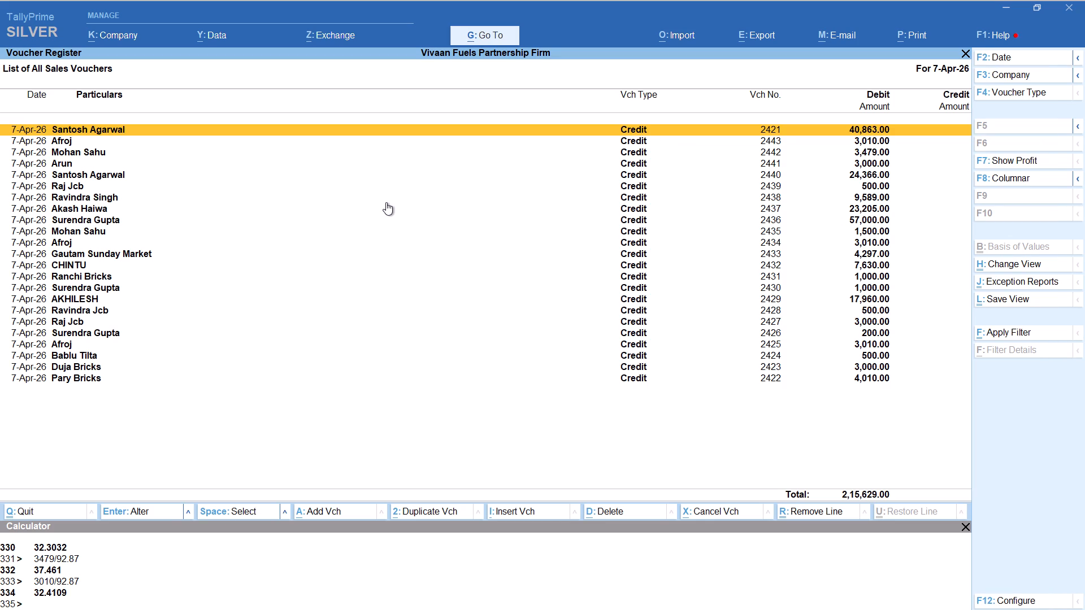
Start a Credit voucher for Pary Bricks, accepting the party details and the SALE ledger.
{"action": "key", "text": "alt+a"}
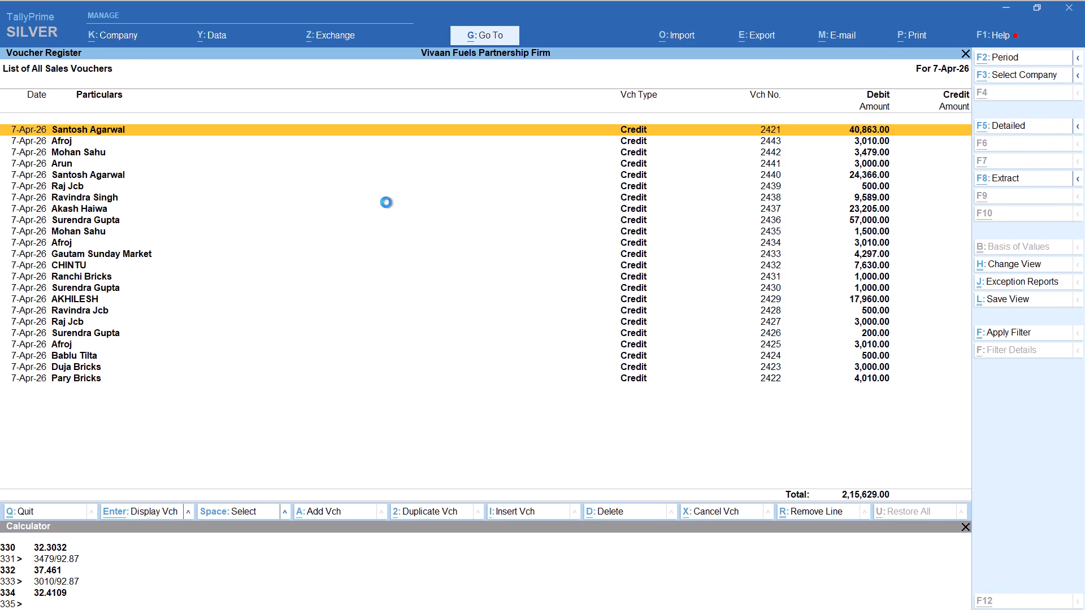
{"action": "type", "text": "PAR"}
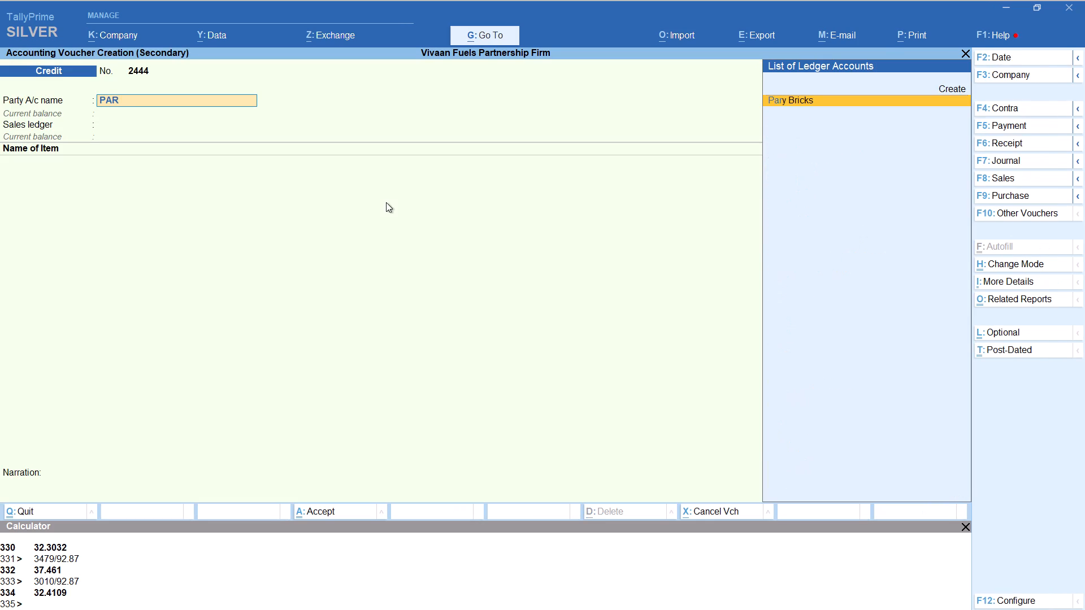
{"action": "key", "text": "Return"}
{"action": "key", "text": "Return"}
{"action": "key", "text": "Return"}
{"action": "key", "text": "Return"}
{"action": "key", "text": "Return"}
{"action": "key", "text": "Return"}
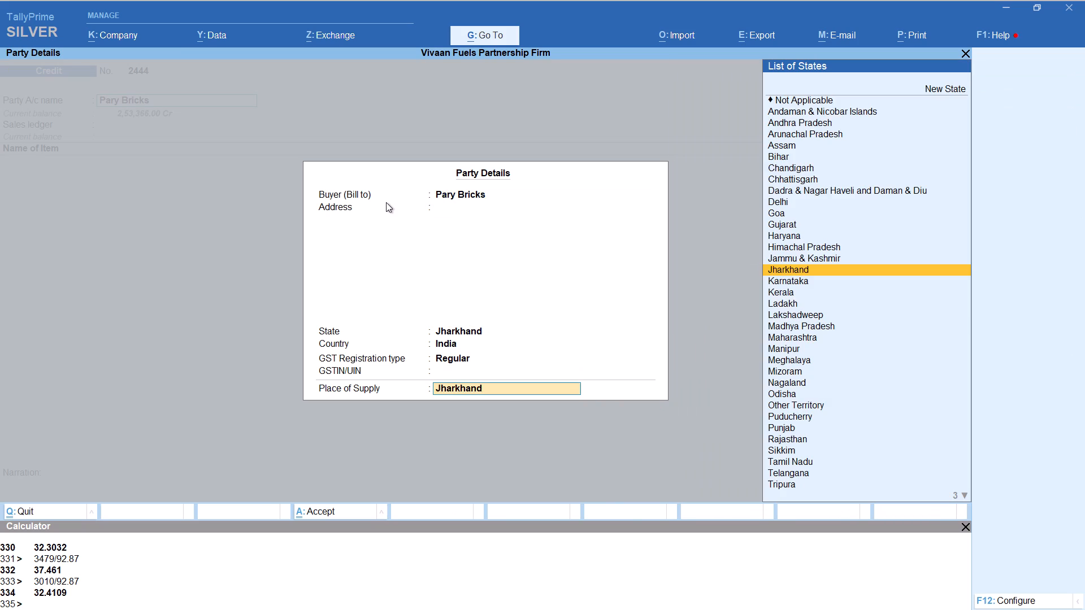
{"action": "key", "text": "Return"}
{"action": "key", "text": "Return"}
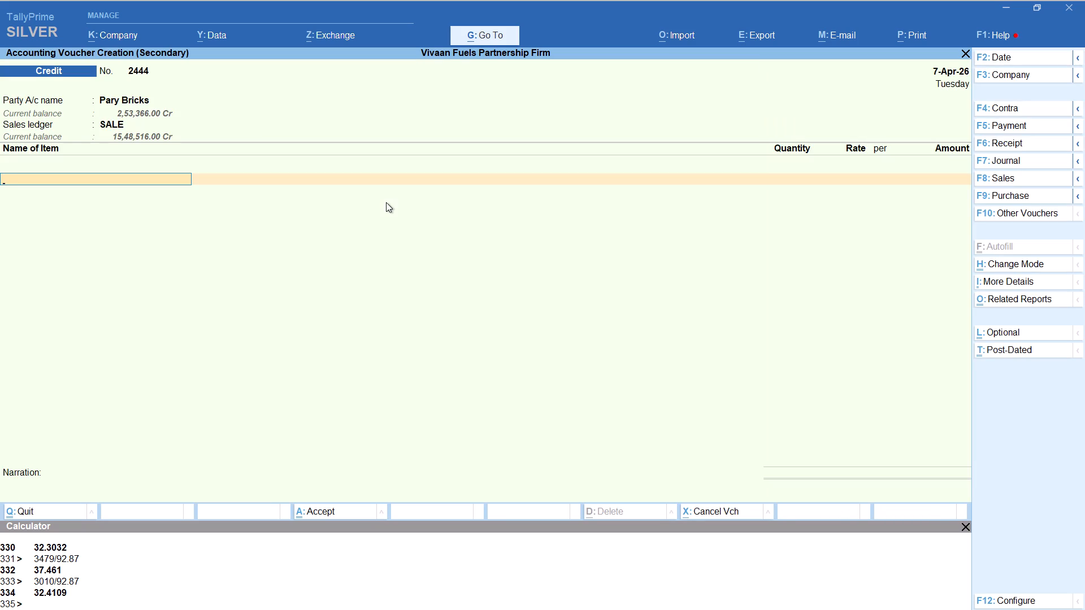
Add the HSD item with tracking Not Applicable, quantity calculated as 4010/92.87, and rate 92.87 per litre.
{"action": "type", "text": "HS"}
{"action": "key", "text": "Return"}
{"action": "key", "text": "Up"}
{"action": "key", "text": "Return"}
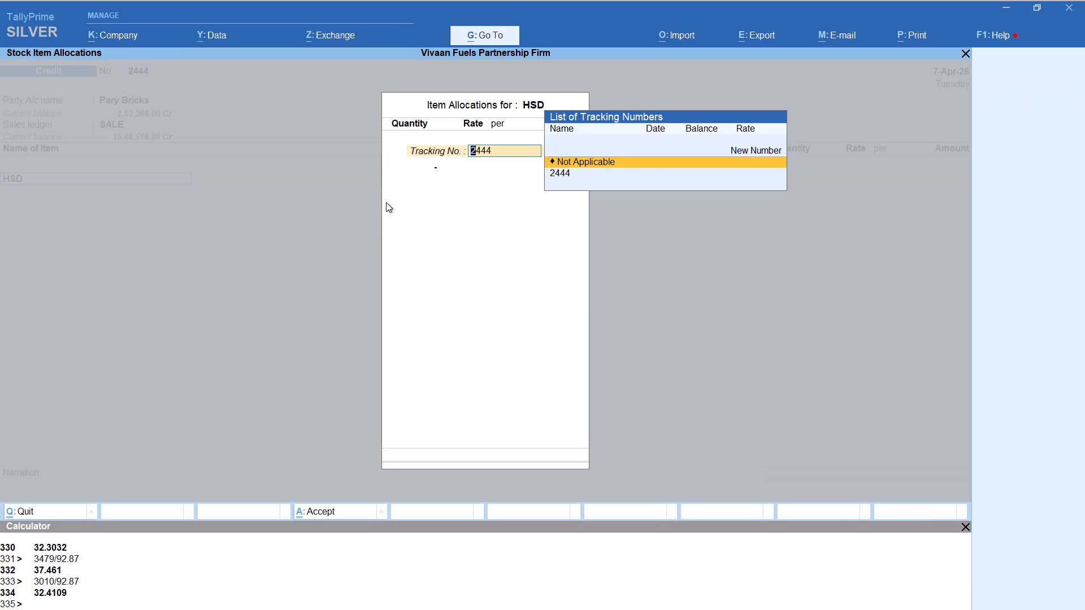
{"action": "key", "text": "alt+c"}
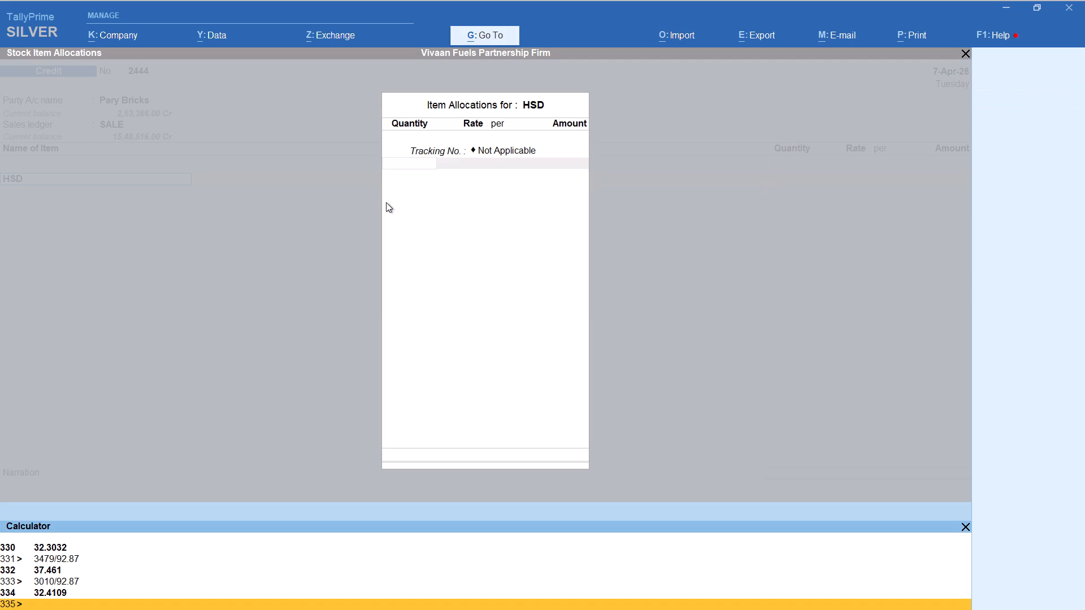
{"action": "type", "text": "4010"}
{"action": "type", "text": "/92.87"}
{"action": "key", "text": "Return"}
{"action": "key", "text": "Return"}
{"action": "key", "text": "Return"}
{"action": "key", "text": "Return"}
{"action": "key", "text": "Return"}
{"action": "key", "text": "Return"}
{"action": "key", "text": "Return"}
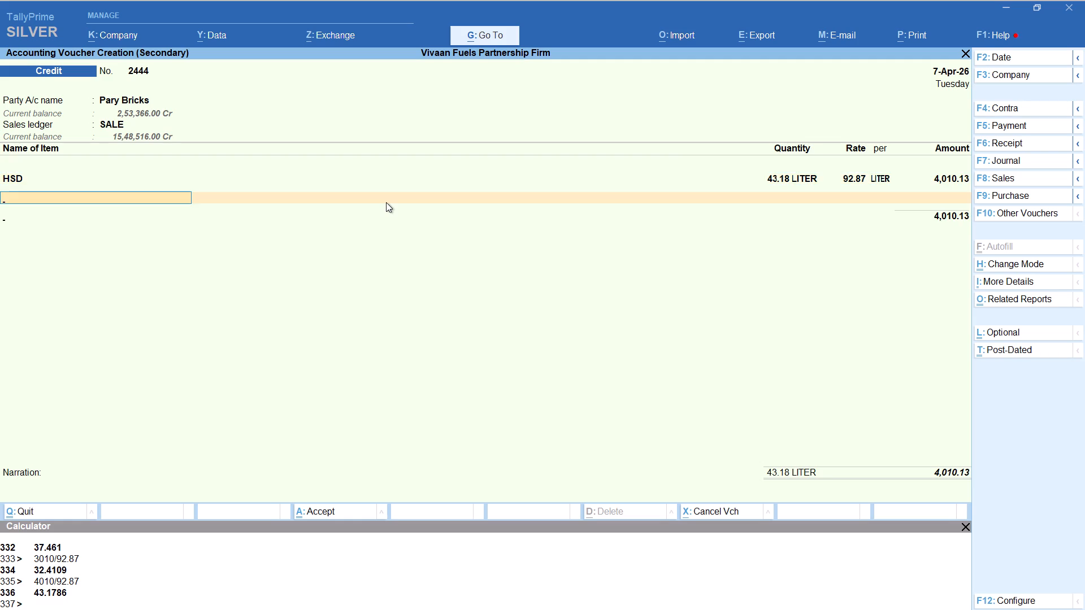
Add the Round Off ledger to Pary Bricks' Credit voucher and save it.
{"action": "type", "text": "ROU"}
{"action": "key", "text": "Return"}
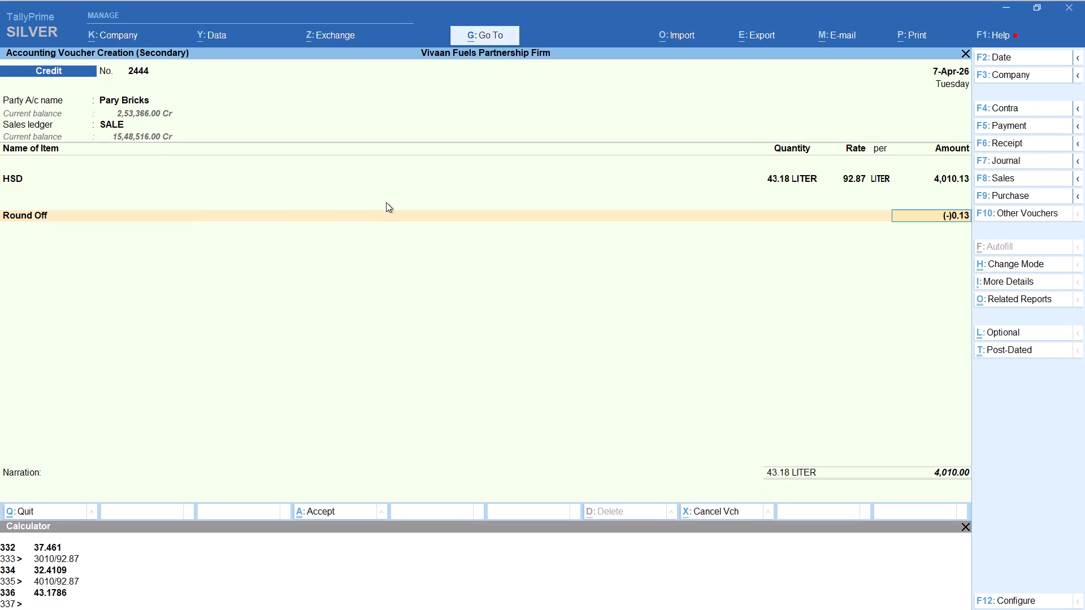
{"action": "key", "text": "ctrl+a"}
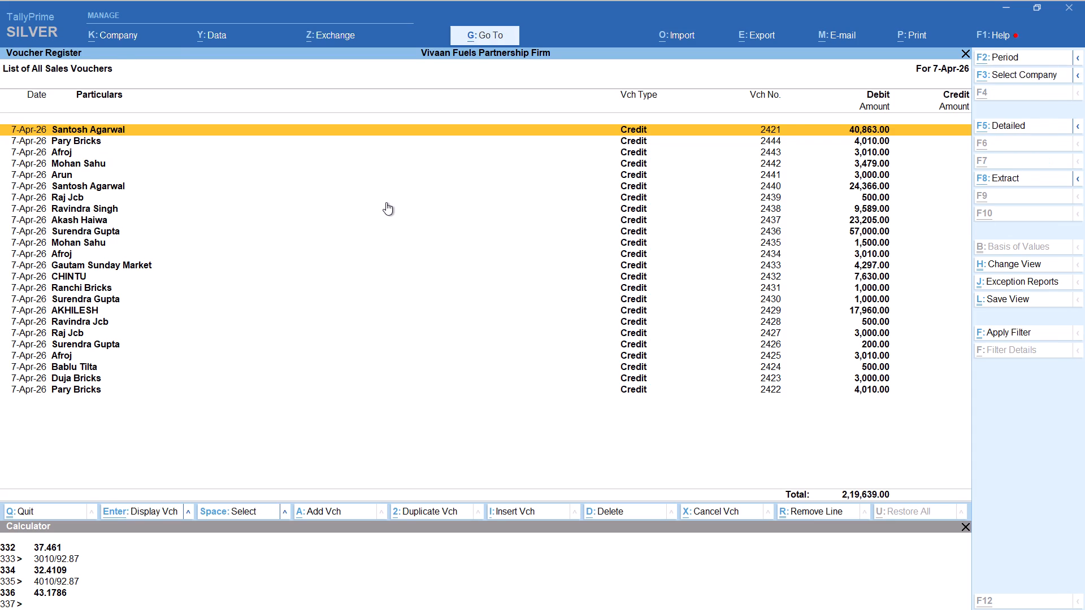
{"action": "key", "text": "alt+a"}
{"action": "type", "text": "RAVINDRA"}
{"action": "key", "text": "Down"}
{"action": "key", "text": "Down"}
{"action": "key", "text": "Return"}
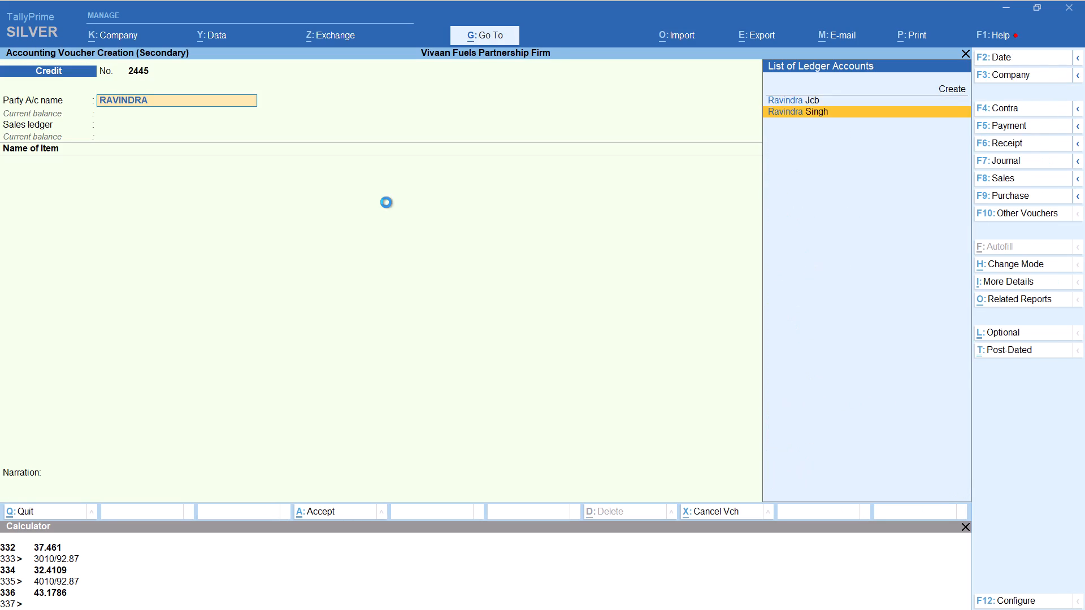
{"action": "key", "text": "Return"}
{"action": "key", "text": "Return"}
{"action": "key", "text": "Return"}
{"action": "key", "text": "Return"}
{"action": "key", "text": "Return"}
{"action": "key", "text": "Return"}
{"action": "key", "text": "Return"}
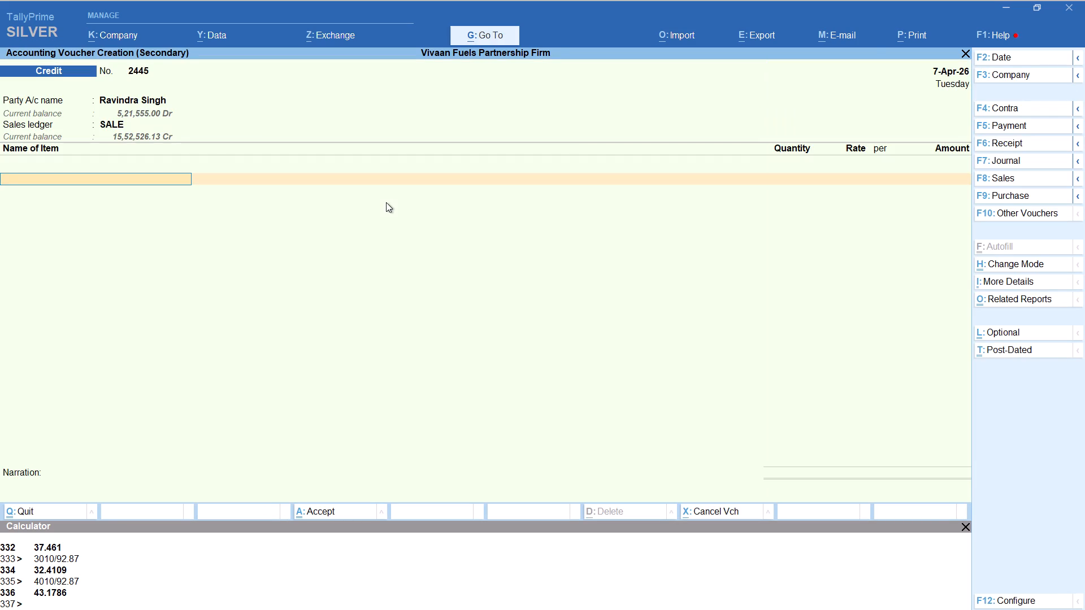
Add the HSD item with tracking Not Applicable, quantity calculated as 2738/92.87, and rate 92.87 per litre.
{"action": "type", "text": "HS"}
{"action": "key", "text": "Return"}
{"action": "key", "text": "Up"}
{"action": "key", "text": "Return"}
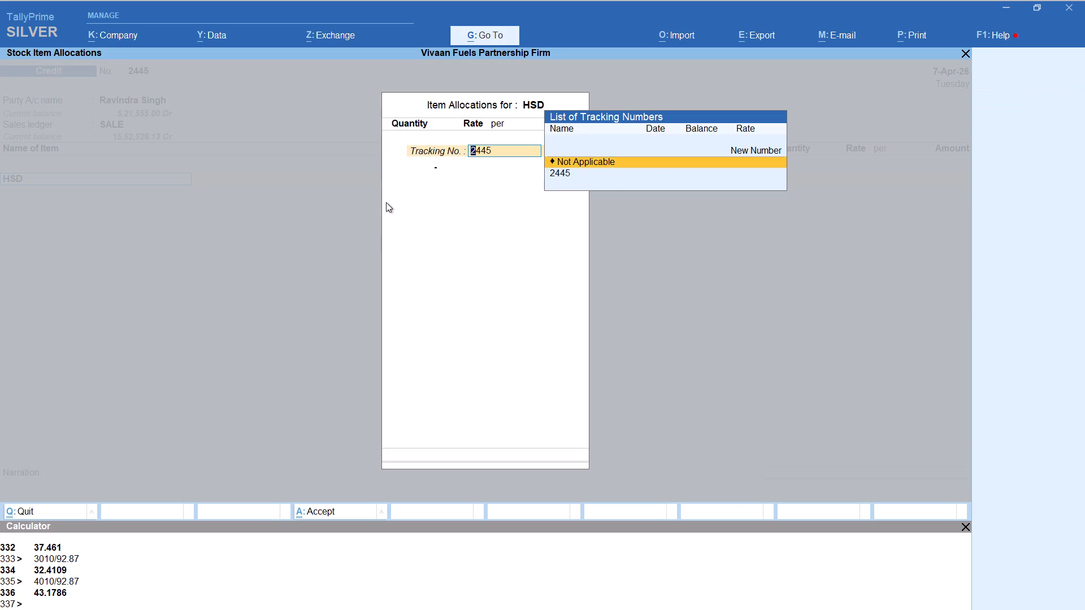
{"action": "key", "text": "alt+c"}
{"action": "type", "text": "2738/92.87"}
{"action": "key", "text": "Return"}
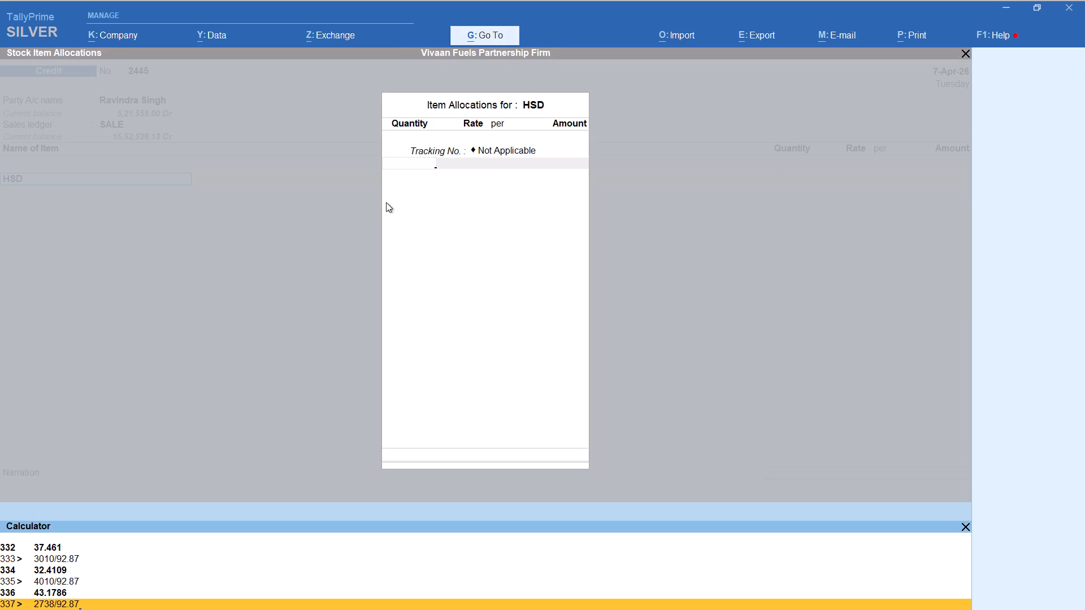
{"action": "key", "text": "Return"}
{"action": "key", "text": "Return"}
{"action": "key", "text": "Return"}
{"action": "key", "text": "Return"}
{"action": "key", "text": "Return"}
{"action": "key", "text": "Return"}
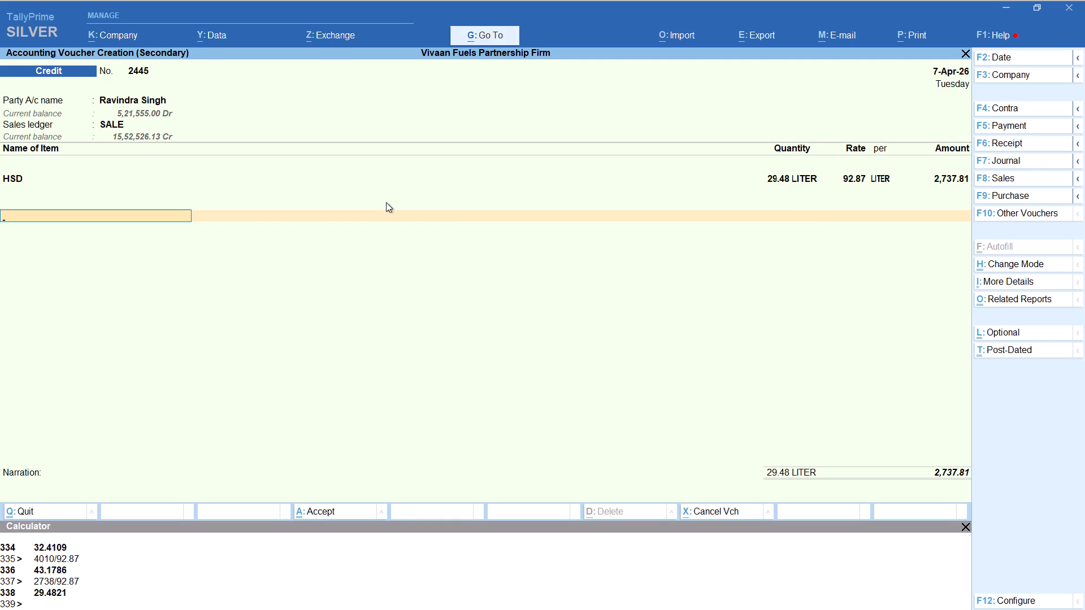
Add the Round Off ledger to Ravindra's Credit voucher and save it.
{"action": "type", "text": "ROU"}
{"action": "key", "text": "Return"}
{"action": "key", "text": "ctrl+a"}
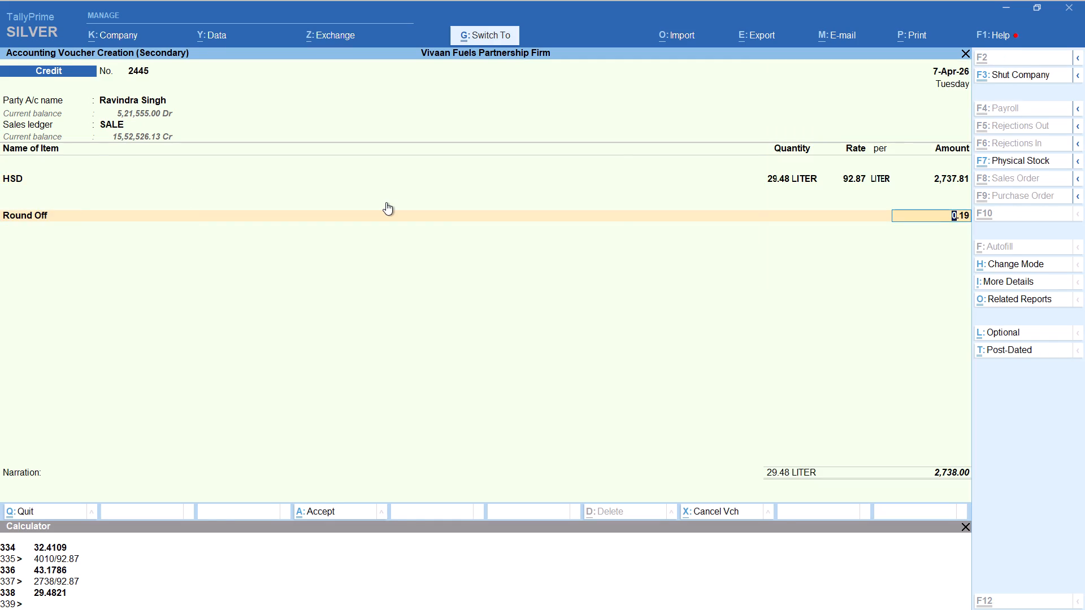
Compare the 7-Apr credit figure in the Excel balance sheet with the 7-Apr-26 voucher register total in TallyPrime.
{"action": "key", "text": "alt+Tab"}
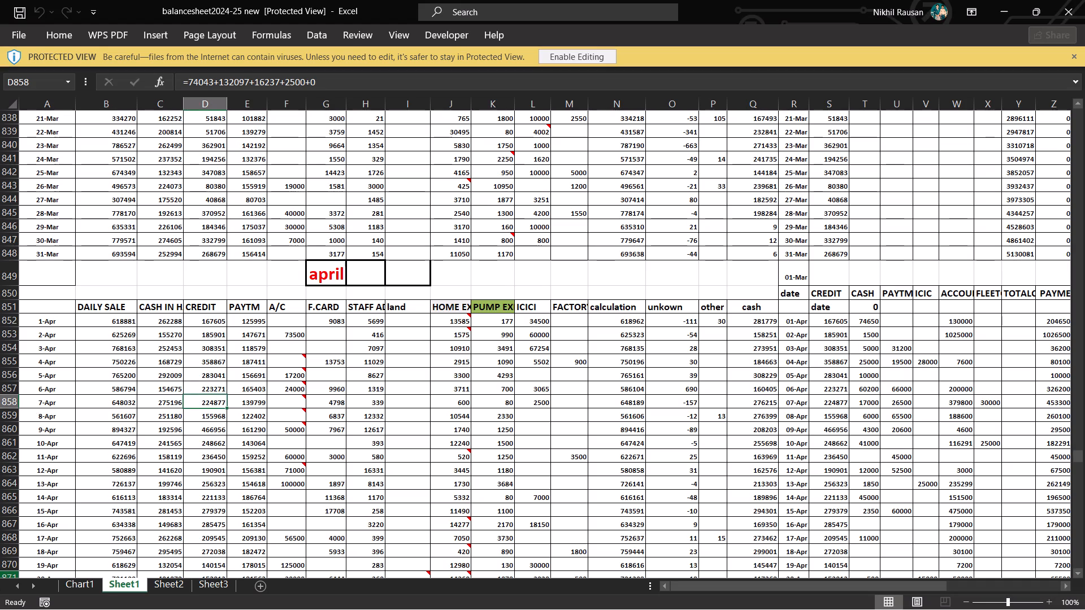
{"action": "left_click", "coordinate": [215, 399]}
{"action": "key", "text": "alt+Tab"}
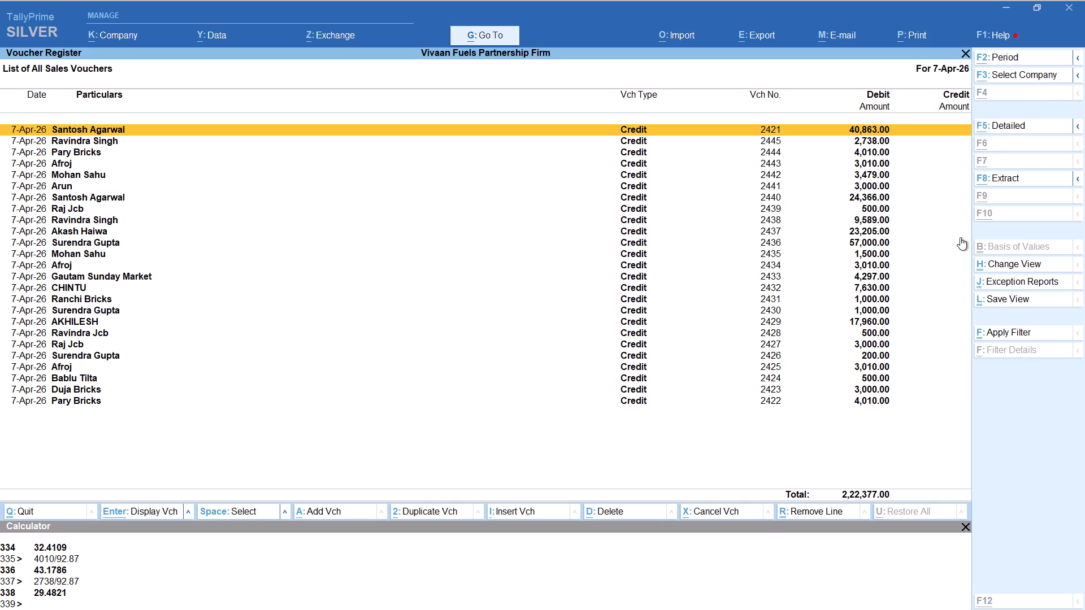
{"action": "key", "text": "alt+Tab"}
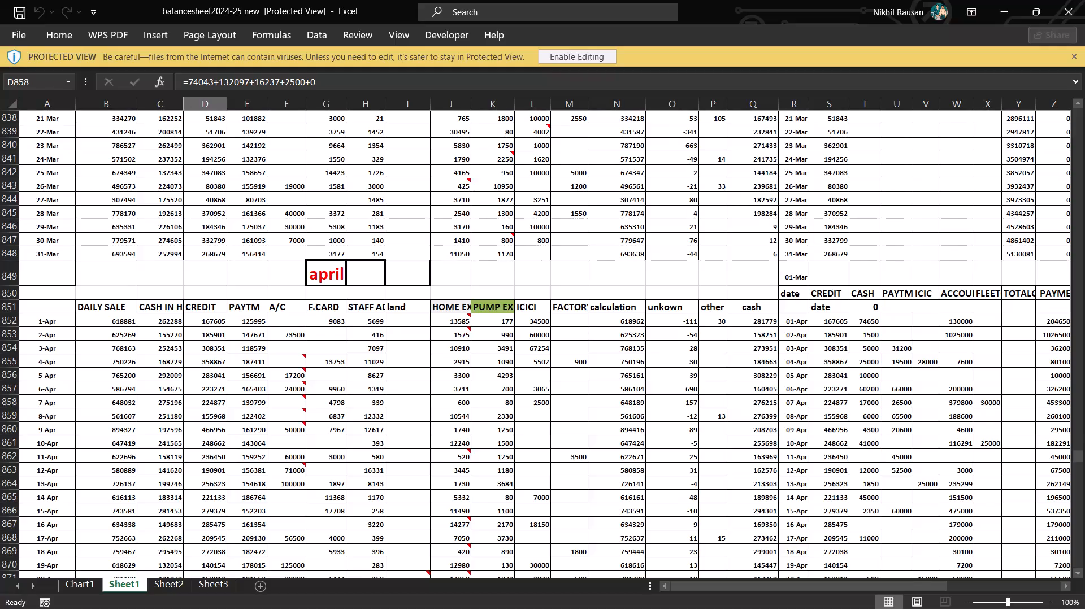
{"action": "key", "text": "alt+Tab"}
Change the sales voucher register's date to 8-Apr-26.
{"action": "key", "text": "F2"}
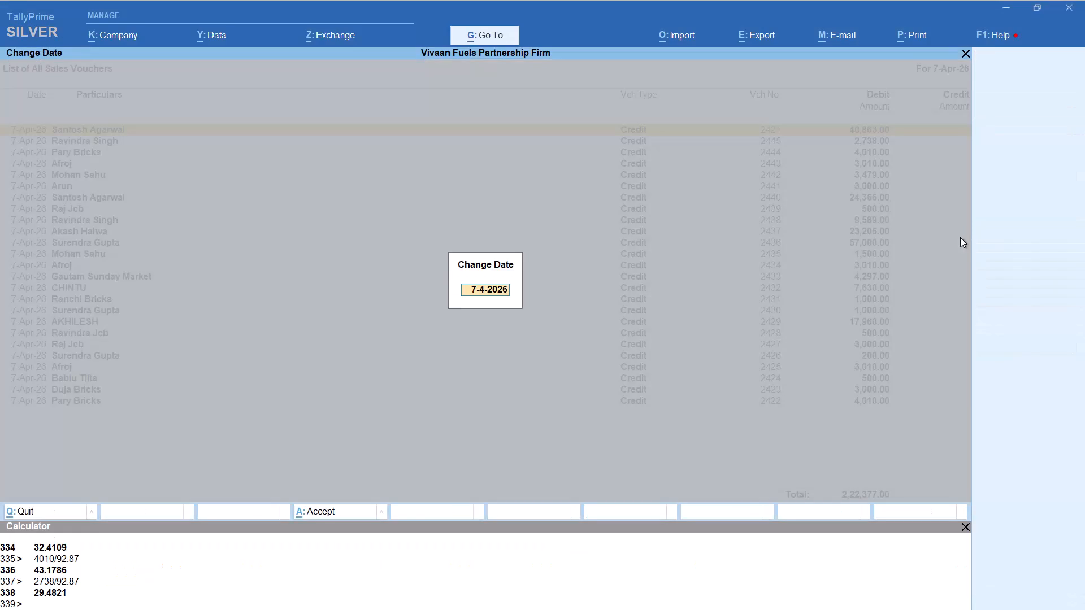
{"action": "key", "text": "8"}
{"action": "key", "text": "Return"}
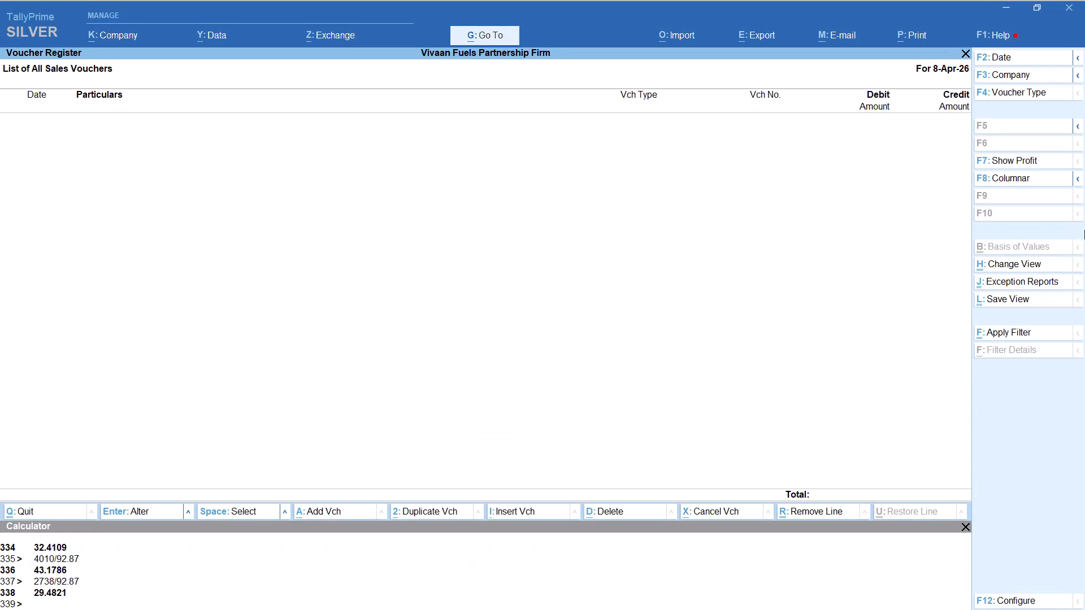
Start a Credit voucher for the Santosh ledger, accepting the party details, and switch it to the item-wise sales layout.
{"action": "key", "text": "alt+a"}
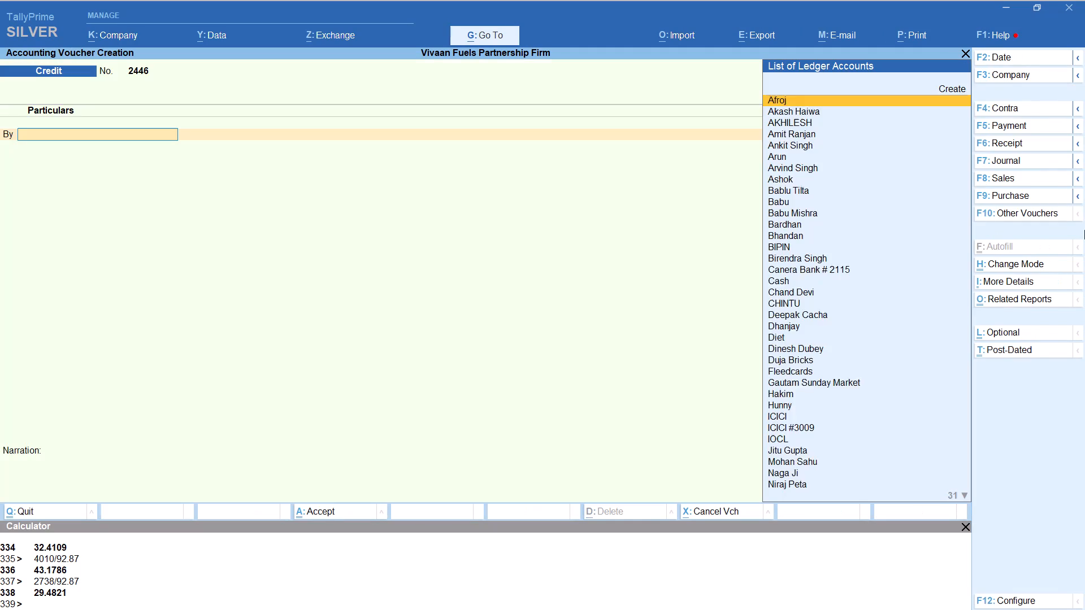
{"action": "type", "text": "SANTOSH"}
{"action": "key", "text": "Return"}
{"action": "key", "text": "Return"}
{"action": "key", "text": "Return"}
{"action": "key", "text": "Return"}
{"action": "key", "text": "Return"}
{"action": "key", "text": "Return"}
{"action": "key", "text": "Return"}
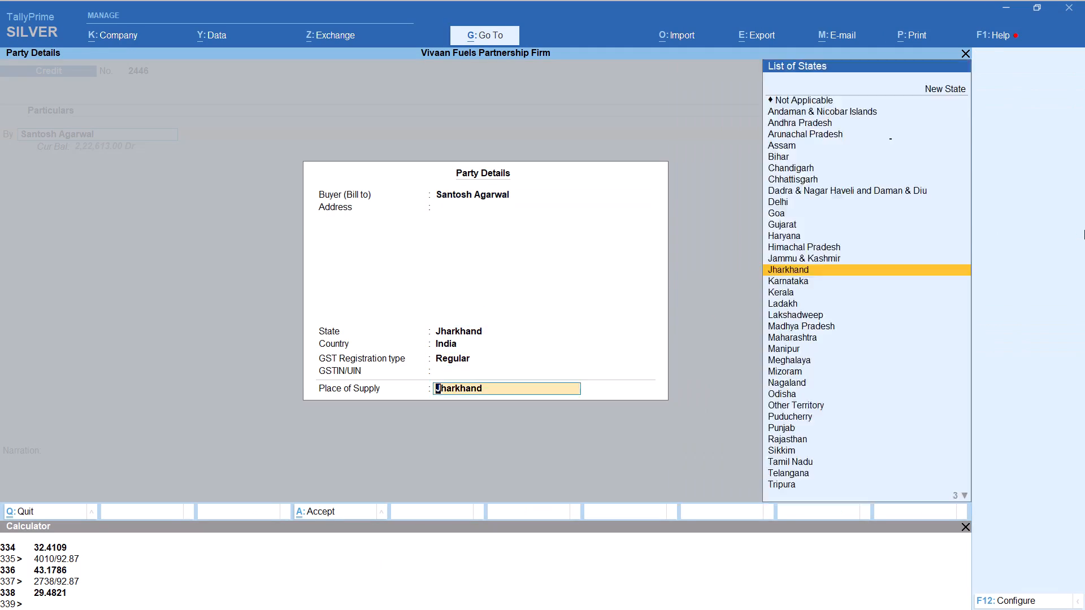
{"action": "key", "text": "Return"}
{"action": "key", "text": "F8"}
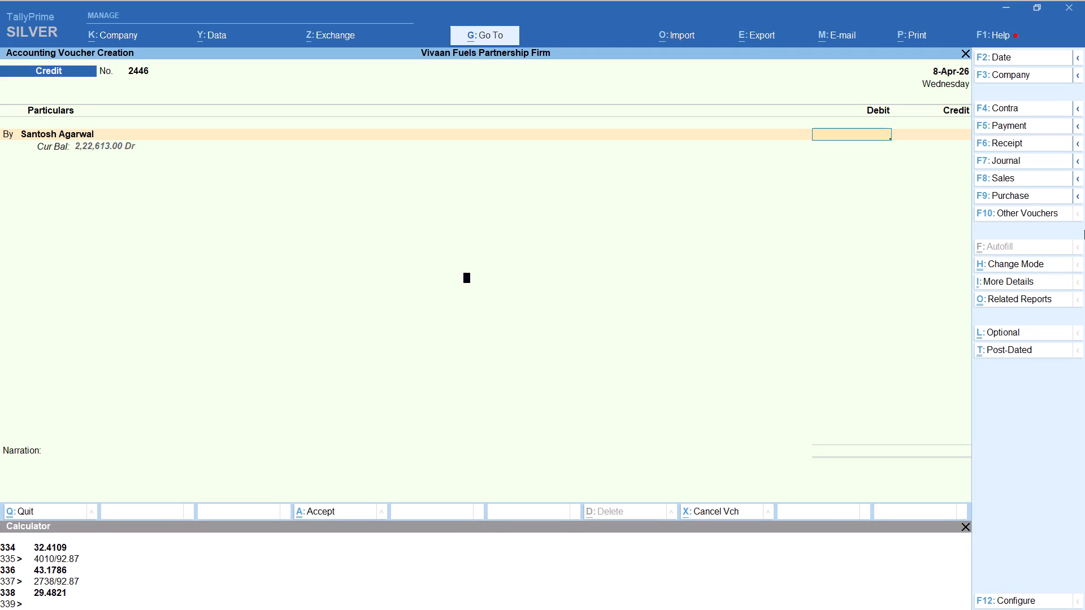
{"action": "key", "text": "Return"}
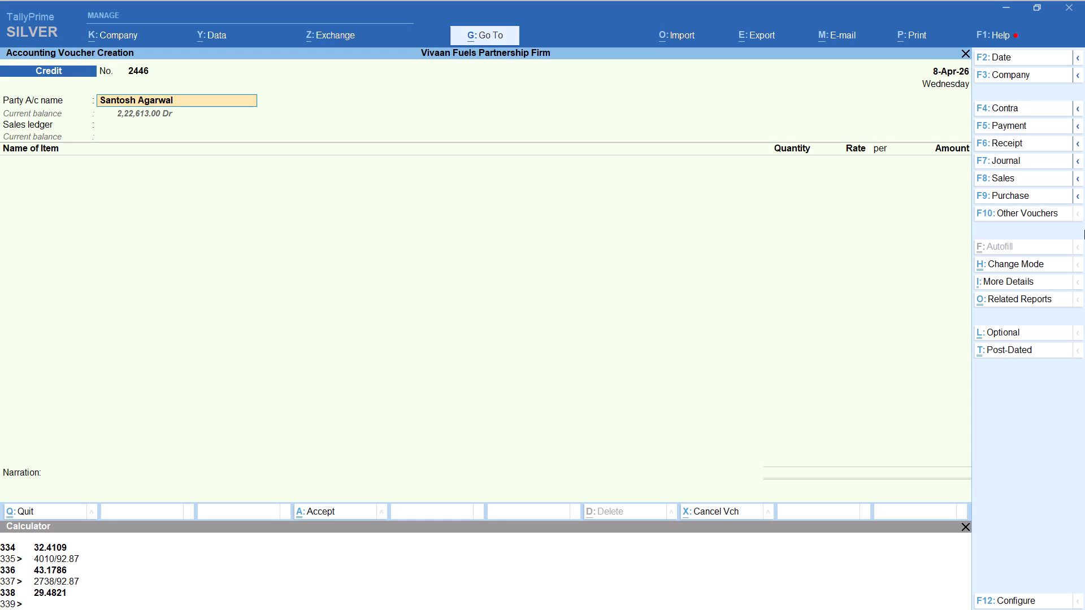